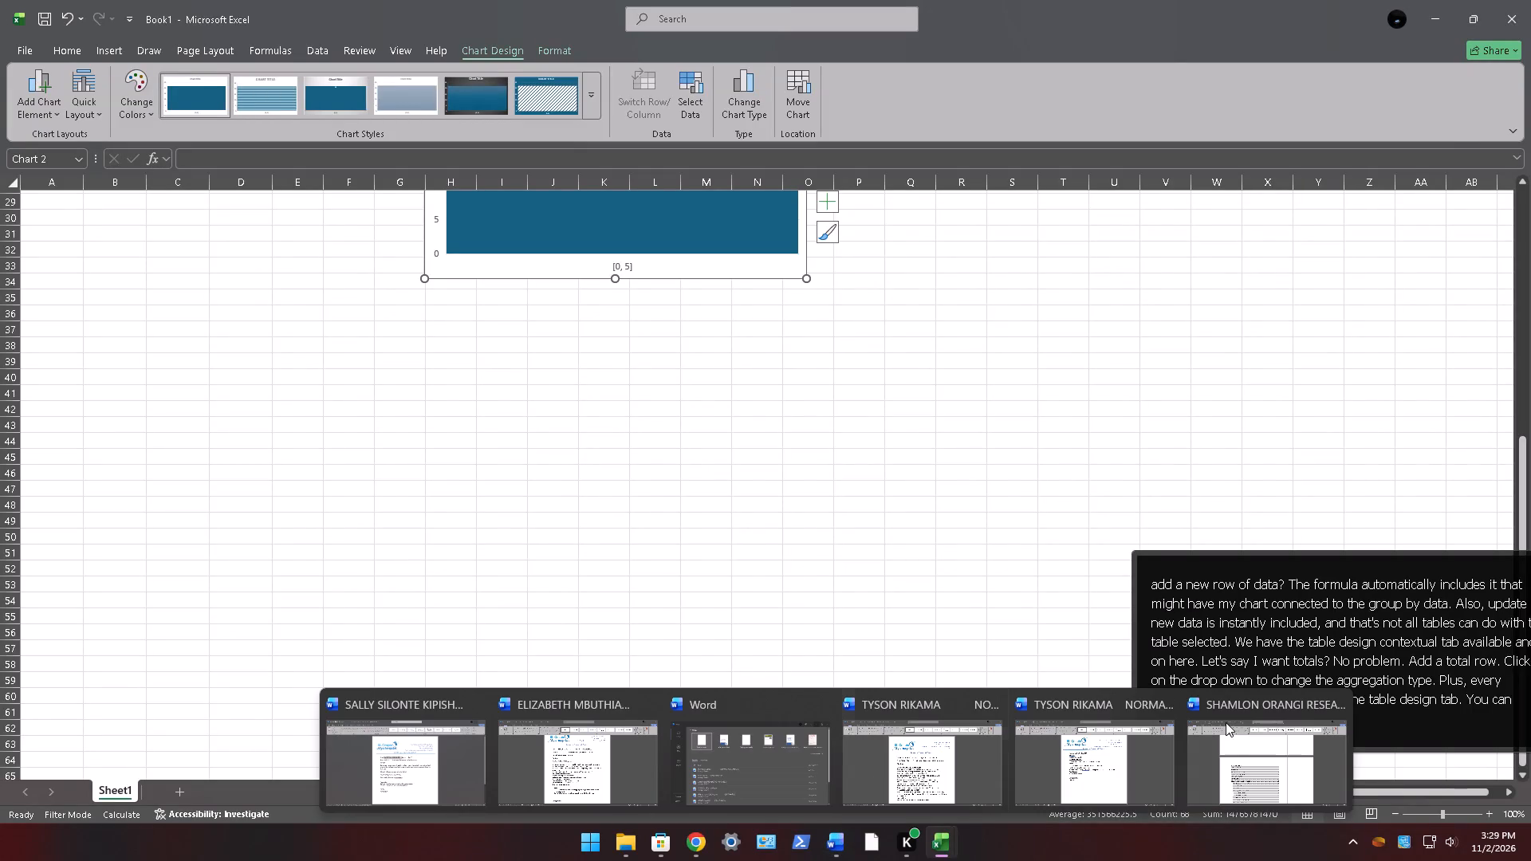
Switch to the radiology research document in Word and review it from the table of contents through the study objectives.
{"action": "left_click", "coordinate": [1230, 761]}
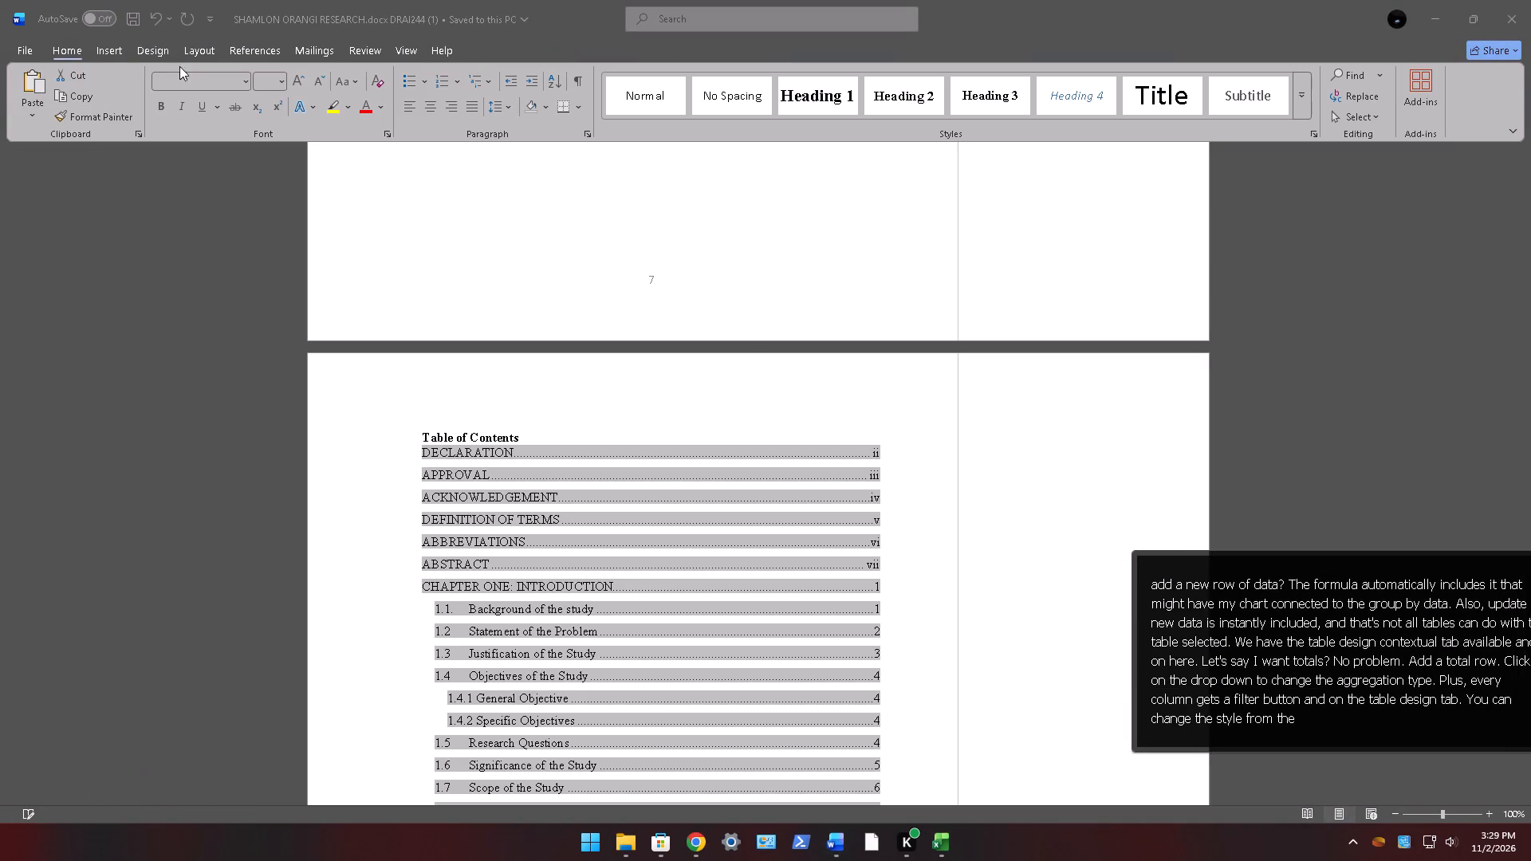
{"action": "scroll", "coordinate": [869, 428], "scroll_direction": "down", "scroll_amount": 4}
{"action": "scroll", "coordinate": [871, 427], "scroll_direction": "down", "scroll_amount": 20}
{"action": "scroll", "coordinate": [871, 427], "scroll_direction": "down", "scroll_amount": 5}
{"action": "scroll", "coordinate": [894, 400], "scroll_direction": "up", "scroll_amount": 16}
{"action": "scroll", "coordinate": [894, 400], "scroll_direction": "down", "scroll_amount": 5}
{"action": "scroll", "coordinate": [894, 400], "scroll_direction": "up", "scroll_amount": 3}
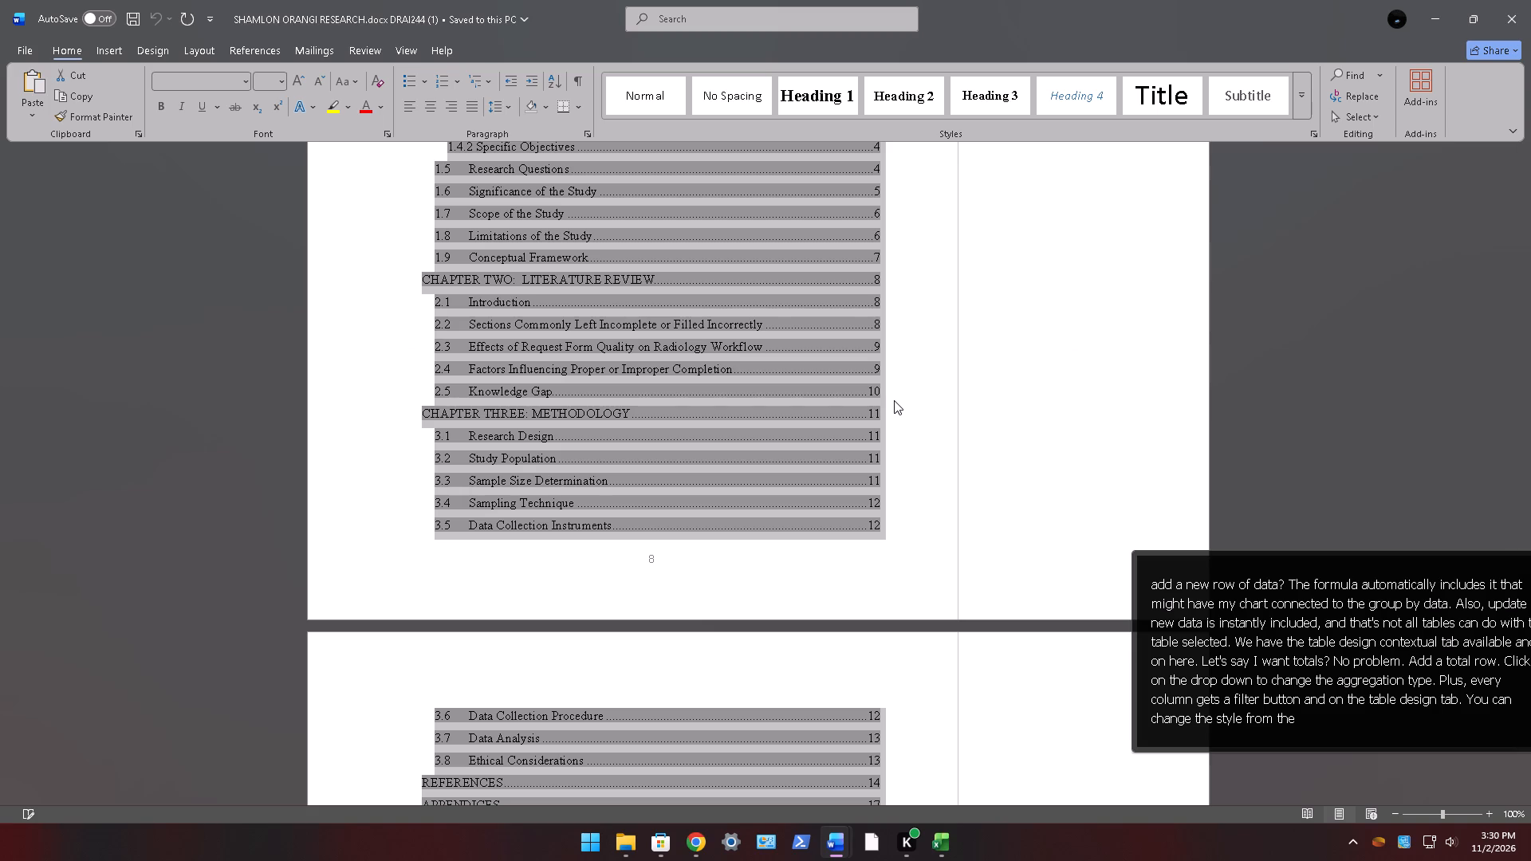
{"action": "scroll", "coordinate": [970, 418], "scroll_direction": "down", "scroll_amount": 8}
{"action": "scroll", "coordinate": [970, 423], "scroll_direction": "down", "scroll_amount": 20}
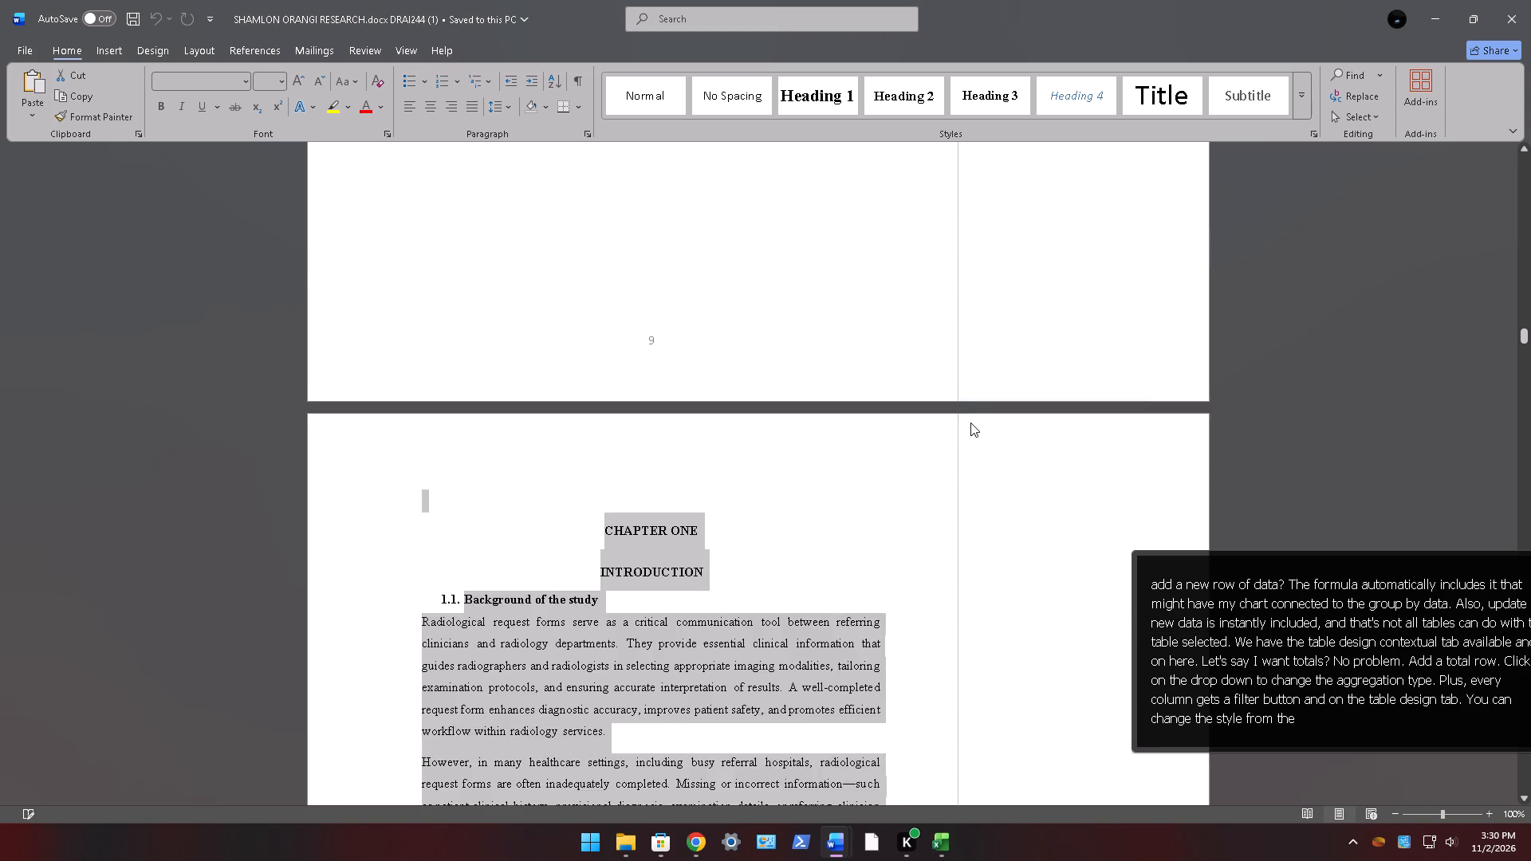
{"action": "scroll", "coordinate": [970, 423], "scroll_direction": "down", "scroll_amount": 19}
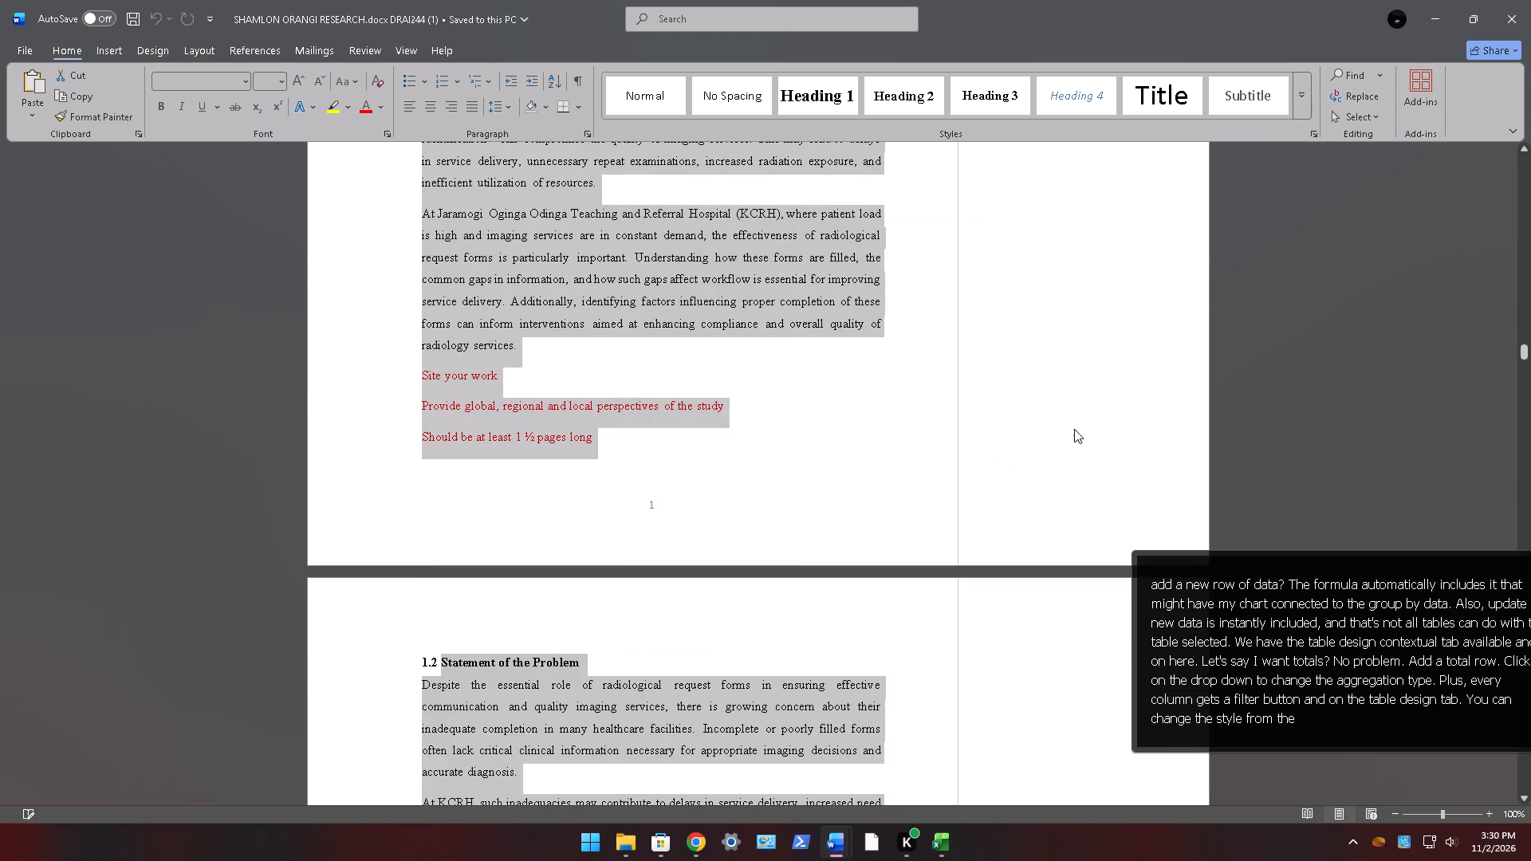
{"action": "left_click", "coordinate": [1072, 428]}
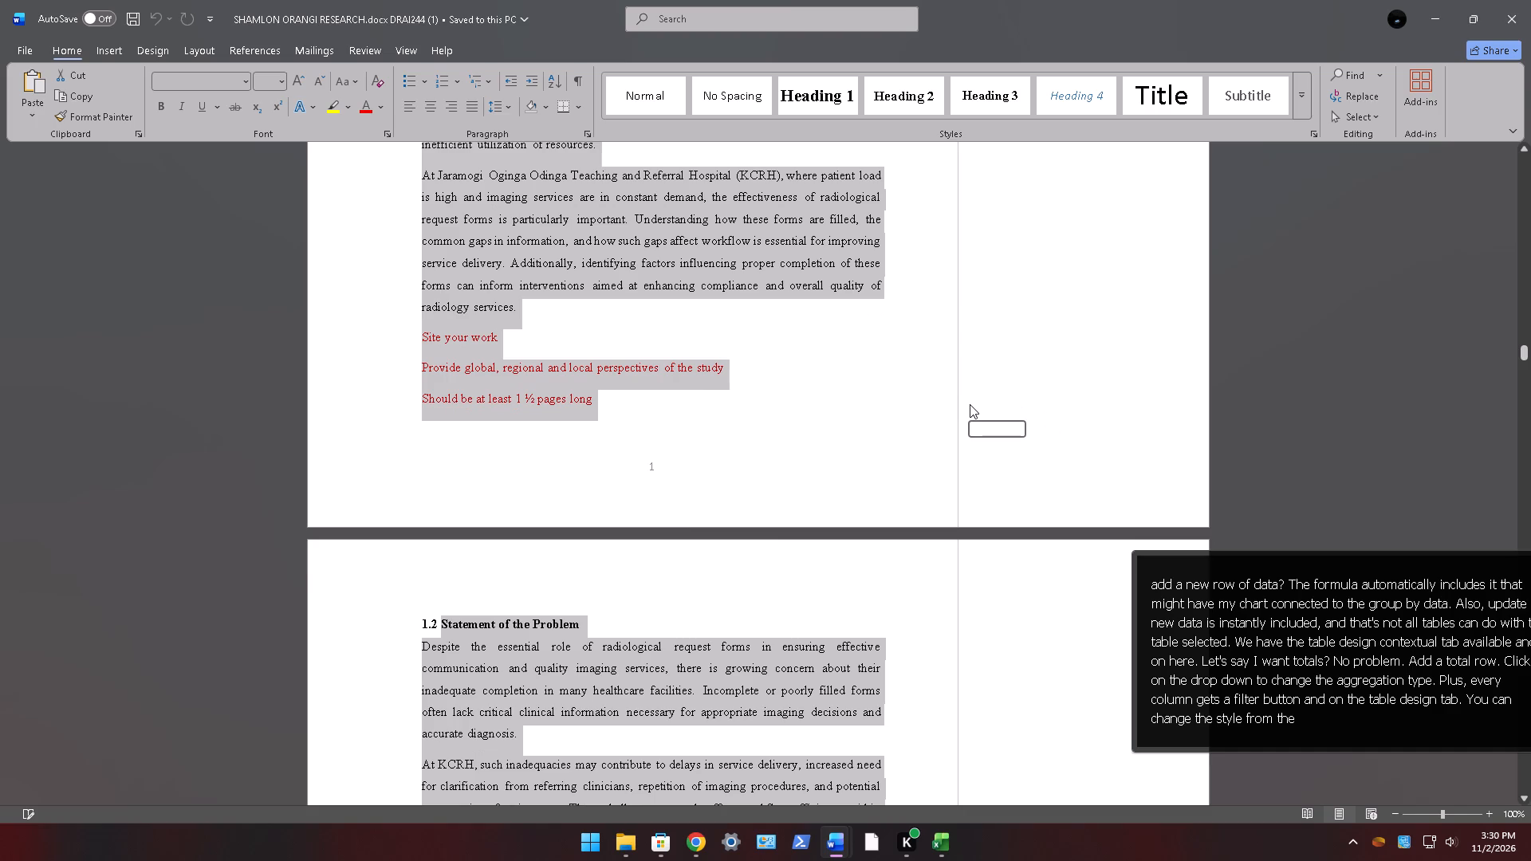
{"action": "scroll", "coordinate": [904, 232], "scroll_direction": "down", "scroll_amount": 9}
{"action": "scroll", "coordinate": [926, 241], "scroll_direction": "down", "scroll_amount": 14}
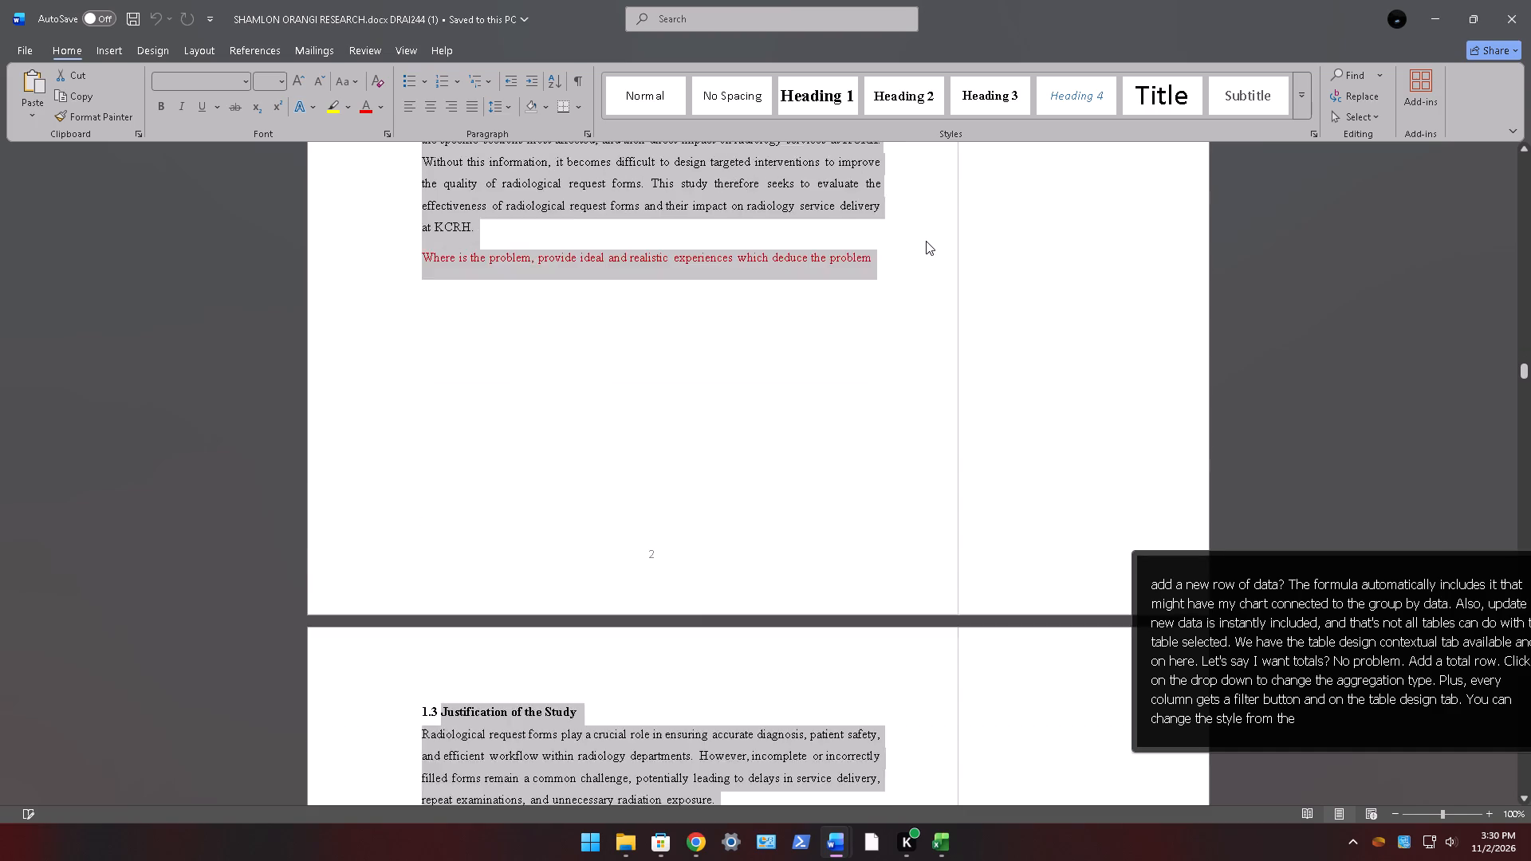
{"action": "scroll", "coordinate": [926, 241], "scroll_direction": "down", "scroll_amount": 3}
{"action": "scroll", "coordinate": [926, 241], "scroll_direction": "down", "scroll_amount": 20}
{"action": "scroll", "coordinate": [926, 241], "scroll_direction": "down", "scroll_amount": 3}
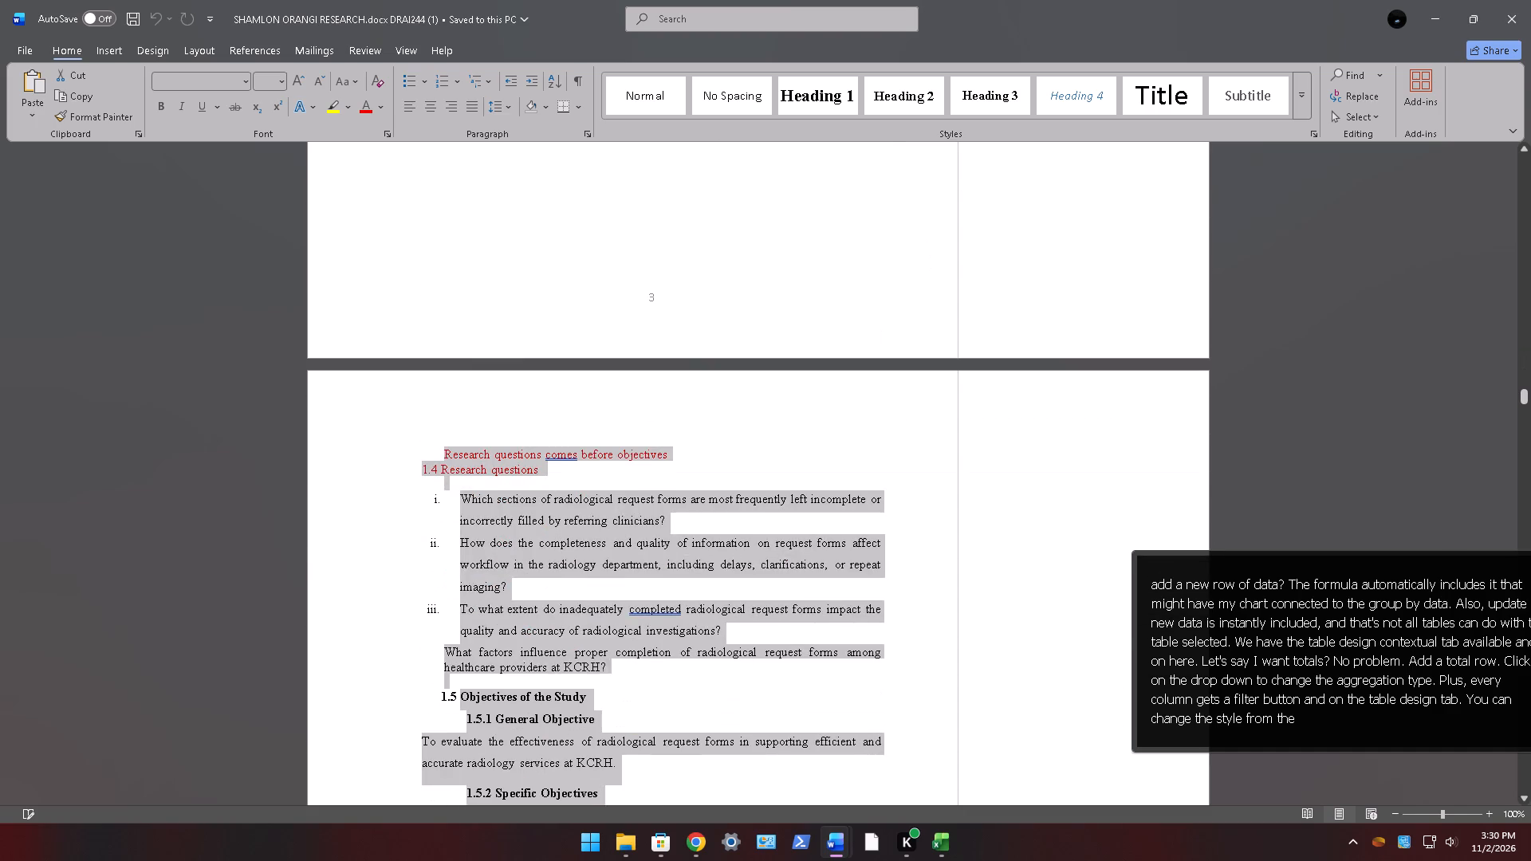
{"action": "scroll", "coordinate": [926, 241], "scroll_direction": "down", "scroll_amount": 7}
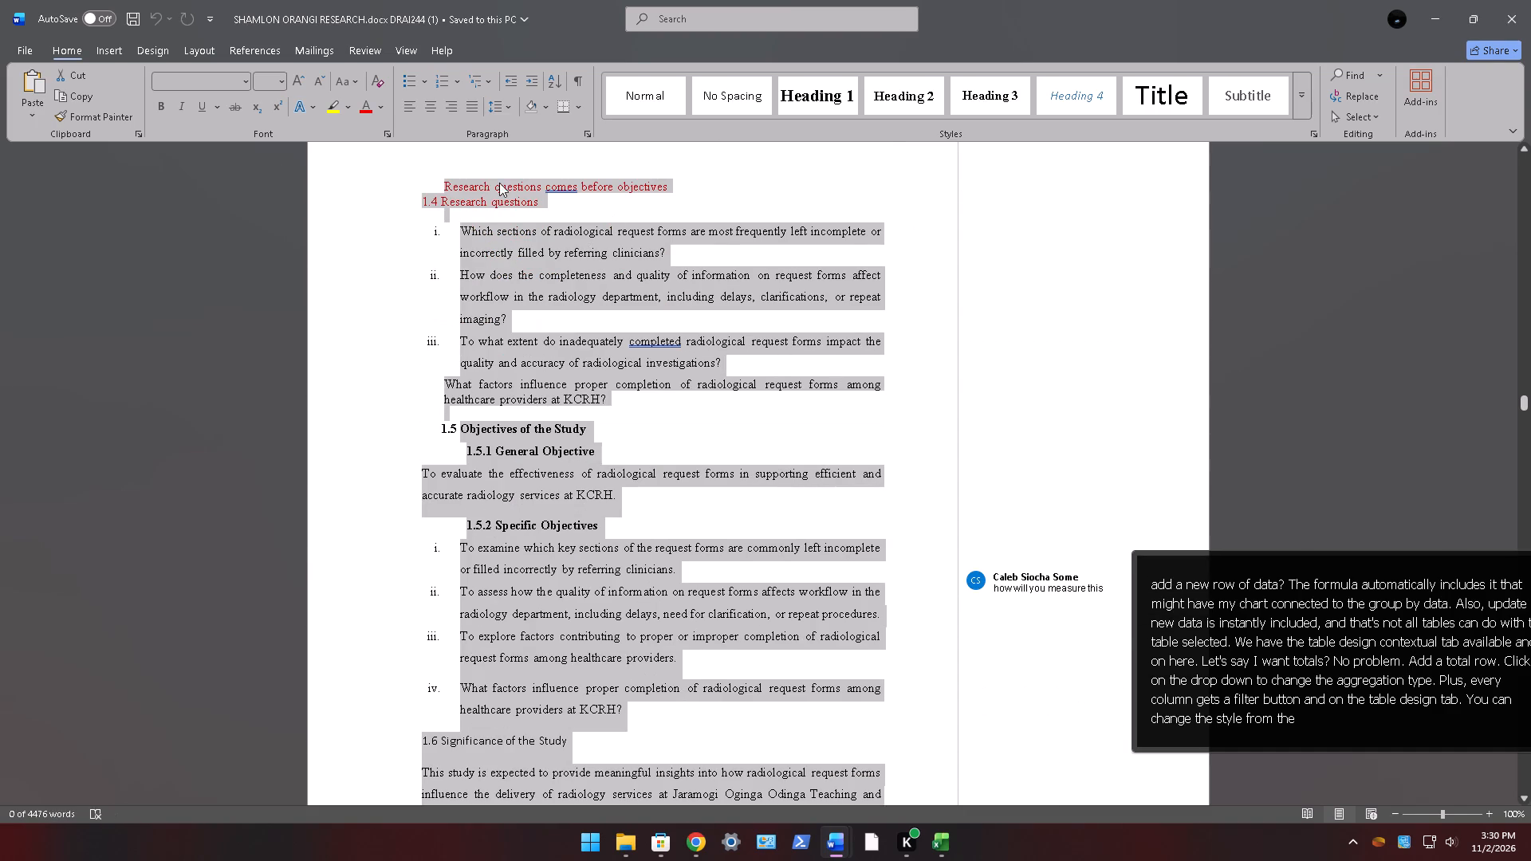
Format the whole document's text in Times New Roman at size 12.
{"action": "left_click", "coordinate": [240, 84]}
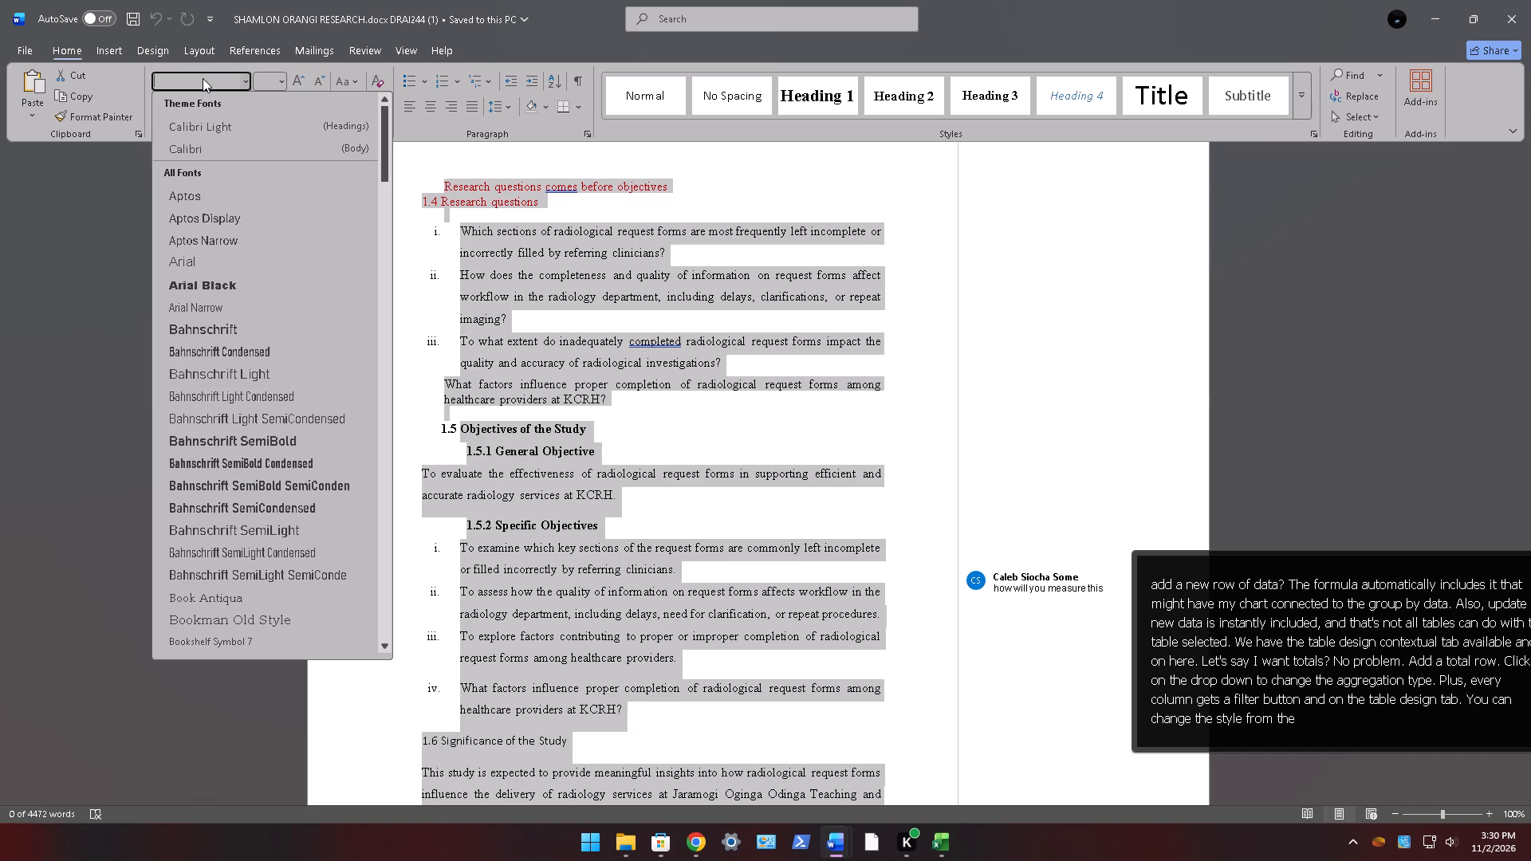
{"action": "type", "text": "TIMES"}
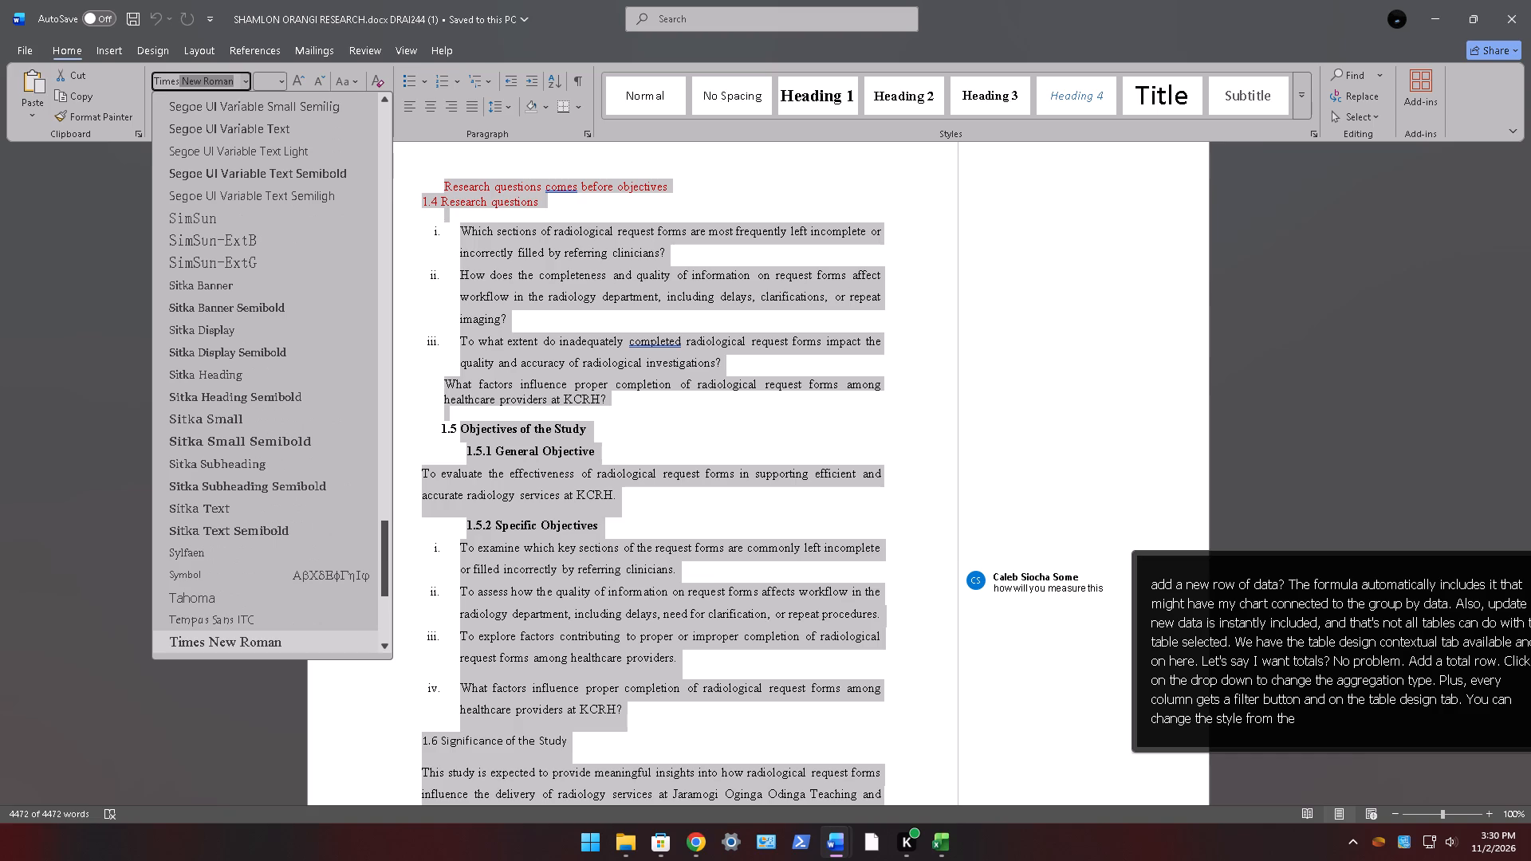
{"action": "key", "text": "Right"}
{"action": "key", "text": "Return"}
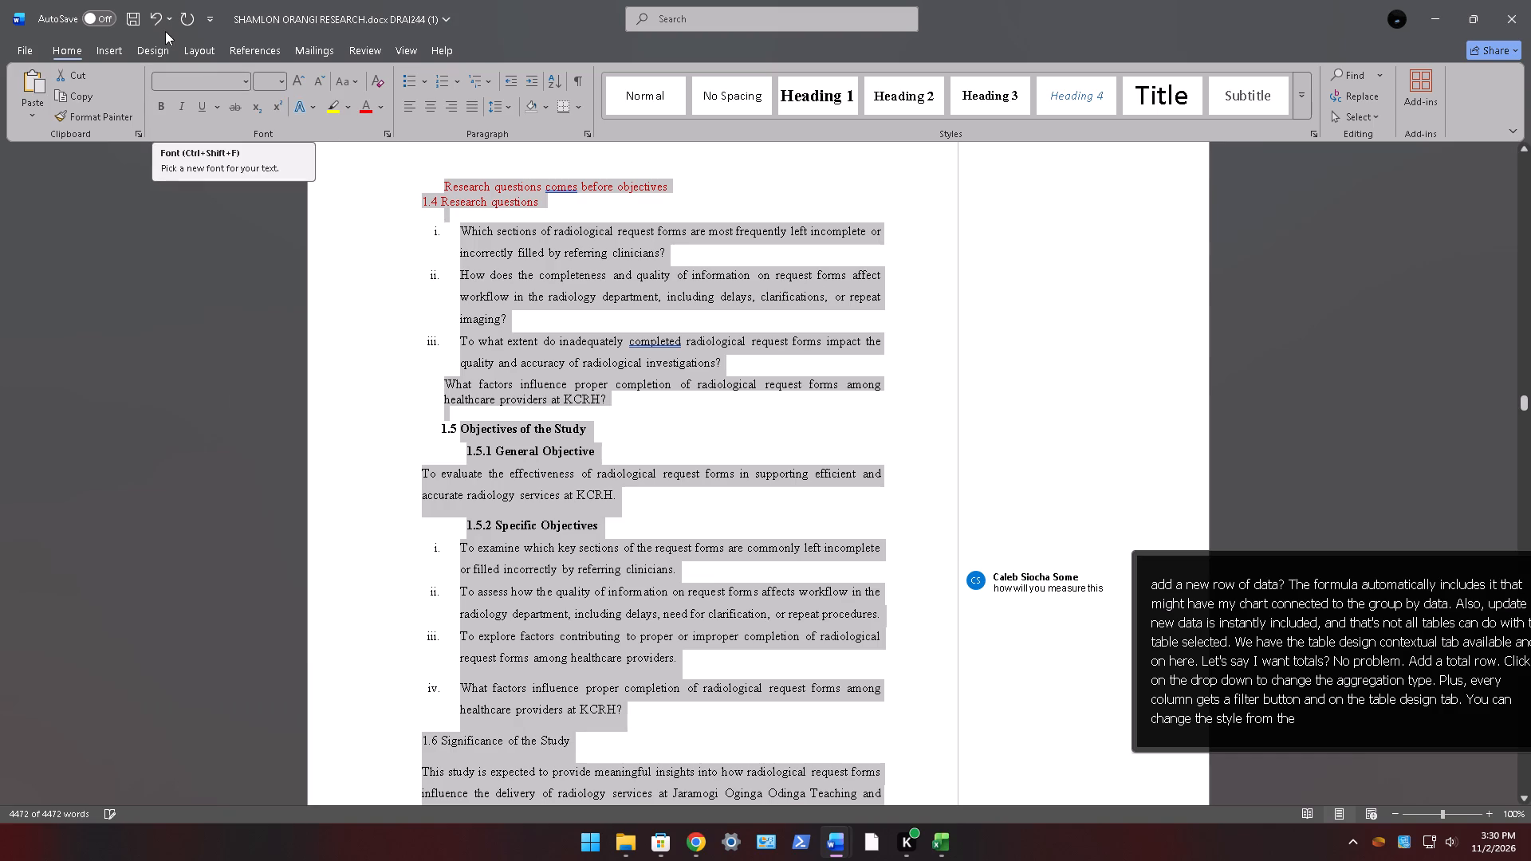
{"action": "left_click", "coordinate": [283, 77]}
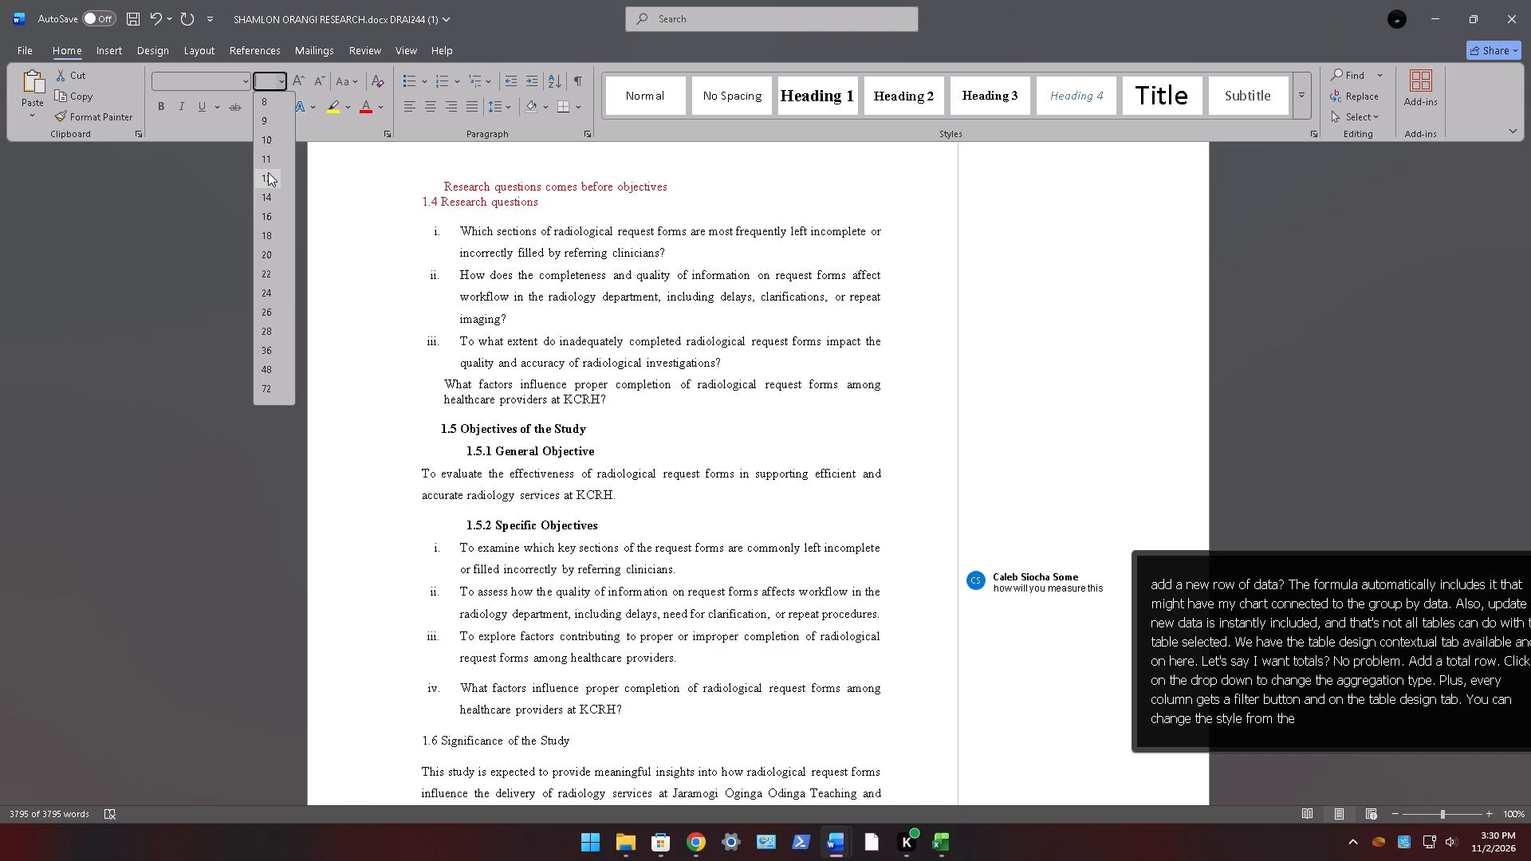
{"action": "left_click", "coordinate": [268, 172]}
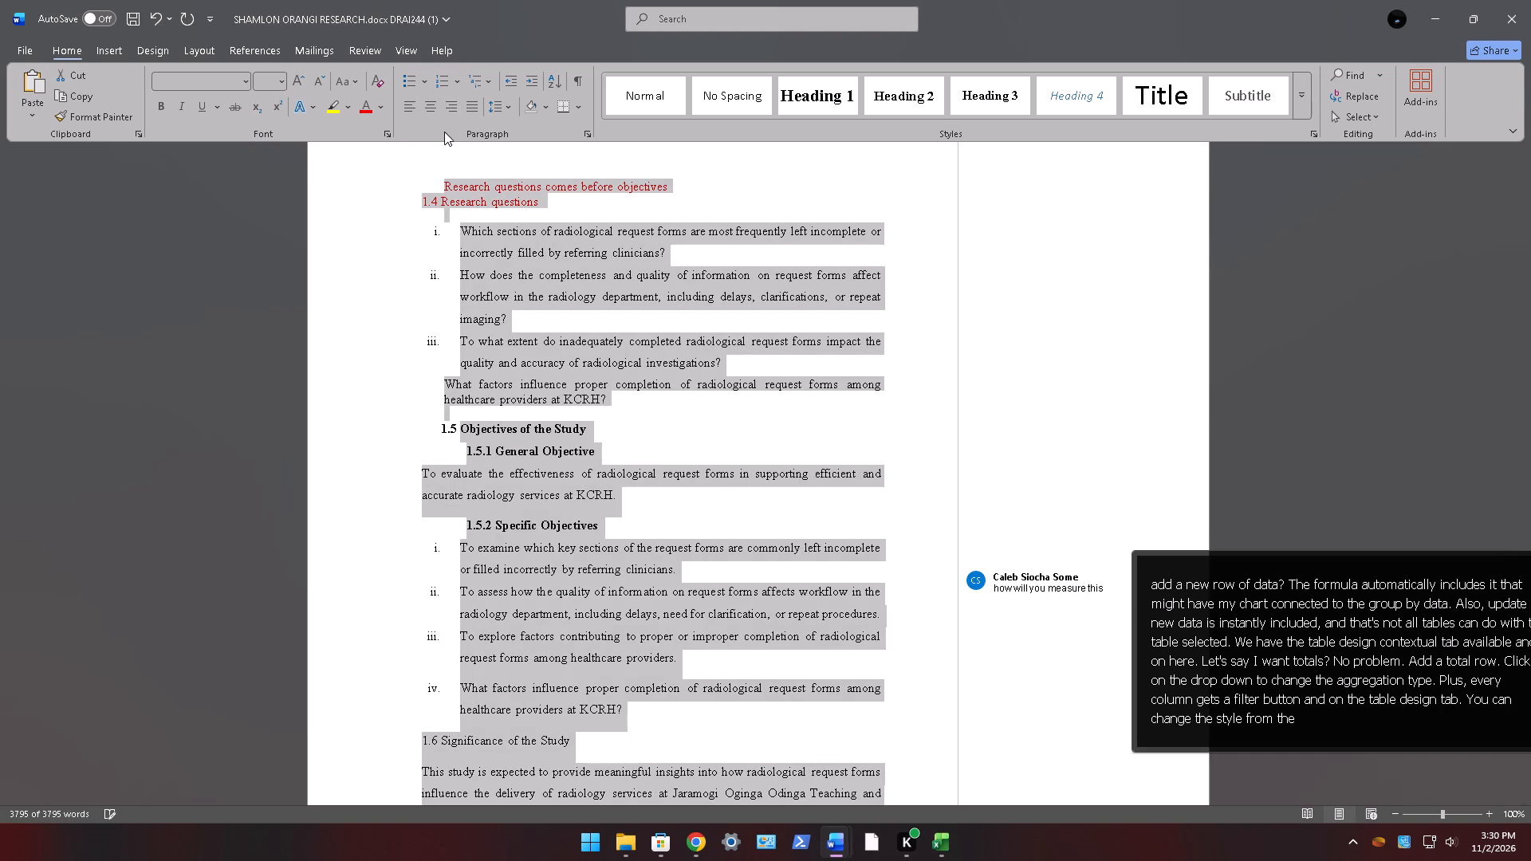
Set the line spacing of the whole document to 1.15.
{"action": "left_click", "coordinate": [506, 103]}
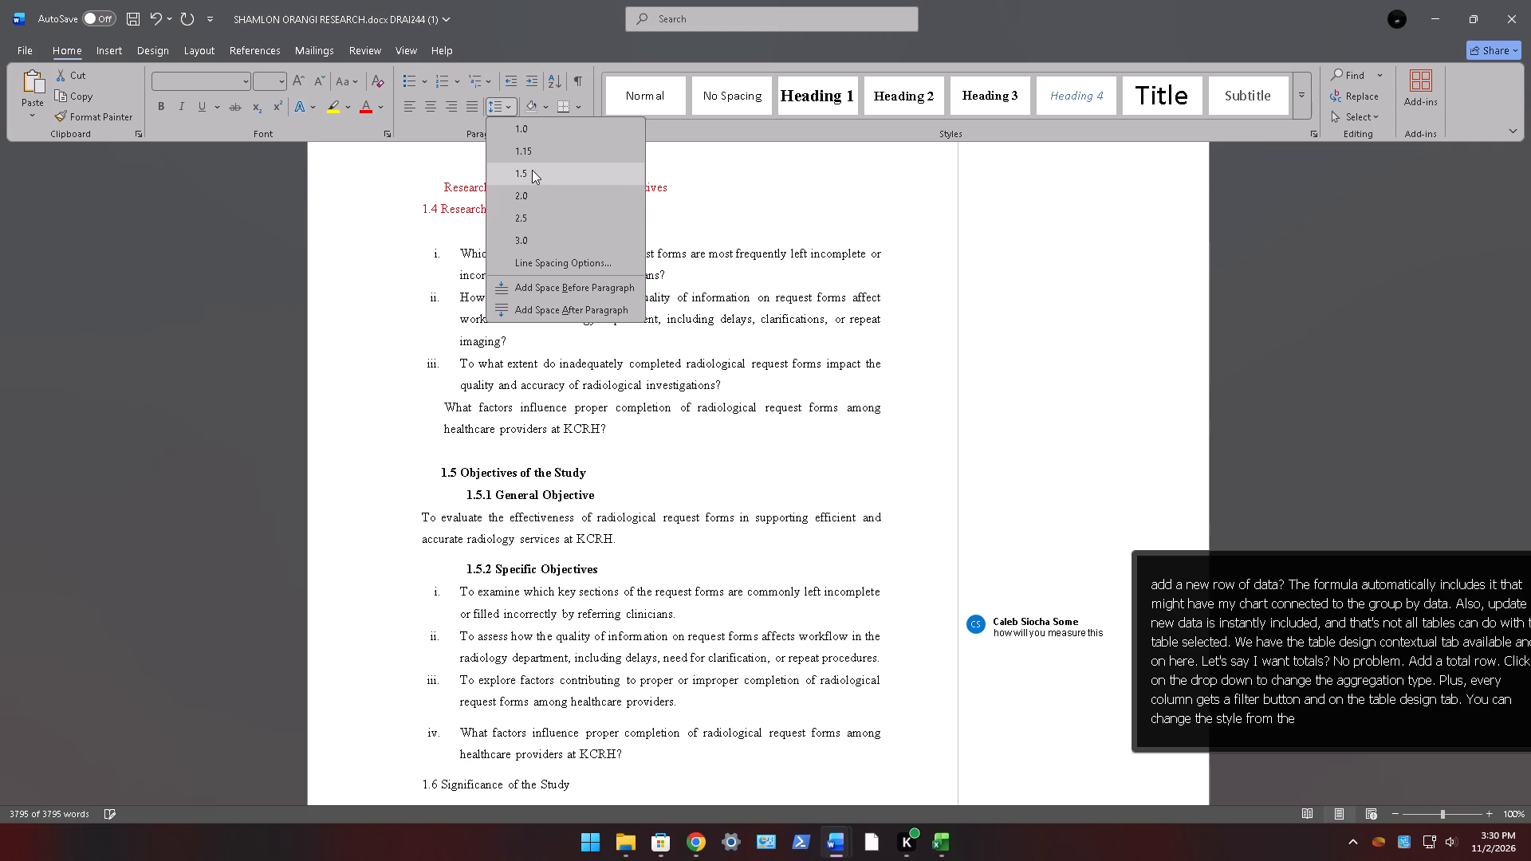
{"action": "left_click", "coordinate": [535, 154]}
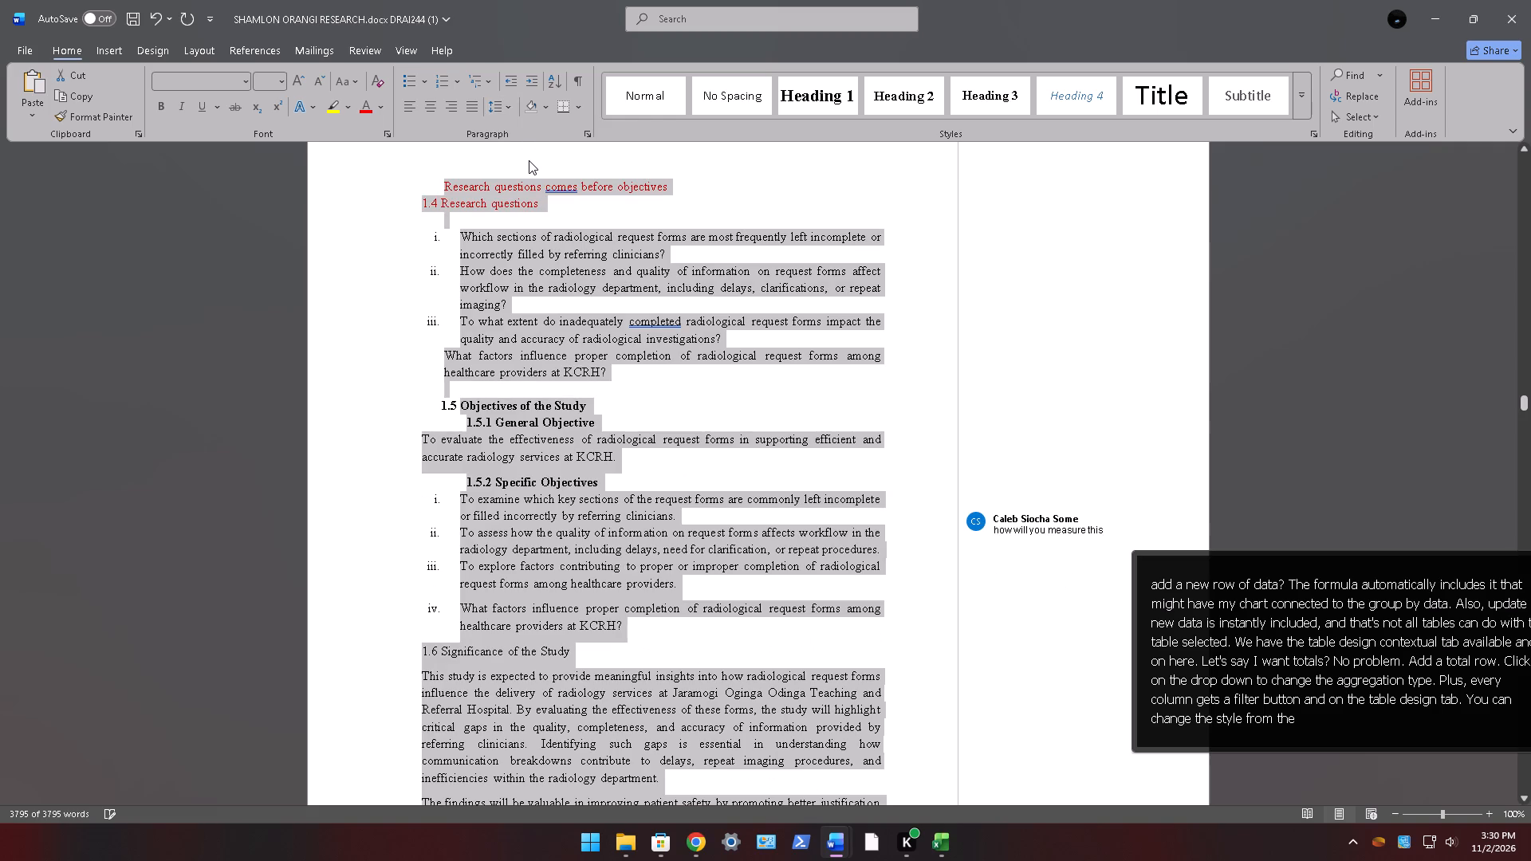
Reapply font size 12 to the whole document and justify all of its paragraphs.
{"action": "left_click", "coordinate": [277, 80]}
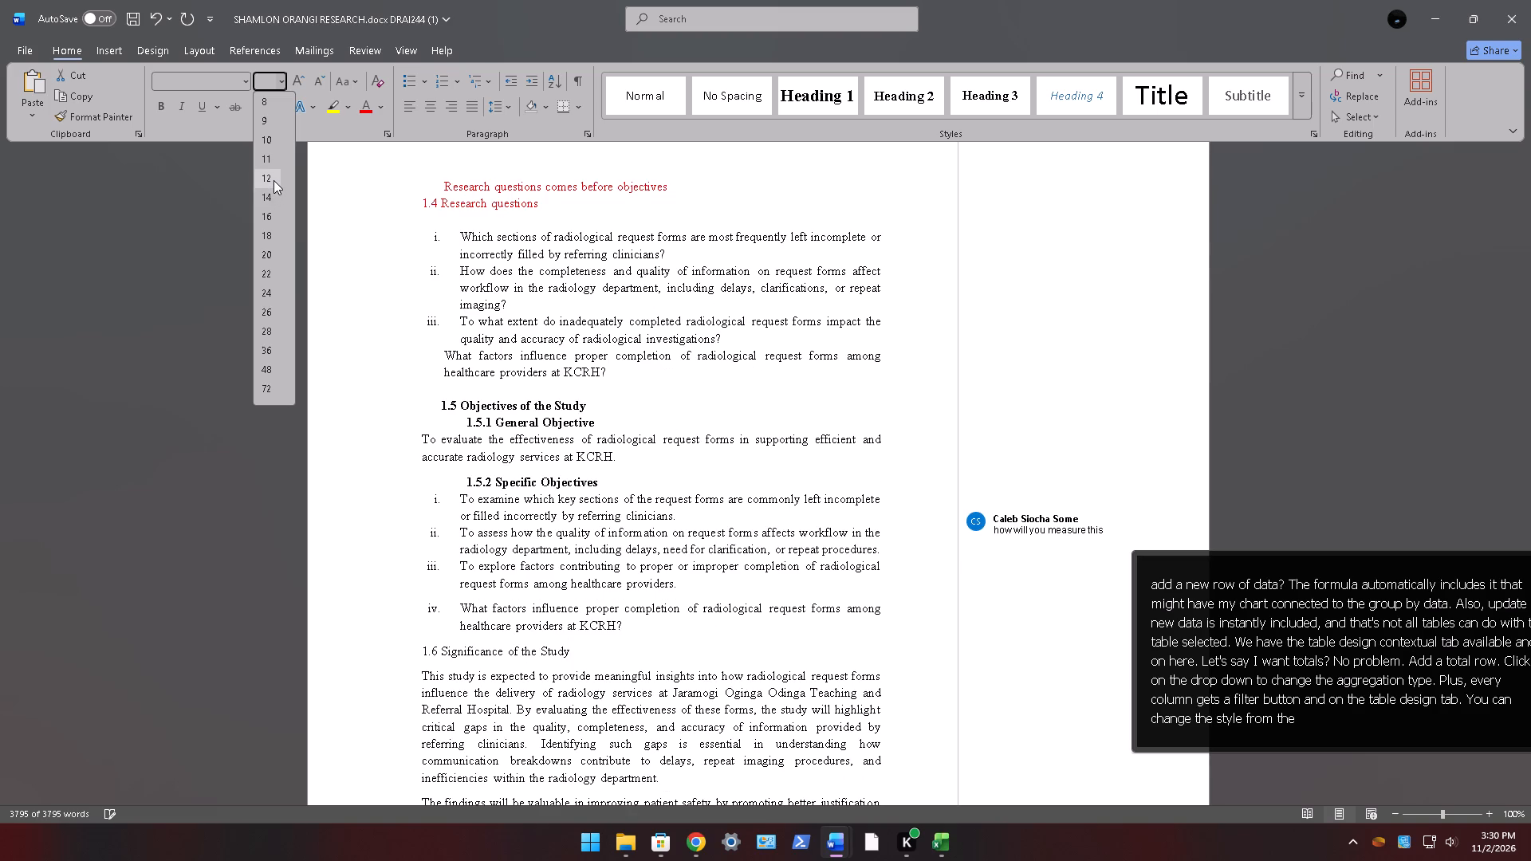
{"action": "left_click", "coordinate": [274, 180]}
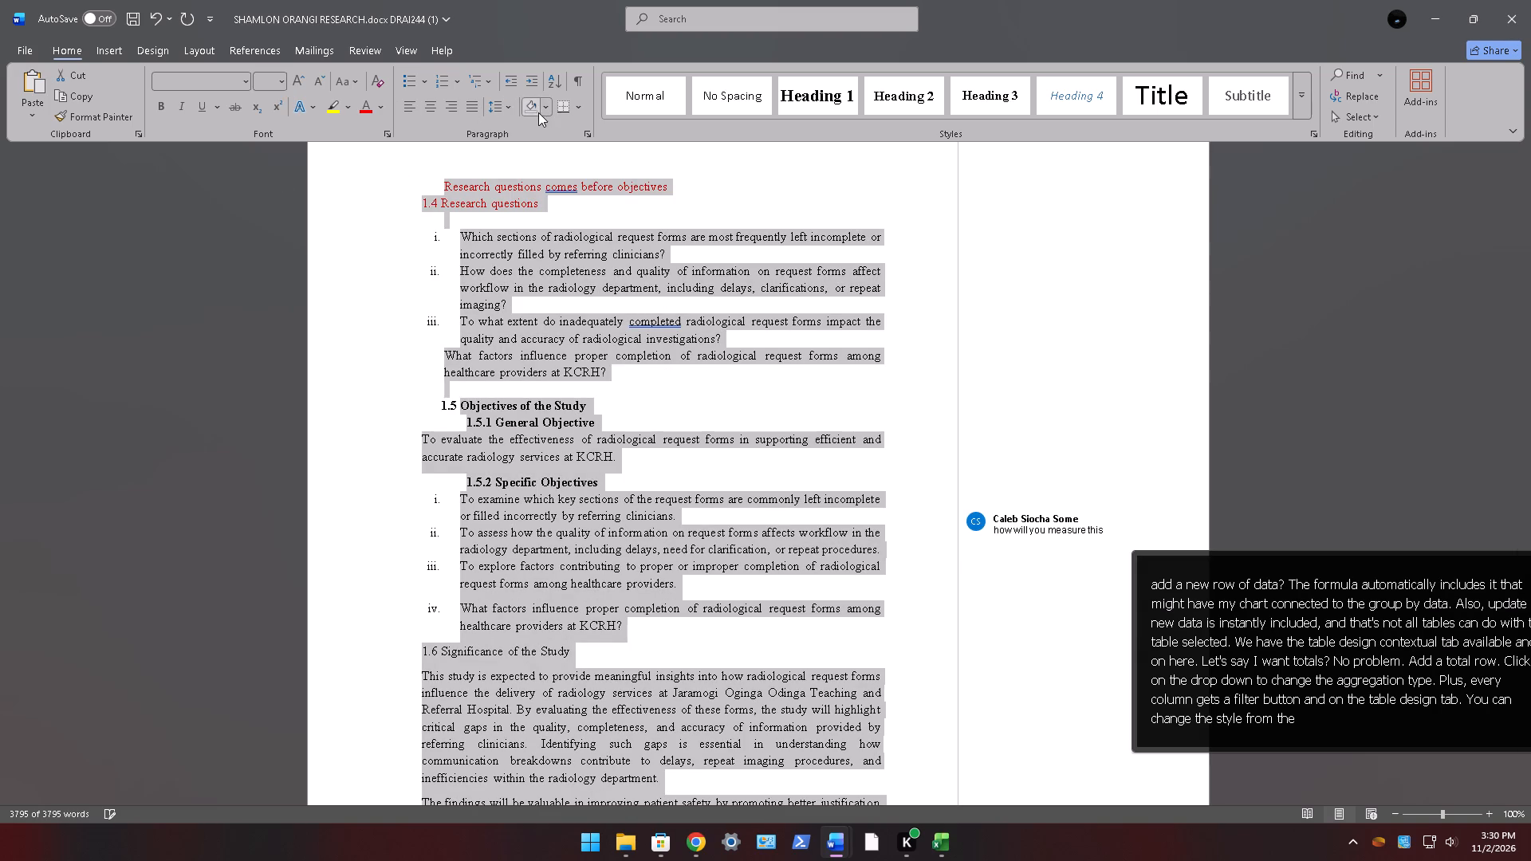
{"action": "left_click", "coordinate": [470, 108]}
Examine the reformatted pages from section 1.6 to the start of Chapter Two, returning to the 1.9 Conceptual Framework diagram.
{"action": "scroll", "coordinate": [658, 320], "scroll_direction": "down", "scroll_amount": 17}
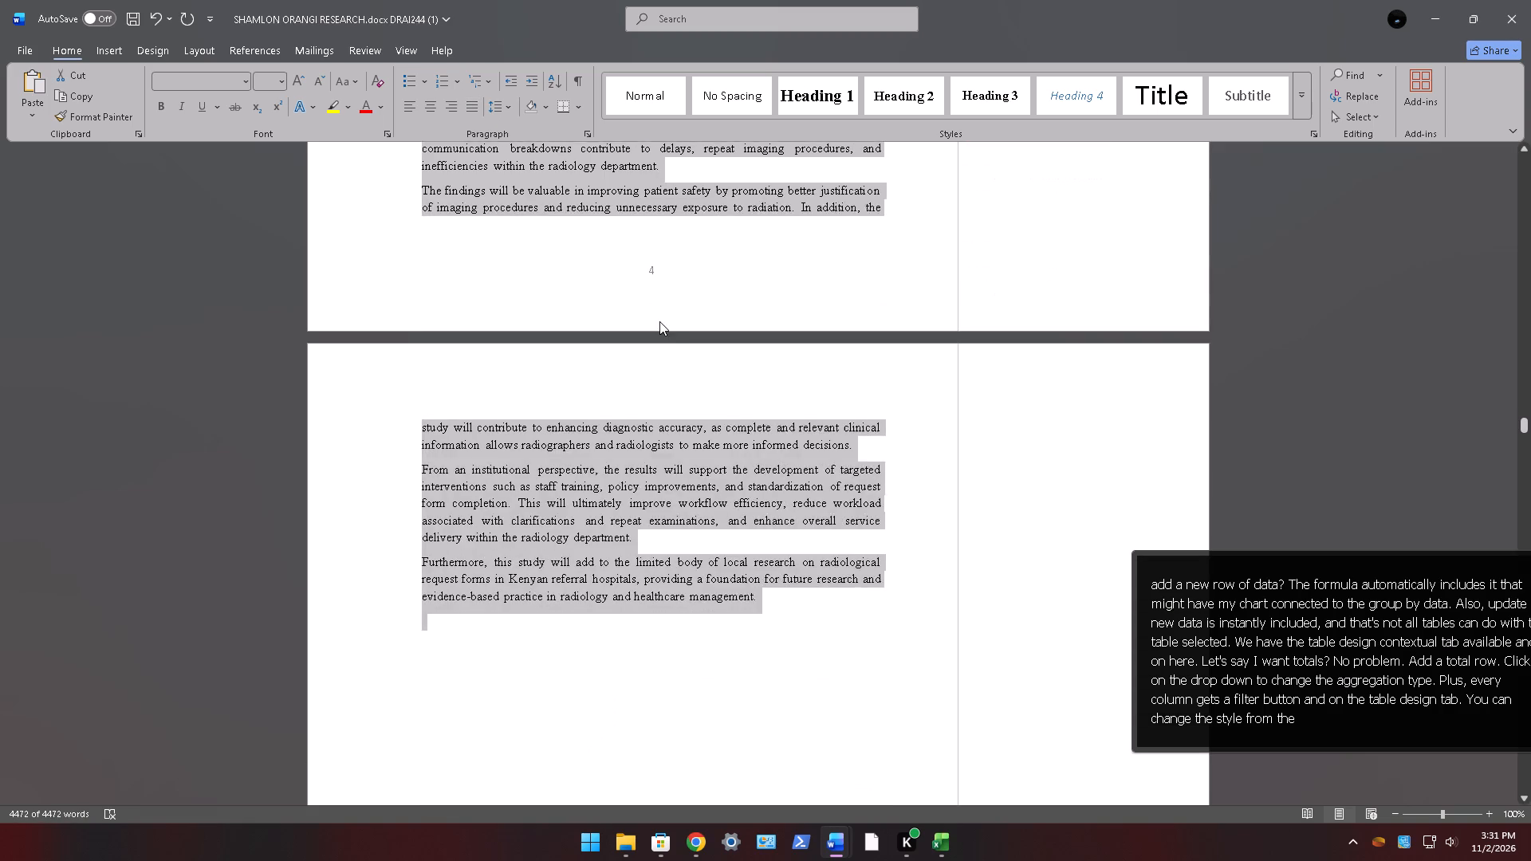
{"action": "scroll", "coordinate": [659, 321], "scroll_direction": "down", "scroll_amount": 9}
{"action": "scroll", "coordinate": [659, 321], "scroll_direction": "down", "scroll_amount": 14}
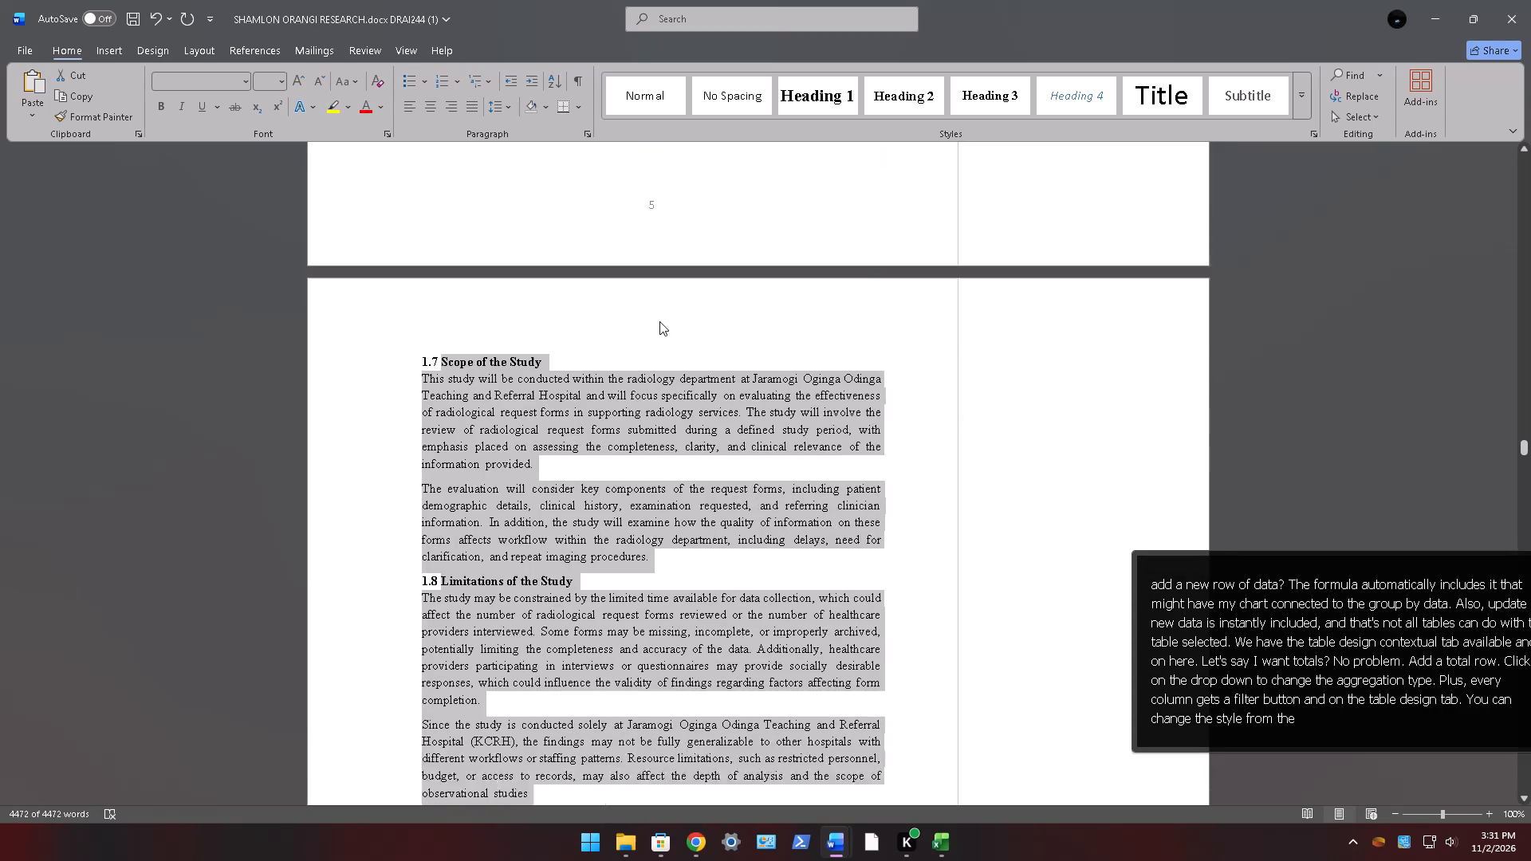
{"action": "scroll", "coordinate": [659, 321], "scroll_direction": "down", "scroll_amount": 18}
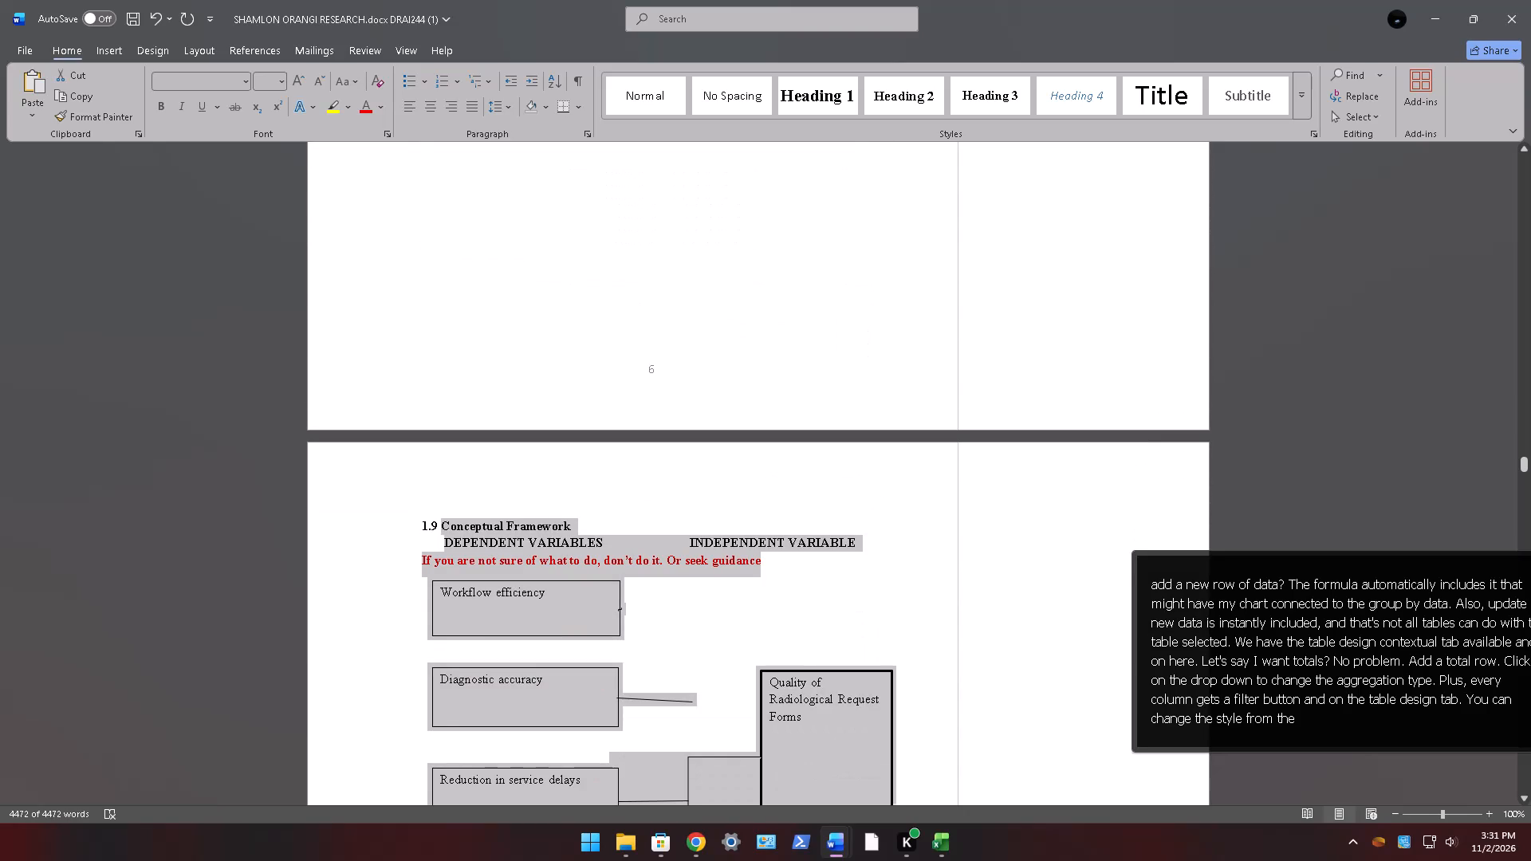
{"action": "scroll", "coordinate": [659, 321], "scroll_direction": "down", "scroll_amount": 10}
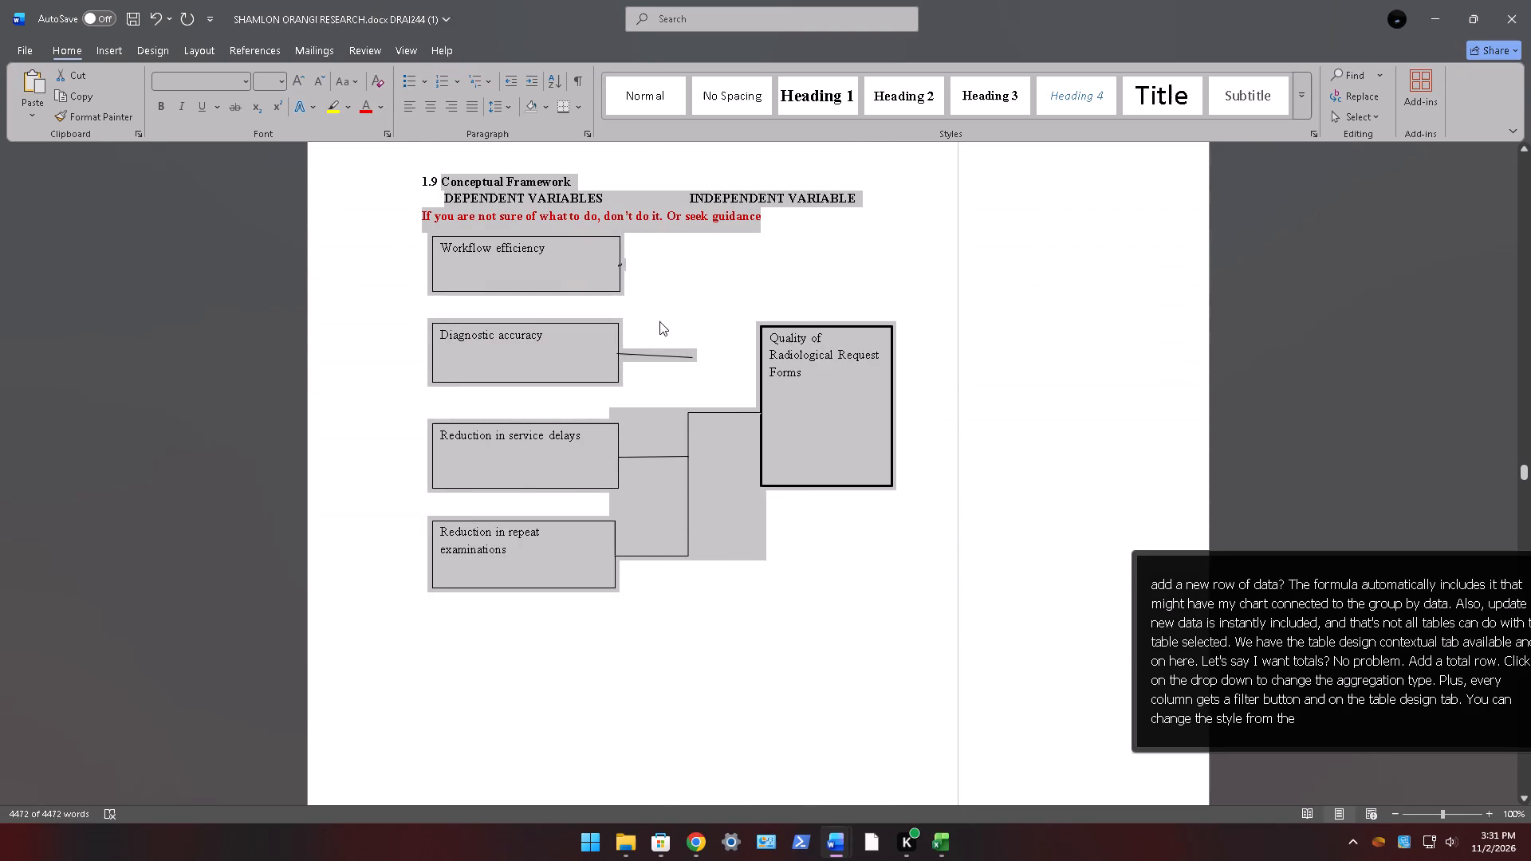
{"action": "scroll", "coordinate": [659, 321], "scroll_direction": "down", "scroll_amount": 13}
{"action": "scroll", "coordinate": [659, 321], "scroll_direction": "up", "scroll_amount": 6}
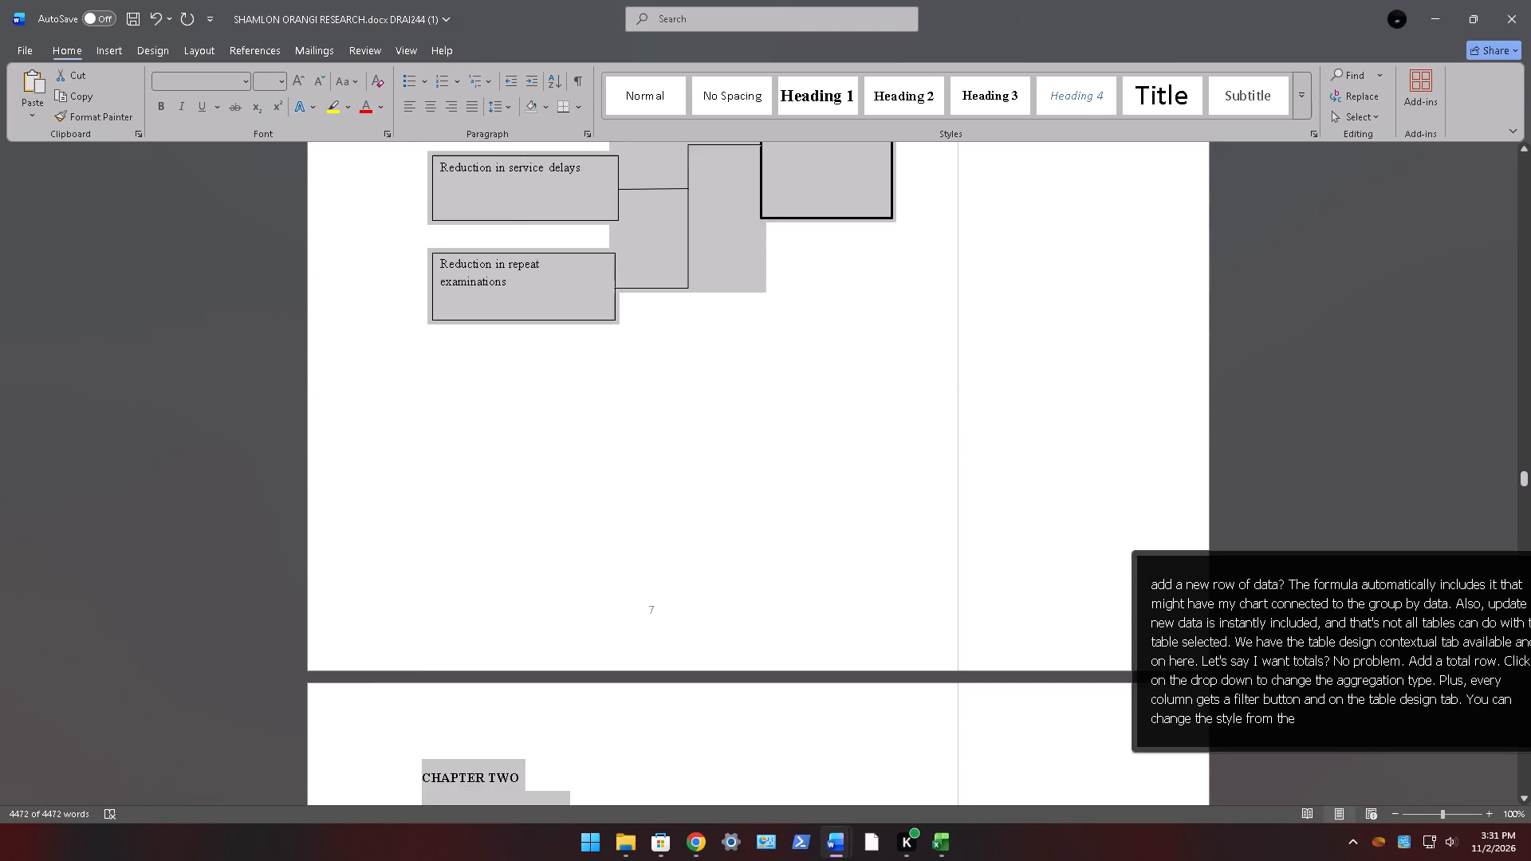
{"action": "scroll", "coordinate": [659, 321], "scroll_direction": "up", "scroll_amount": 10}
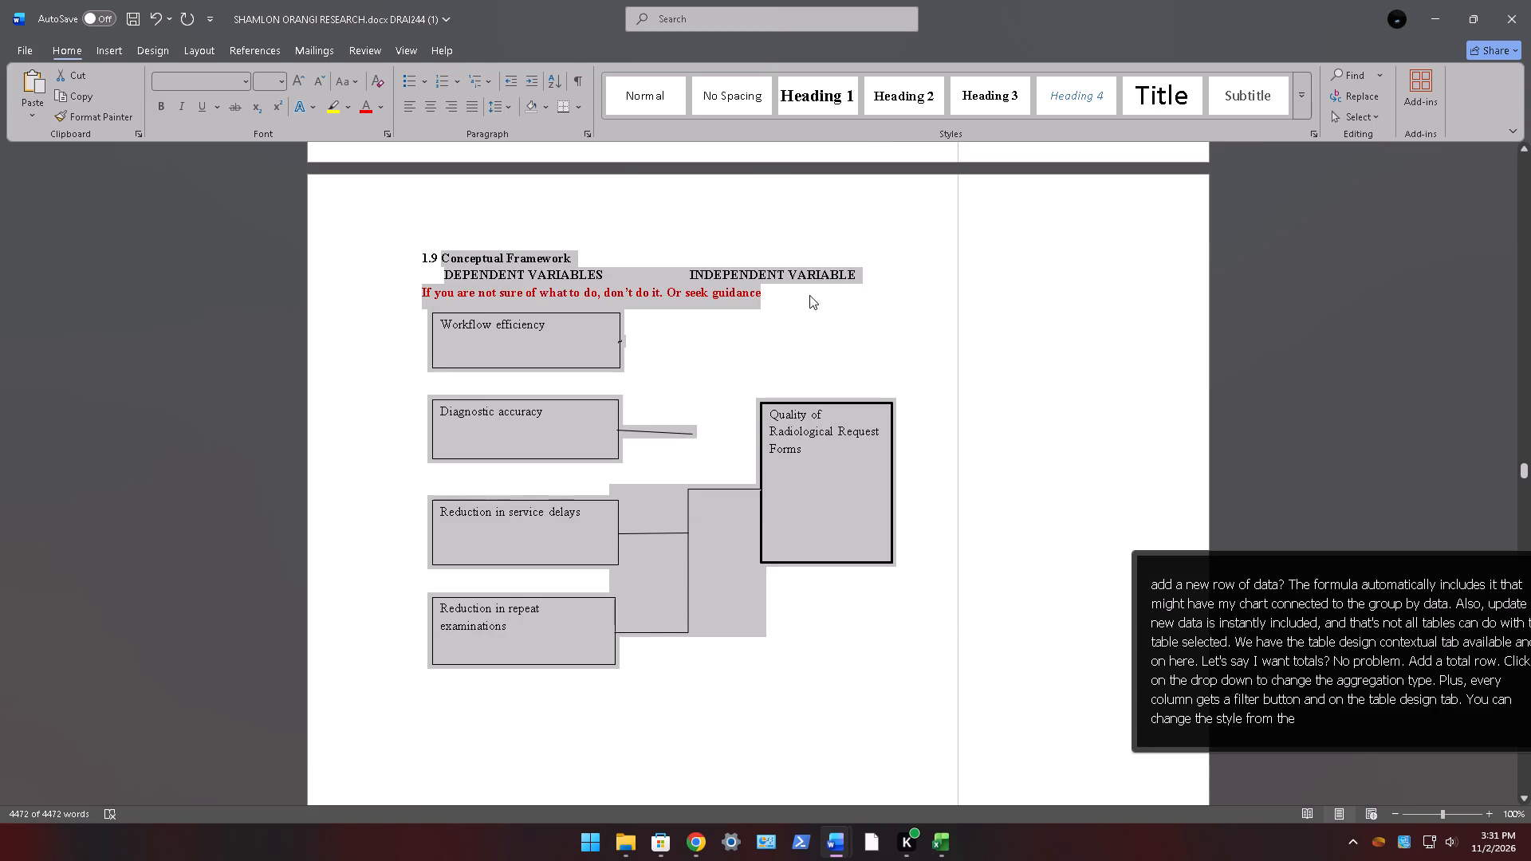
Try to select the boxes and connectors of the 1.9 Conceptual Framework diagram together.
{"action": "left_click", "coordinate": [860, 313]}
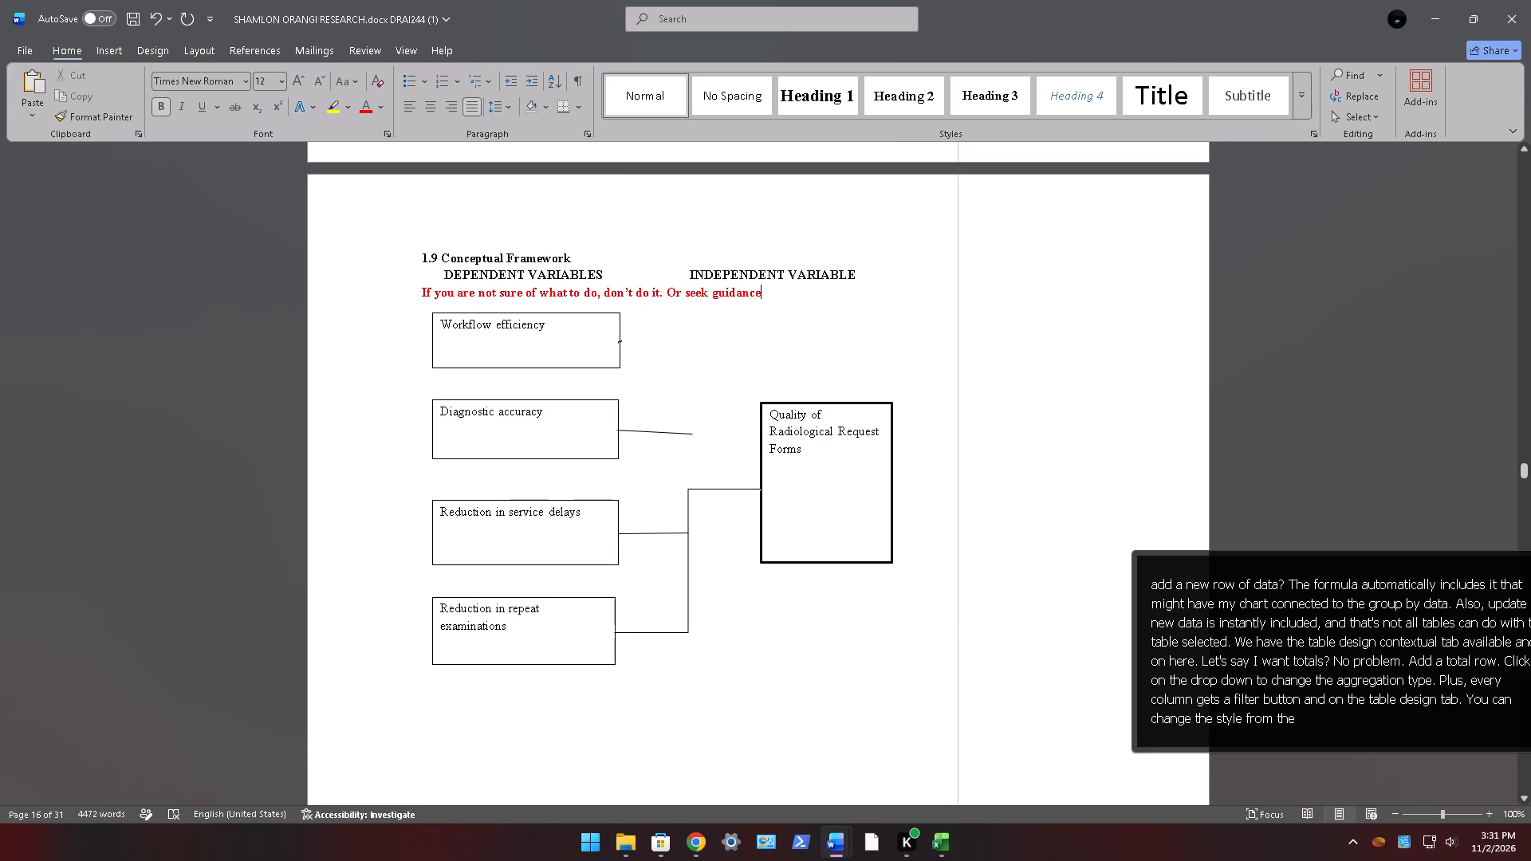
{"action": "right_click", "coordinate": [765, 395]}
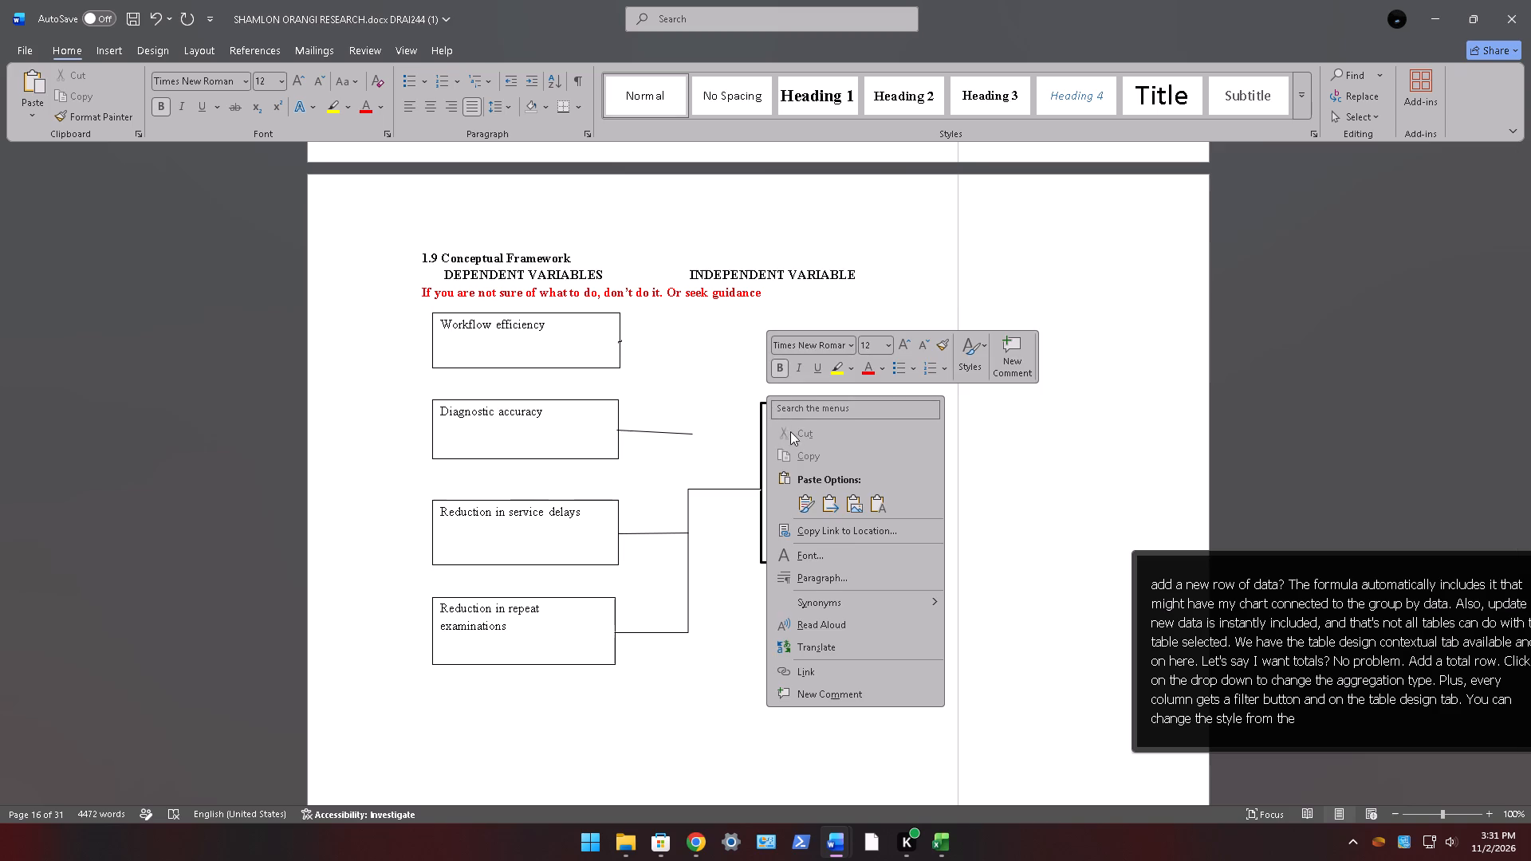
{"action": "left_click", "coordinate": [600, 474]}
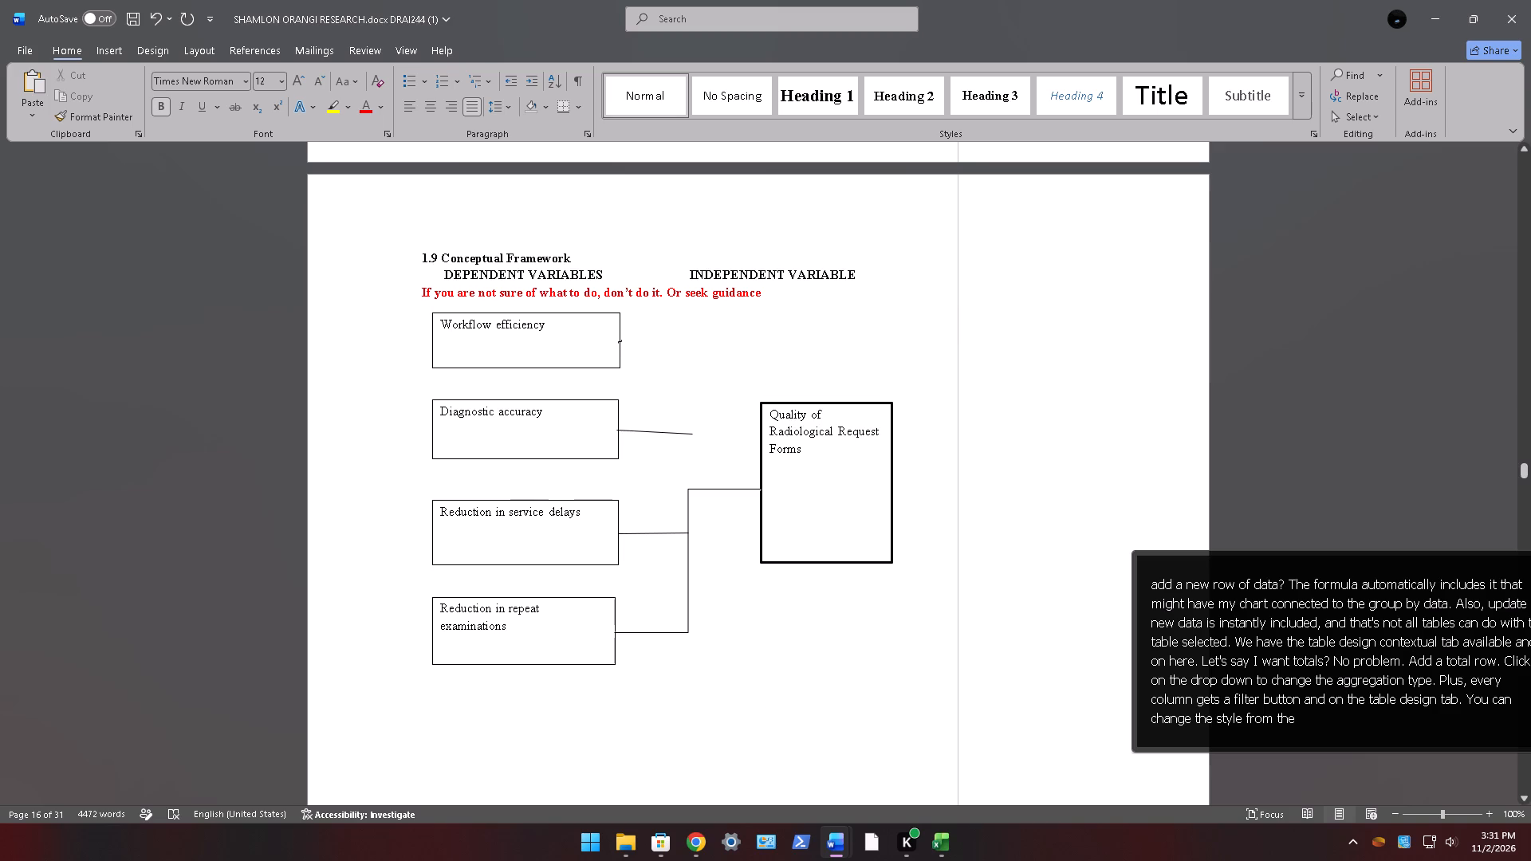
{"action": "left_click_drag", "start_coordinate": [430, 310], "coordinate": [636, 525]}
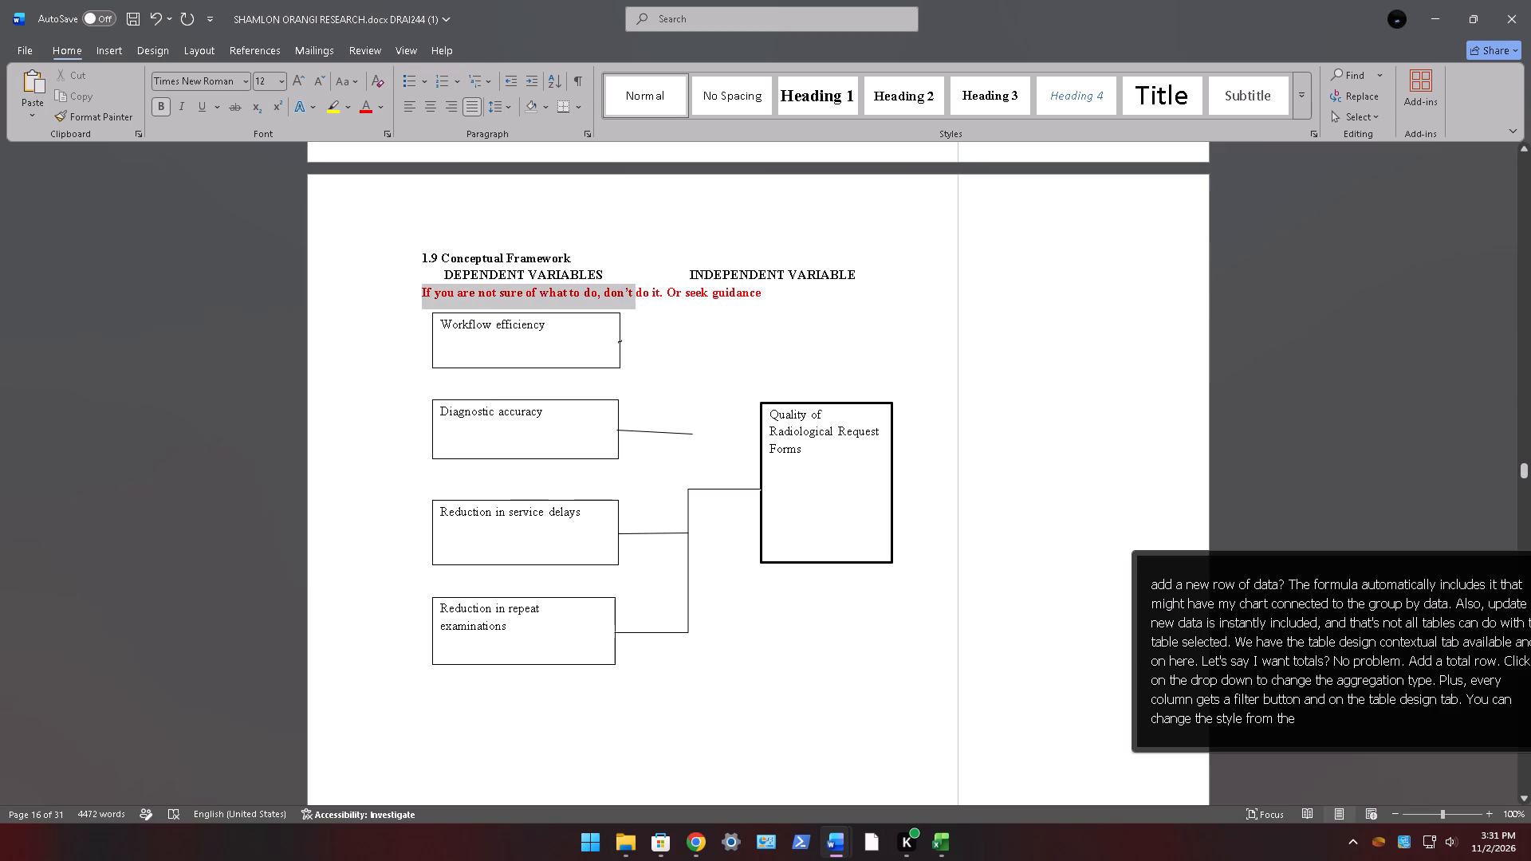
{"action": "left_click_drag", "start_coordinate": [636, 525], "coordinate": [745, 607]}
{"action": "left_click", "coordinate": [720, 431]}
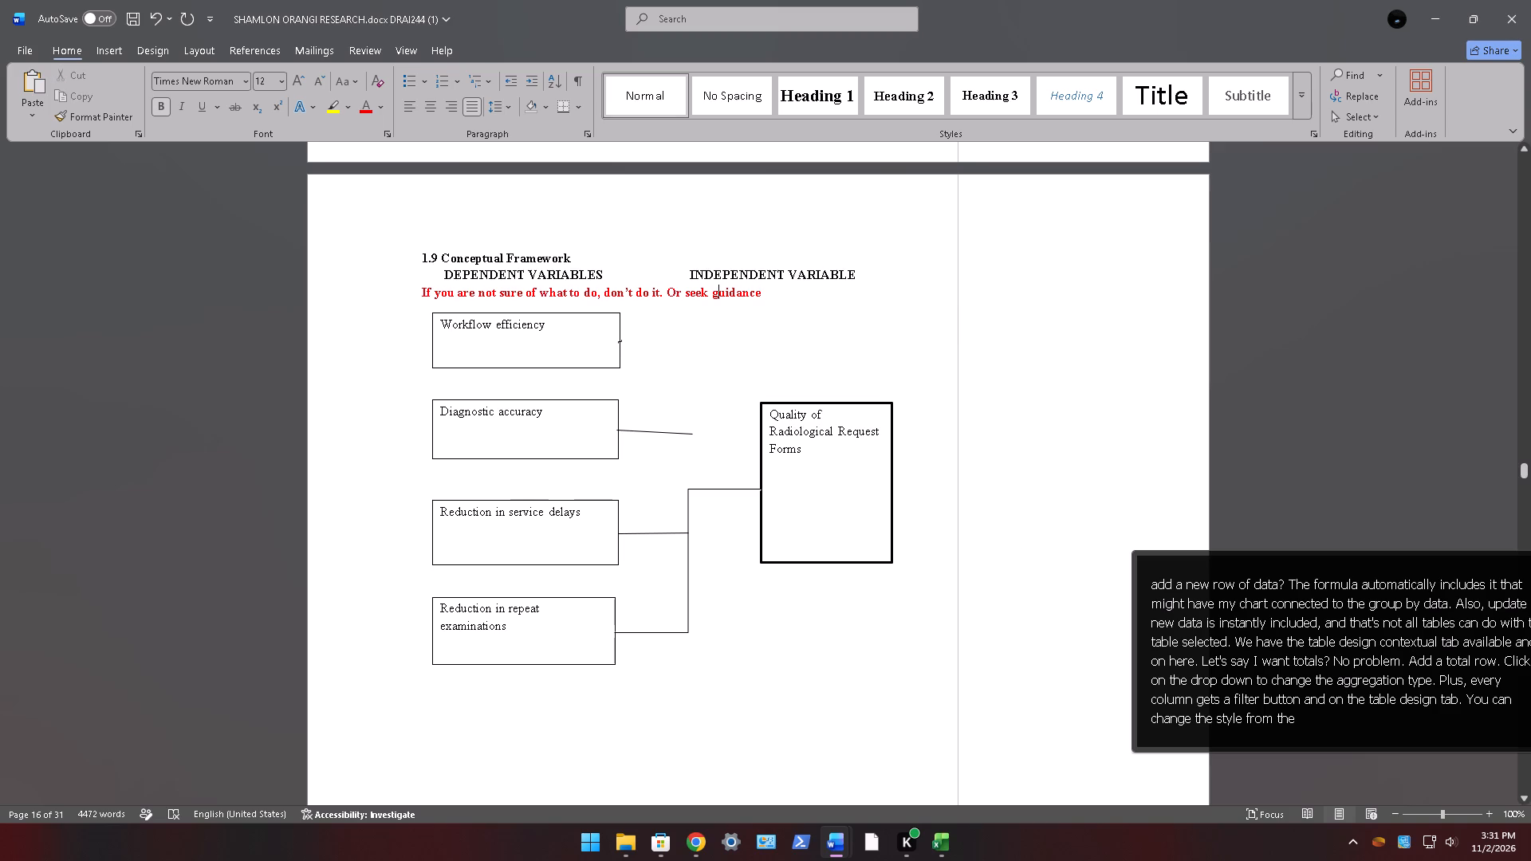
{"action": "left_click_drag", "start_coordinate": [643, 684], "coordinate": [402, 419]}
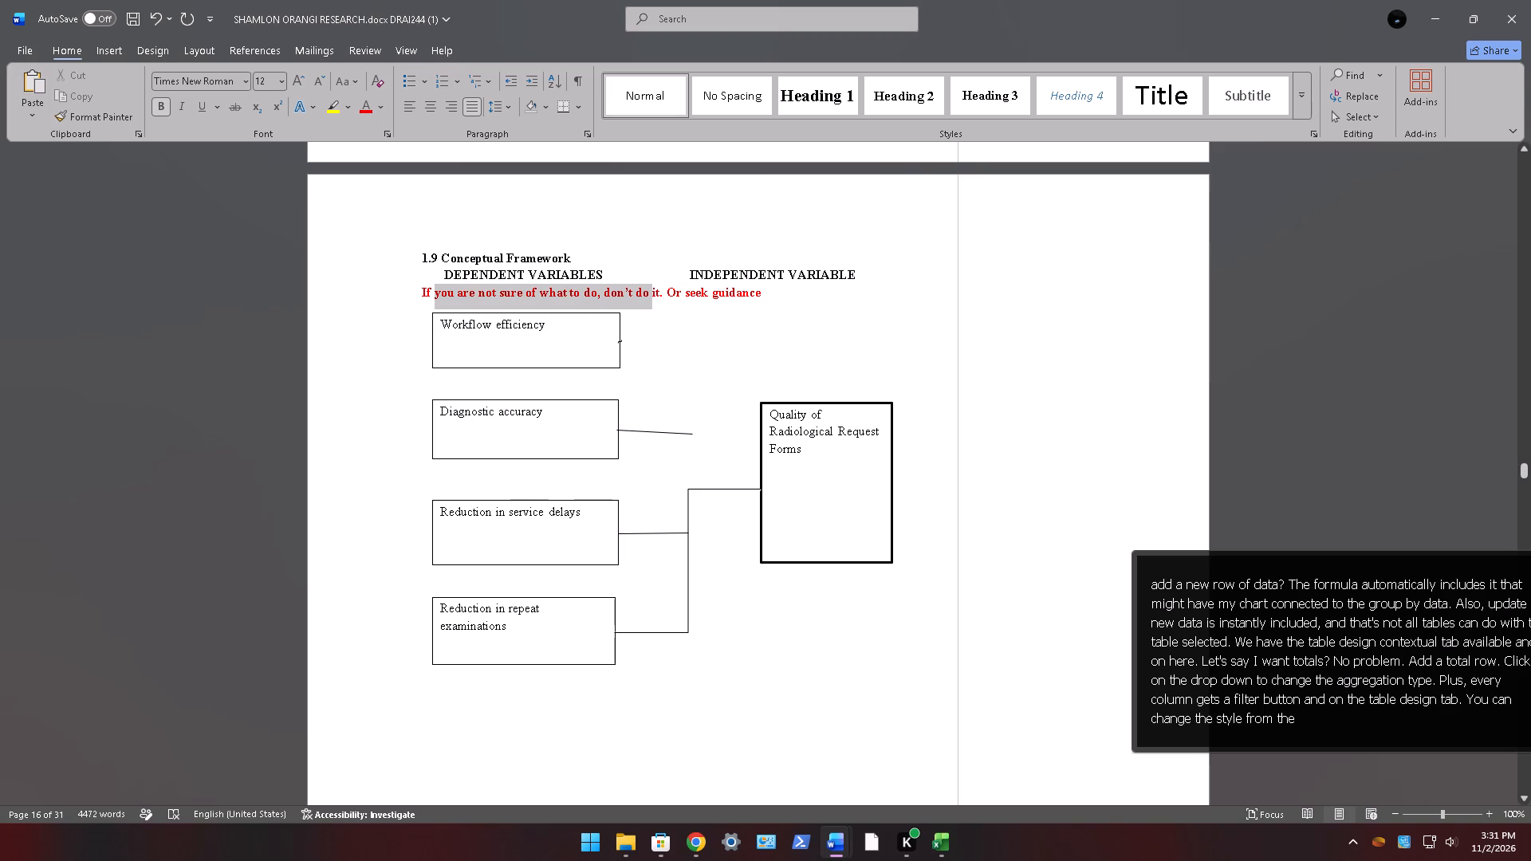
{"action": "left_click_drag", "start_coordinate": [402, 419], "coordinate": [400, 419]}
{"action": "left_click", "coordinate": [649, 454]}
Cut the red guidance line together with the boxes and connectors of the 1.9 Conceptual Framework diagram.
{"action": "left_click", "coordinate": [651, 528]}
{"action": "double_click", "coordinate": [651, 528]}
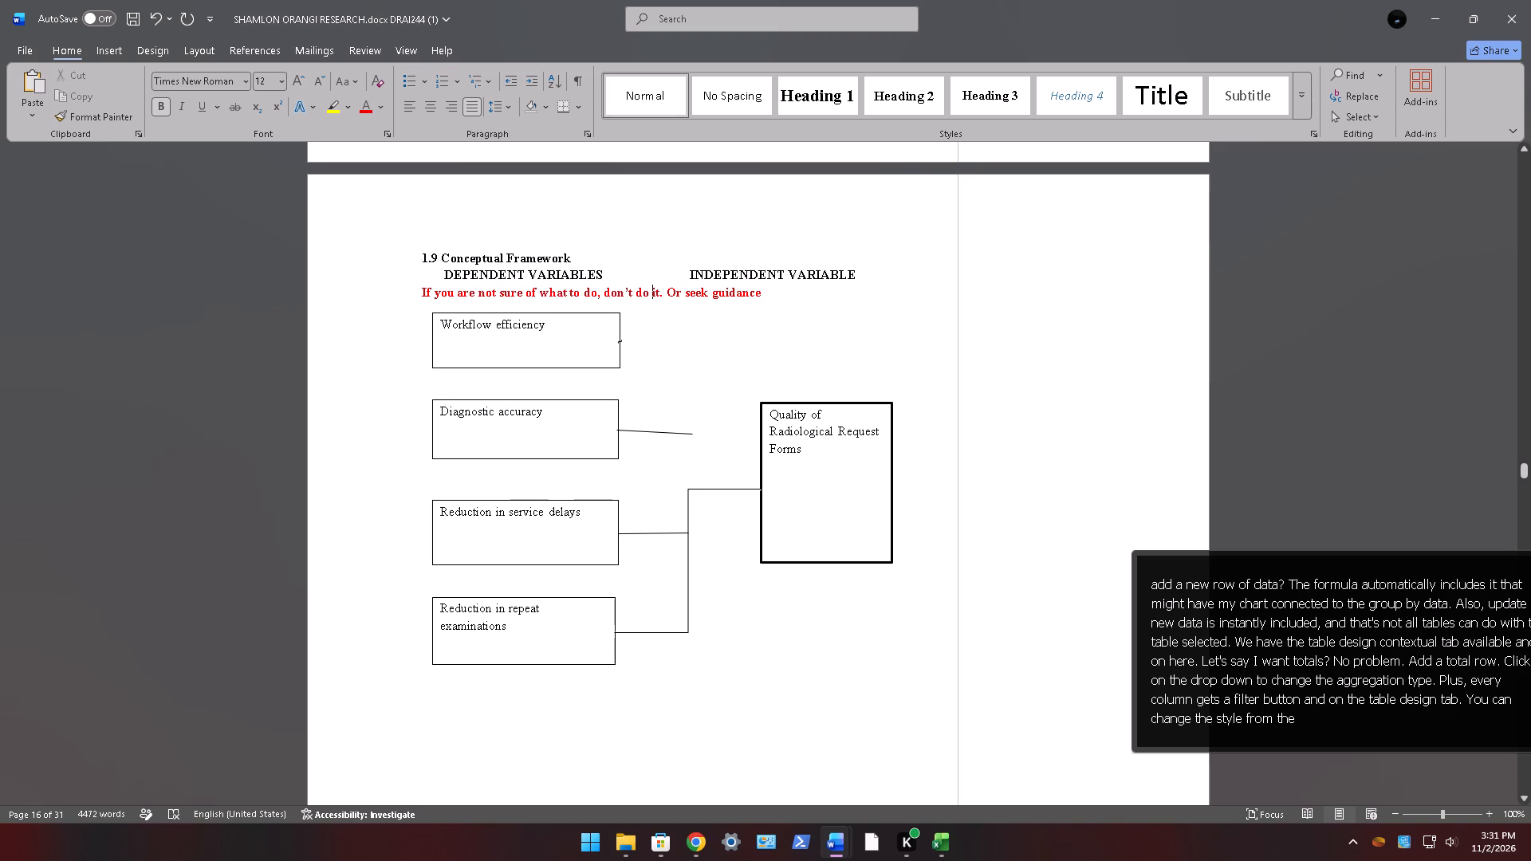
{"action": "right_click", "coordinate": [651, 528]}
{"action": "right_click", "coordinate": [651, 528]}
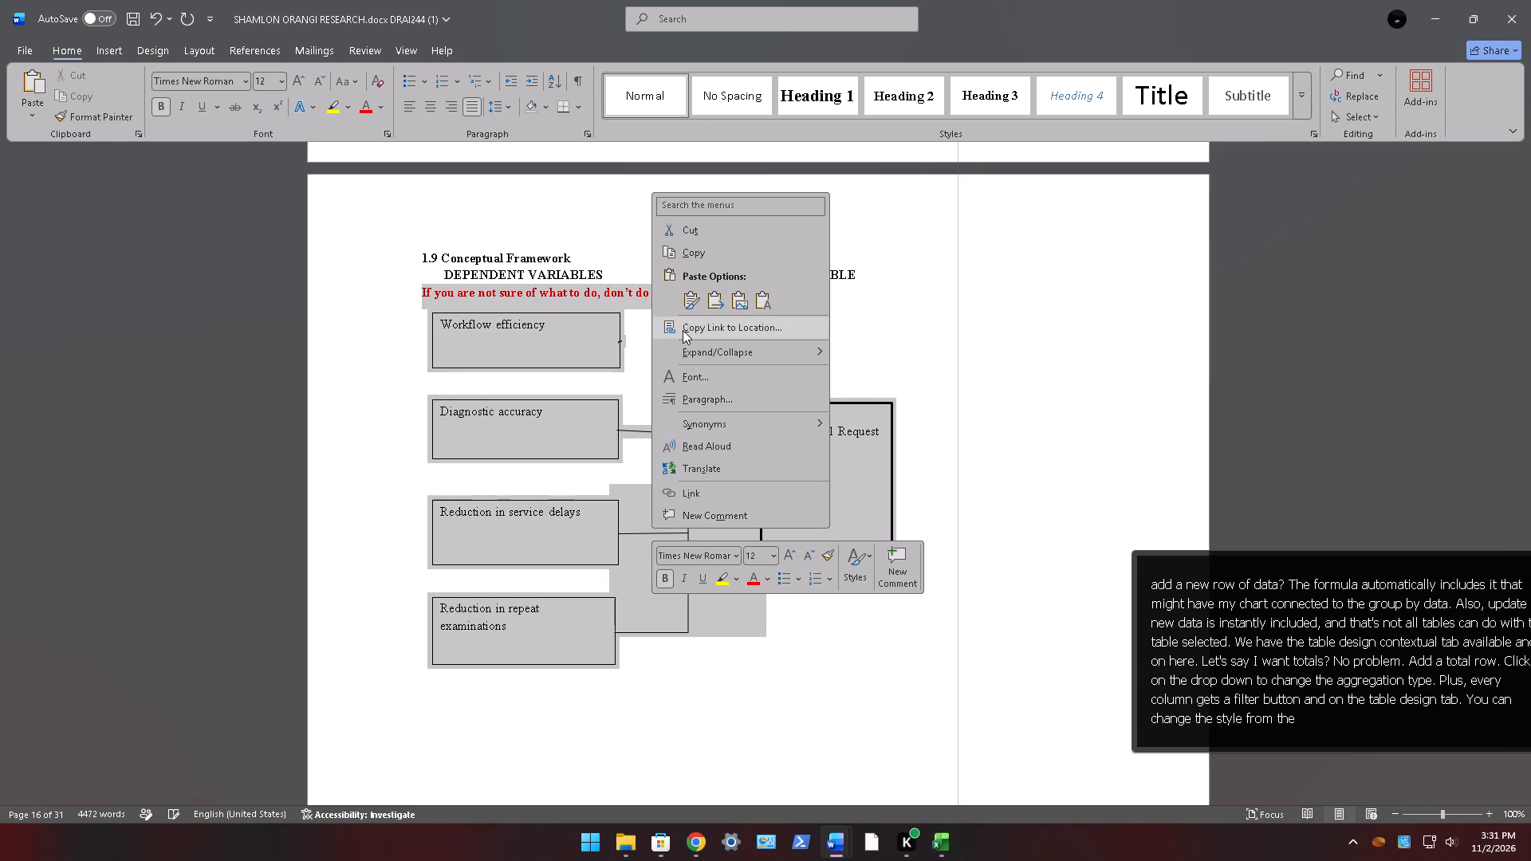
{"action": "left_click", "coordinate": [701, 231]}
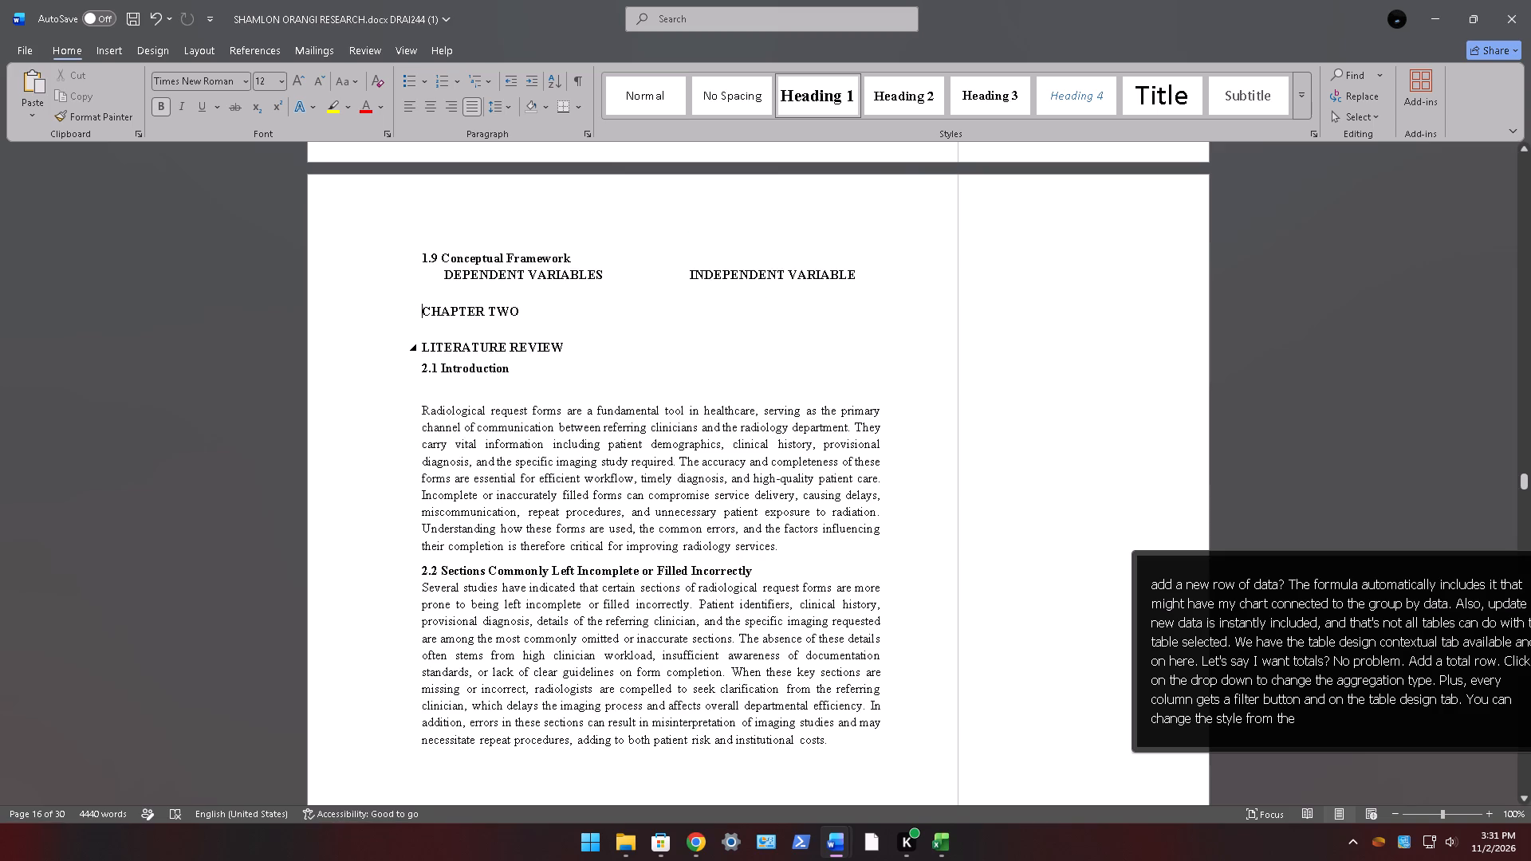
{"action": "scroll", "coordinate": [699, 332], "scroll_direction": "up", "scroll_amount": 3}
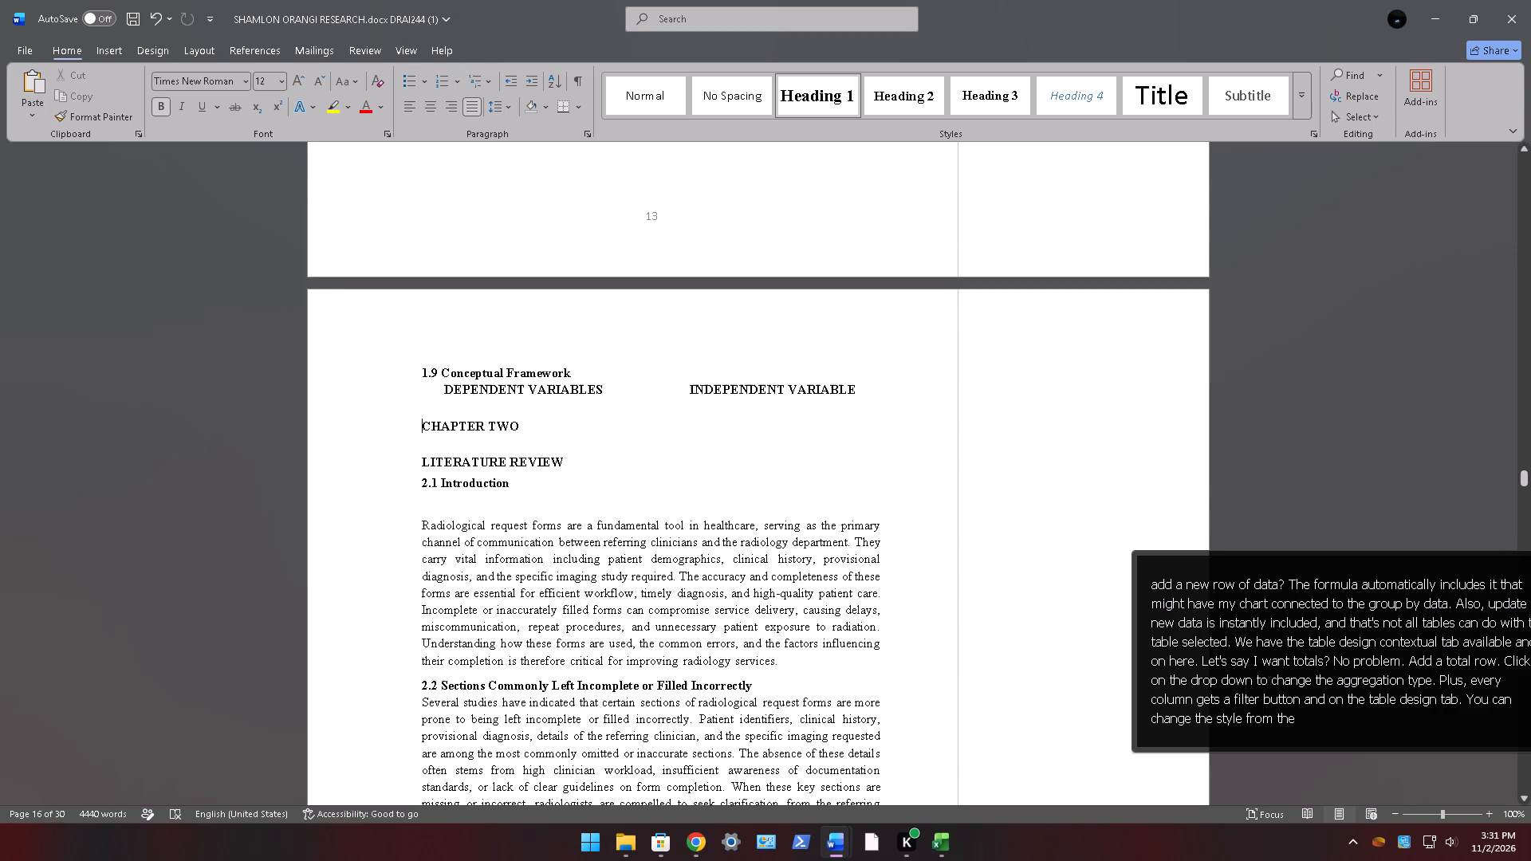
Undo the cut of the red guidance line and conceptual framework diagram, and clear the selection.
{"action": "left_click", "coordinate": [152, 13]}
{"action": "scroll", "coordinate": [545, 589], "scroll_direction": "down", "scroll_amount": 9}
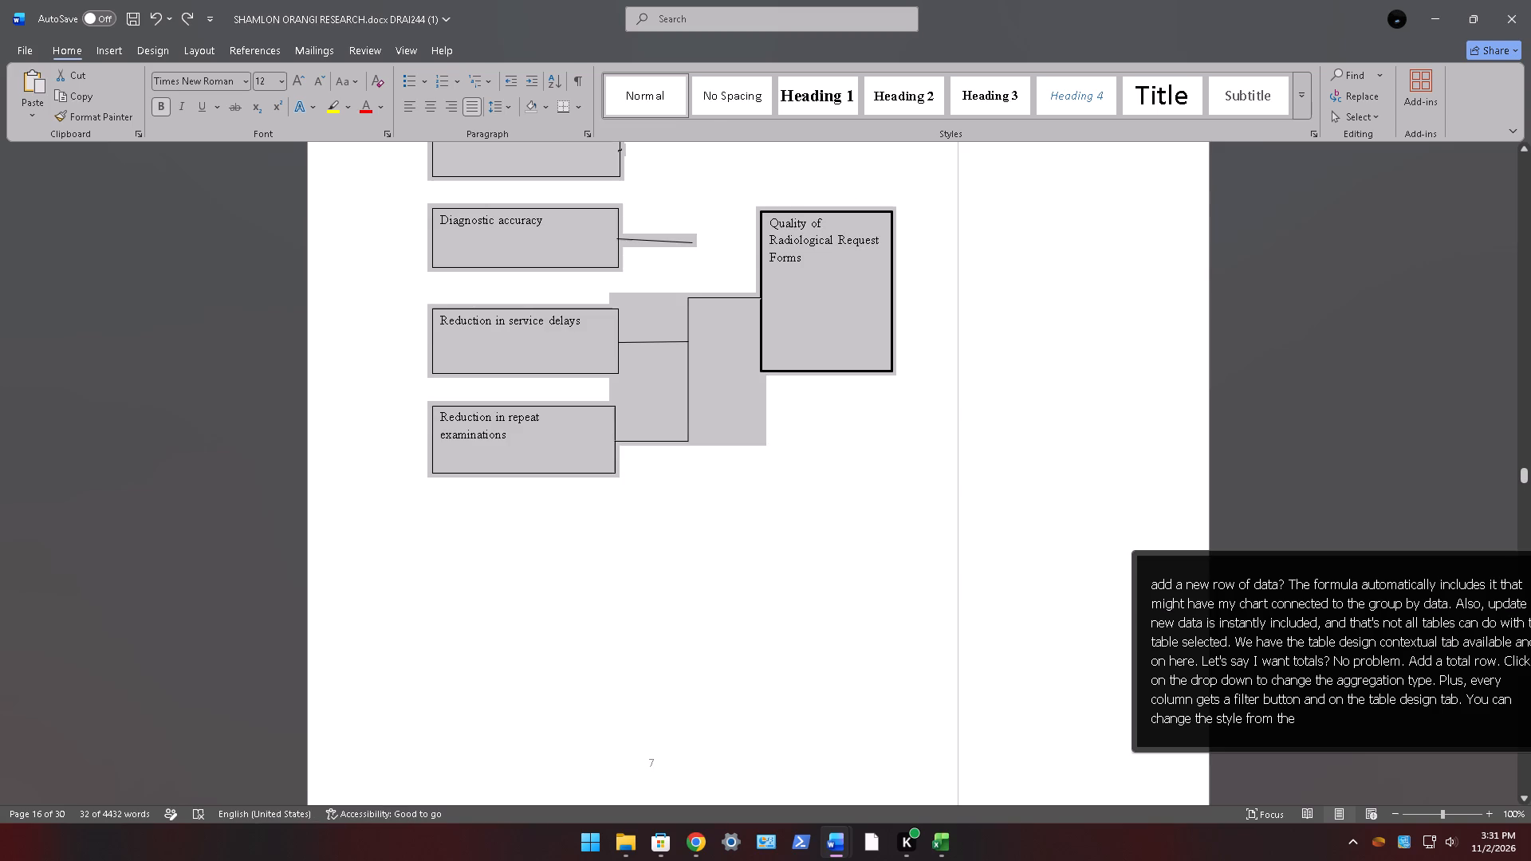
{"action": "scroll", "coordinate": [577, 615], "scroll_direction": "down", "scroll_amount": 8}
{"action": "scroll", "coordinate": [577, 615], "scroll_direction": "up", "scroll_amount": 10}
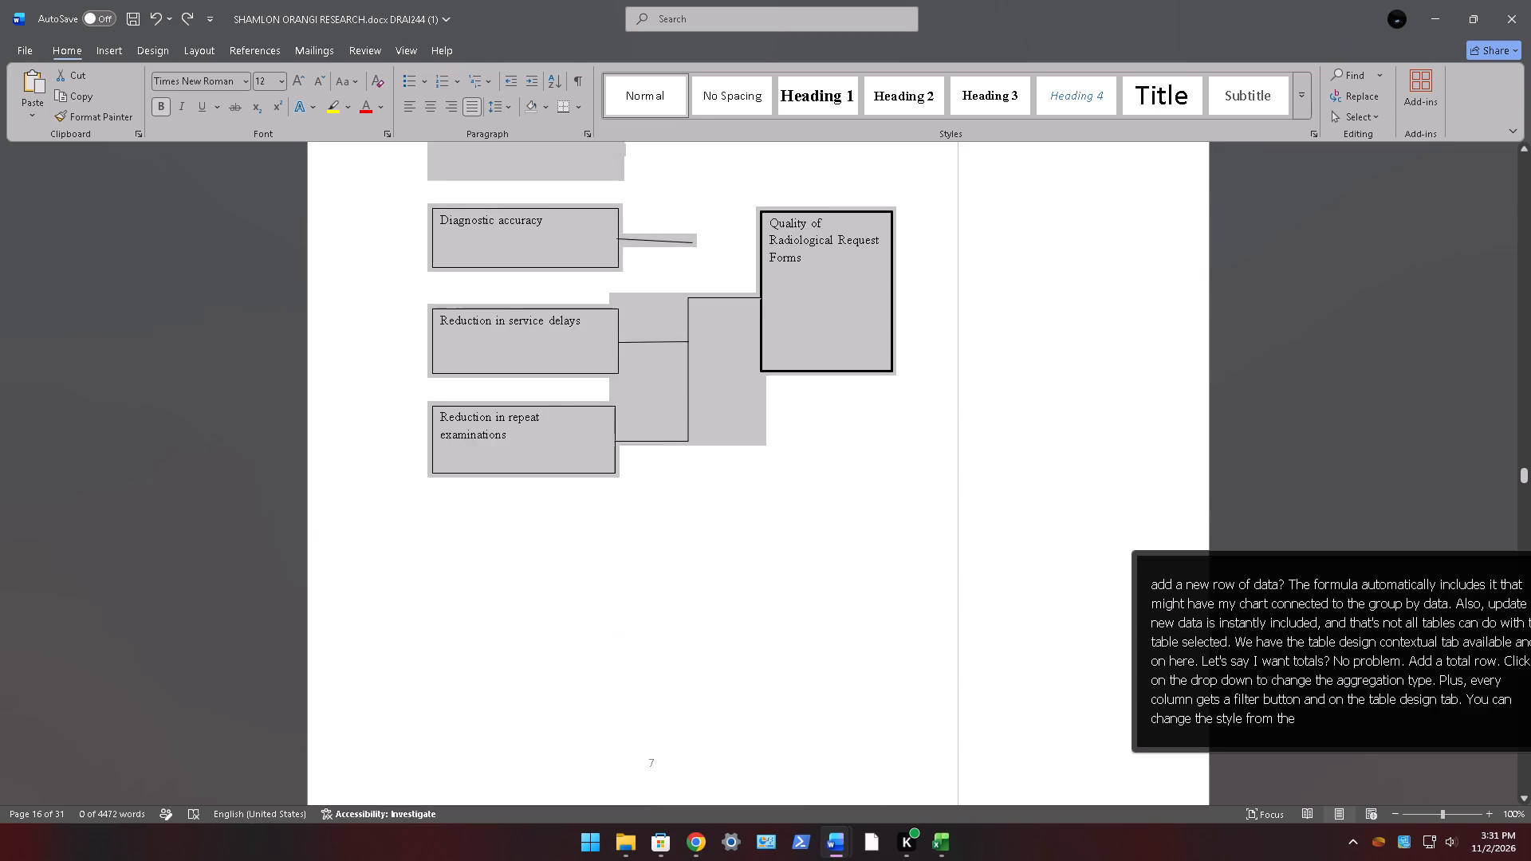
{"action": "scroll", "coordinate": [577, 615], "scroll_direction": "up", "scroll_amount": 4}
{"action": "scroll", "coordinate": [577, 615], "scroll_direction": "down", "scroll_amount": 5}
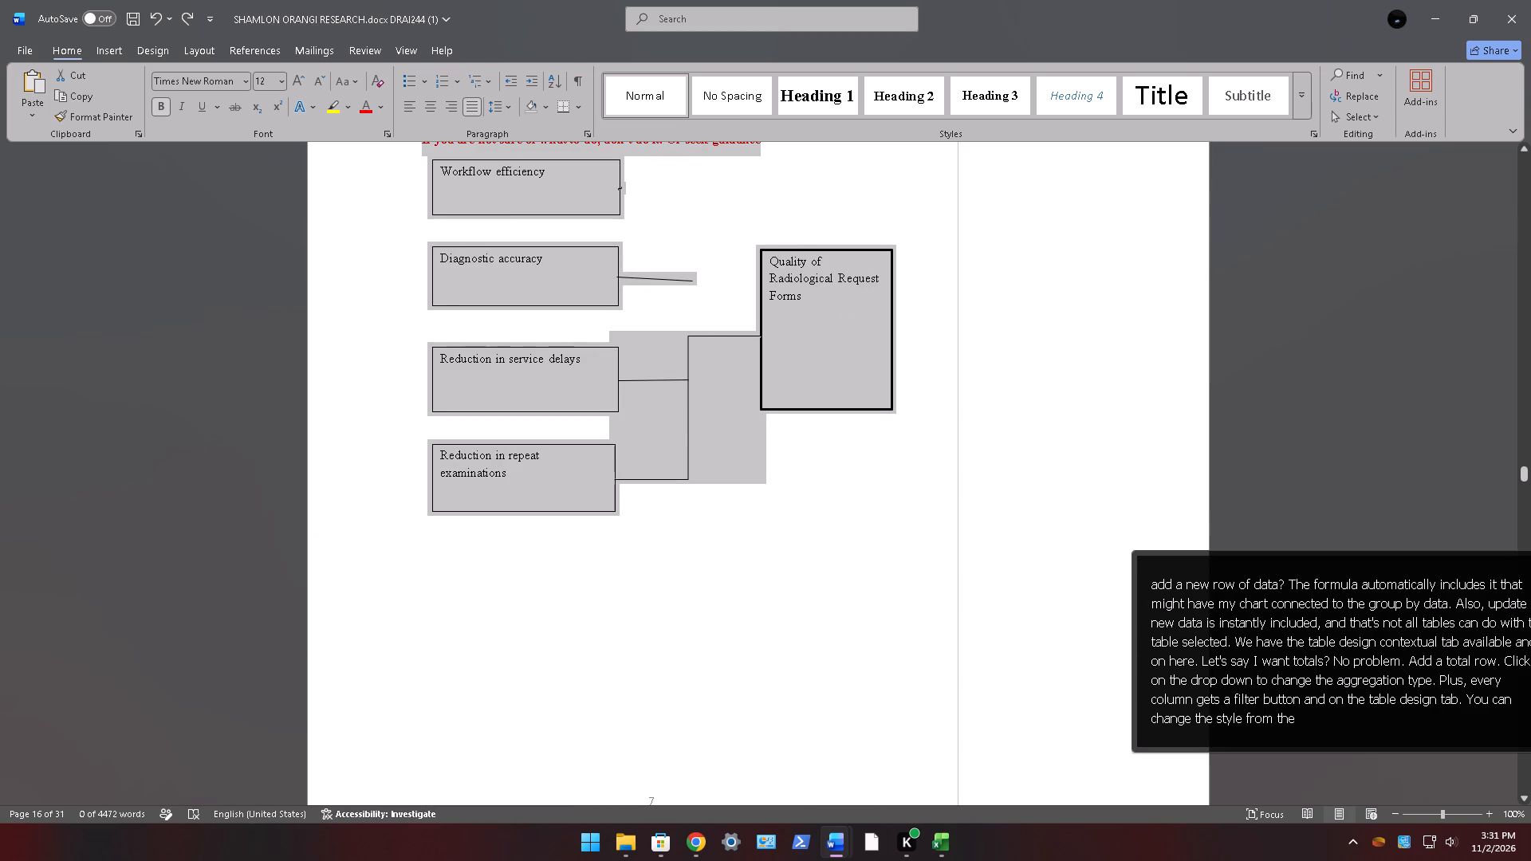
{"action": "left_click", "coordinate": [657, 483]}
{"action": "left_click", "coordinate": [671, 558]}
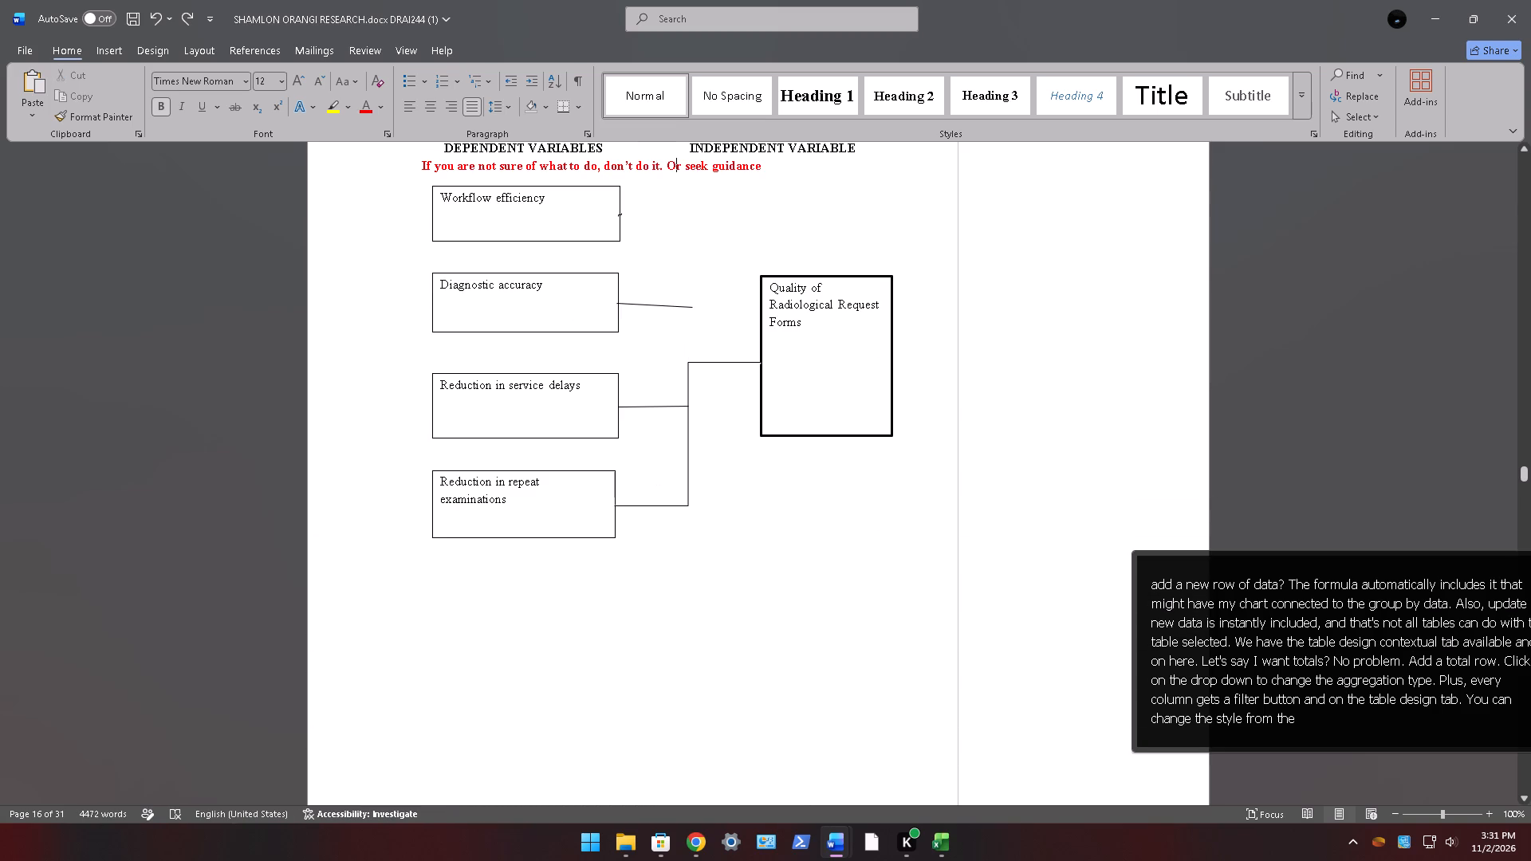
Insert blank paragraphs before the CHAPTER TWO heading to push it onto the following page, leaving an empty page after the diagram.
{"action": "scroll", "coordinate": [667, 703], "scroll_direction": "down", "scroll_amount": 9}
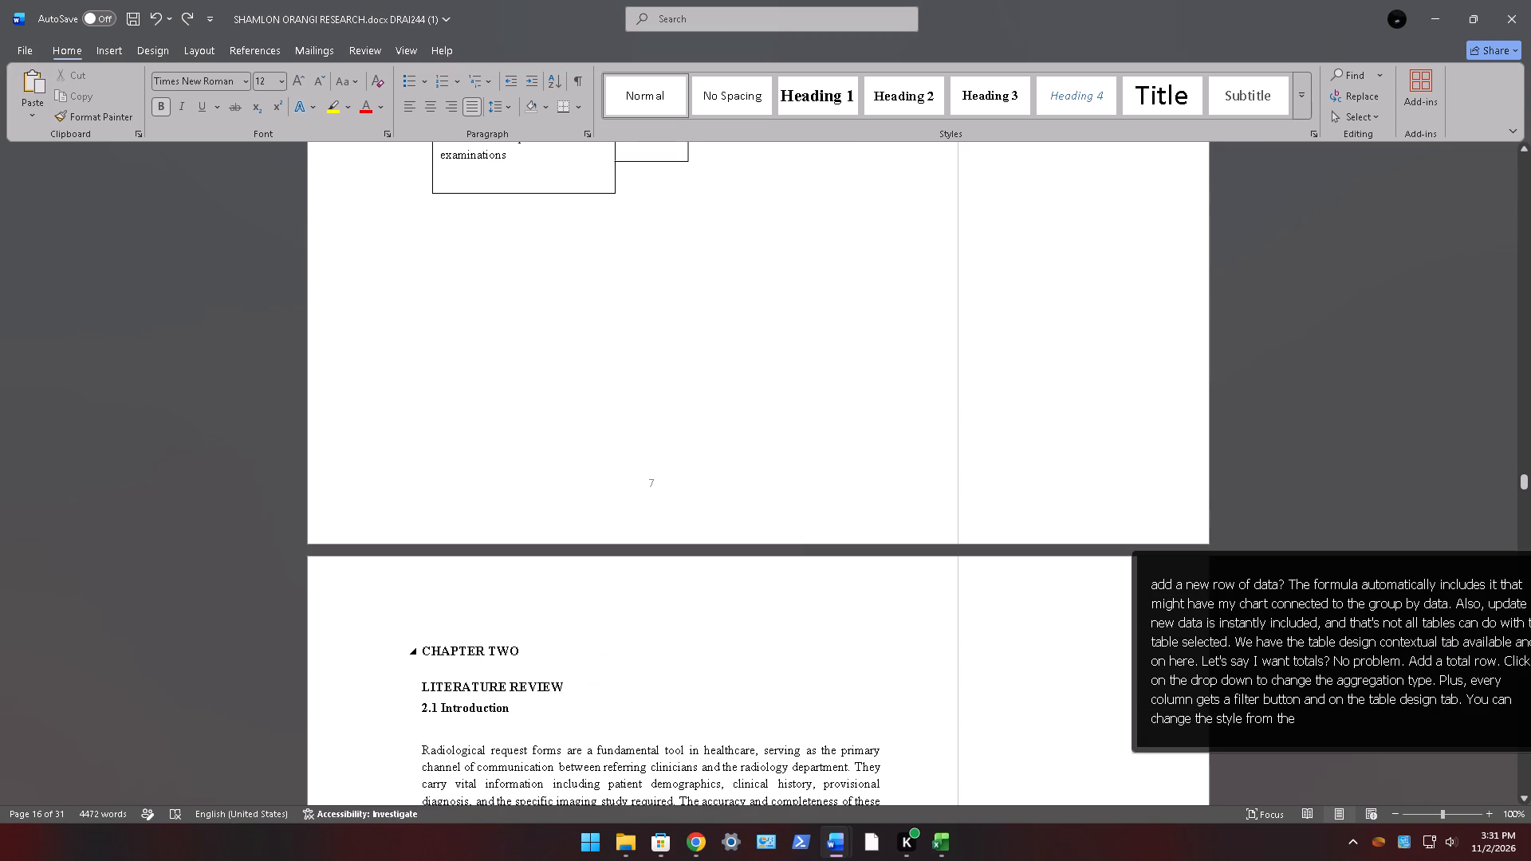
{"action": "left_click", "coordinate": [418, 639]}
{"action": "key", "text": "Return"}
{"action": "key", "text": "Return"}
{"action": "key", "text": "Return"}
{"action": "key", "text": "Return"}
{"action": "key", "text": "Return"}
{"action": "key", "text": "Return"}
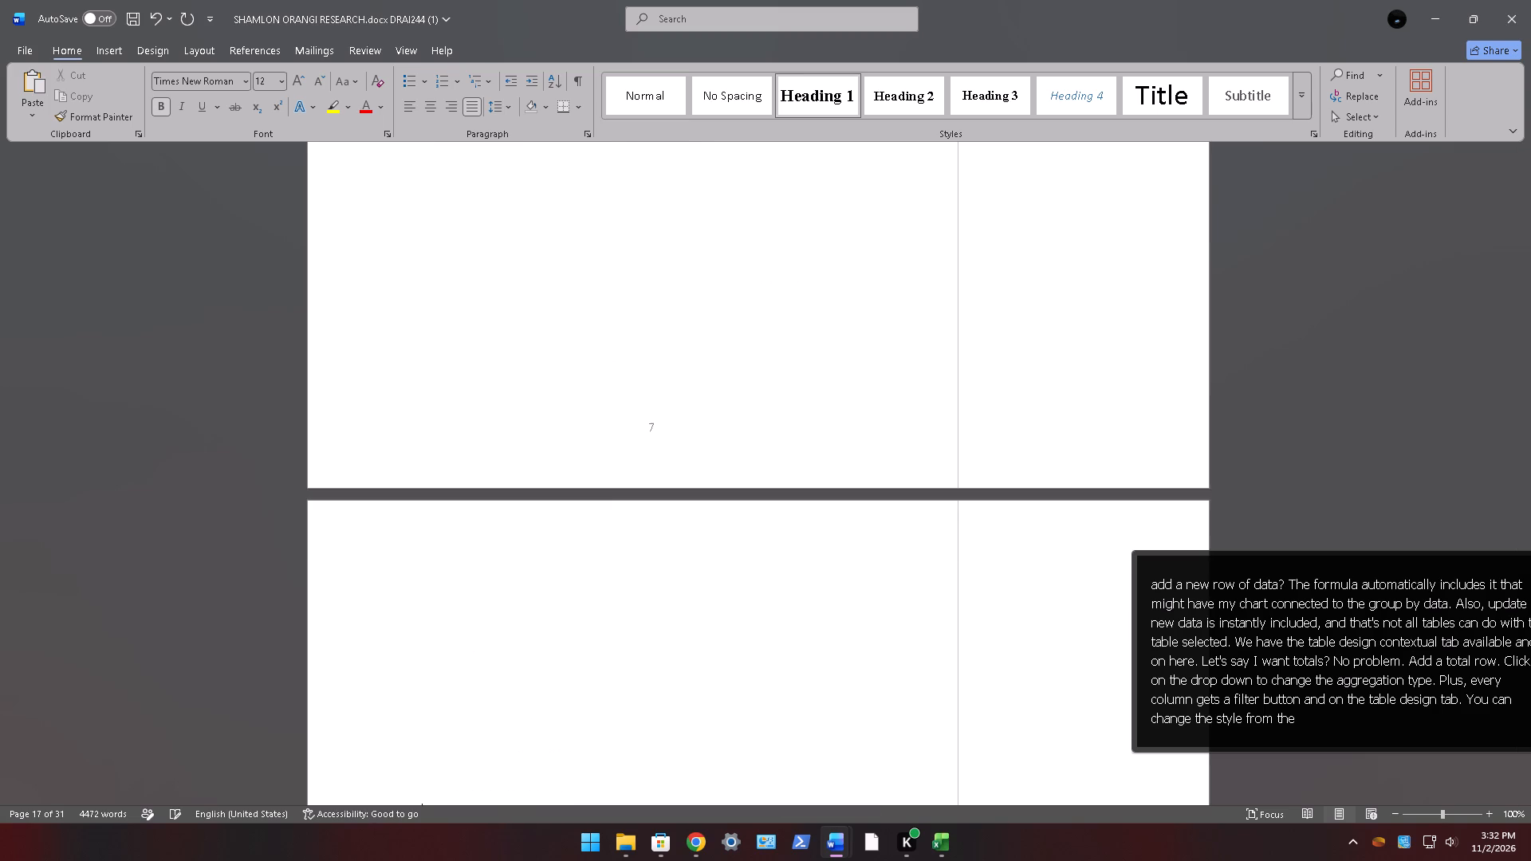
{"action": "key", "text": "Return"}
{"action": "key", "text": "Return"}
{"action": "key", "text": "Return"}
{"action": "key", "text": "Return"}
{"action": "key", "text": "Return"}
{"action": "key", "text": "Return"}
{"action": "key", "text": "Return"}
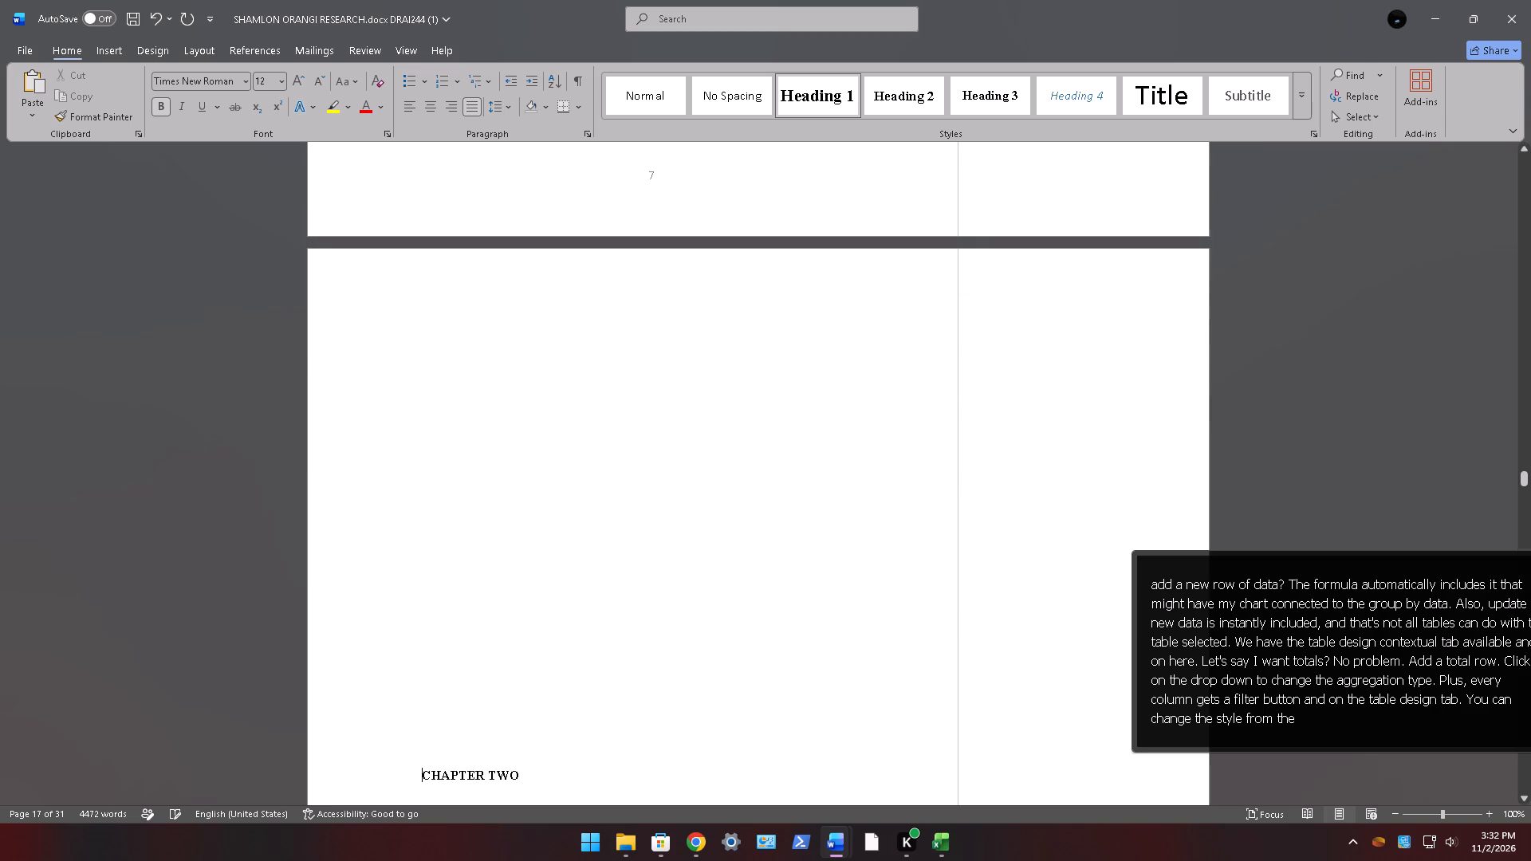
{"action": "key", "text": "Return"}
{"action": "key", "text": "Return"}
{"action": "key", "text": "Return"}
{"action": "key", "text": "Return"}
{"action": "key", "text": "Return"}
{"action": "key", "text": "Return"}
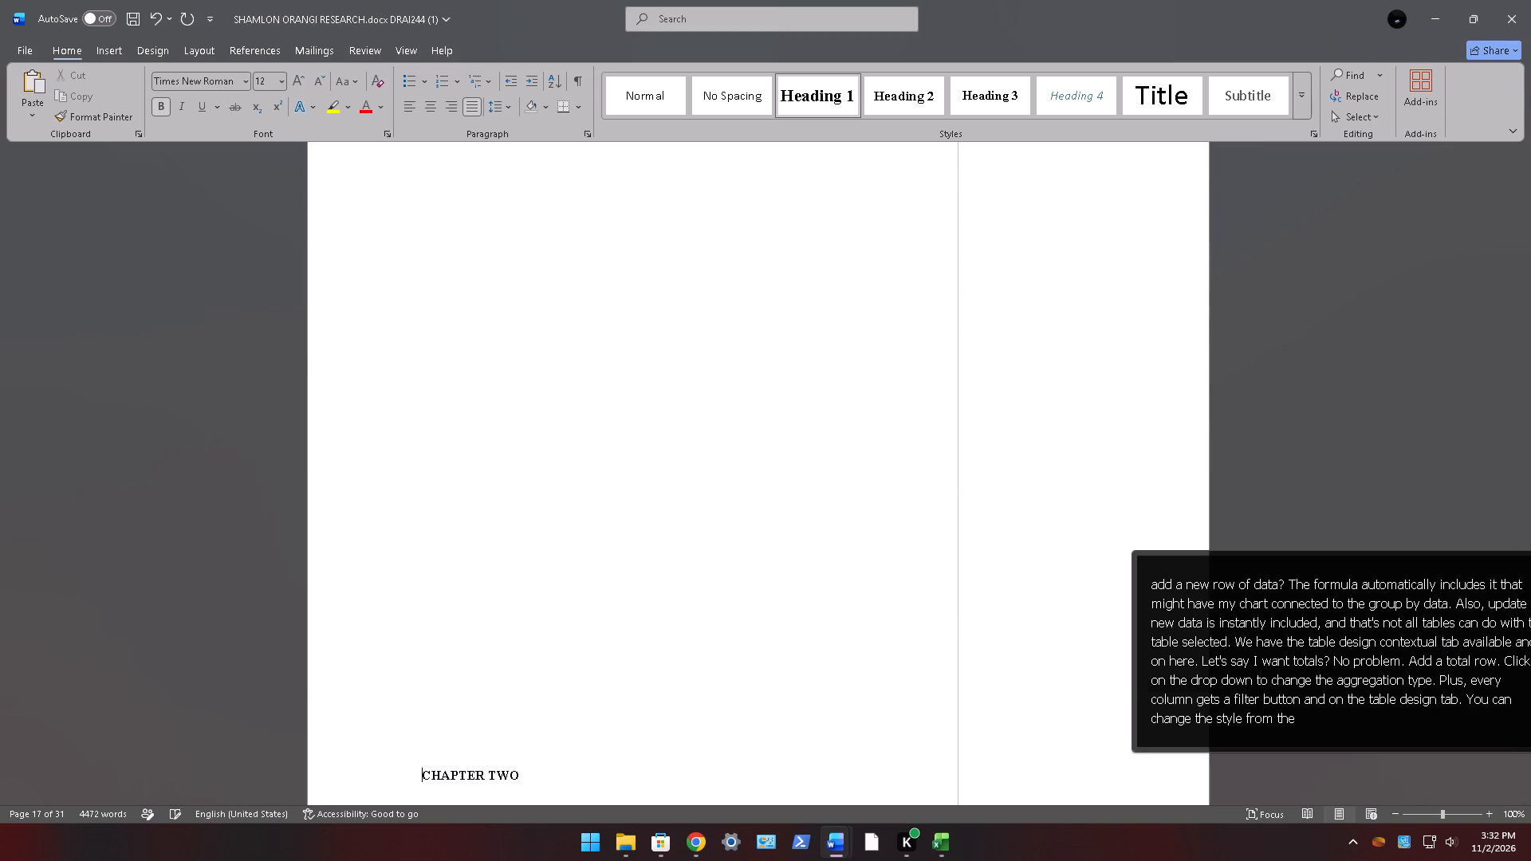
{"action": "key", "text": "Return"}
{"action": "key", "text": "BackSpace"}
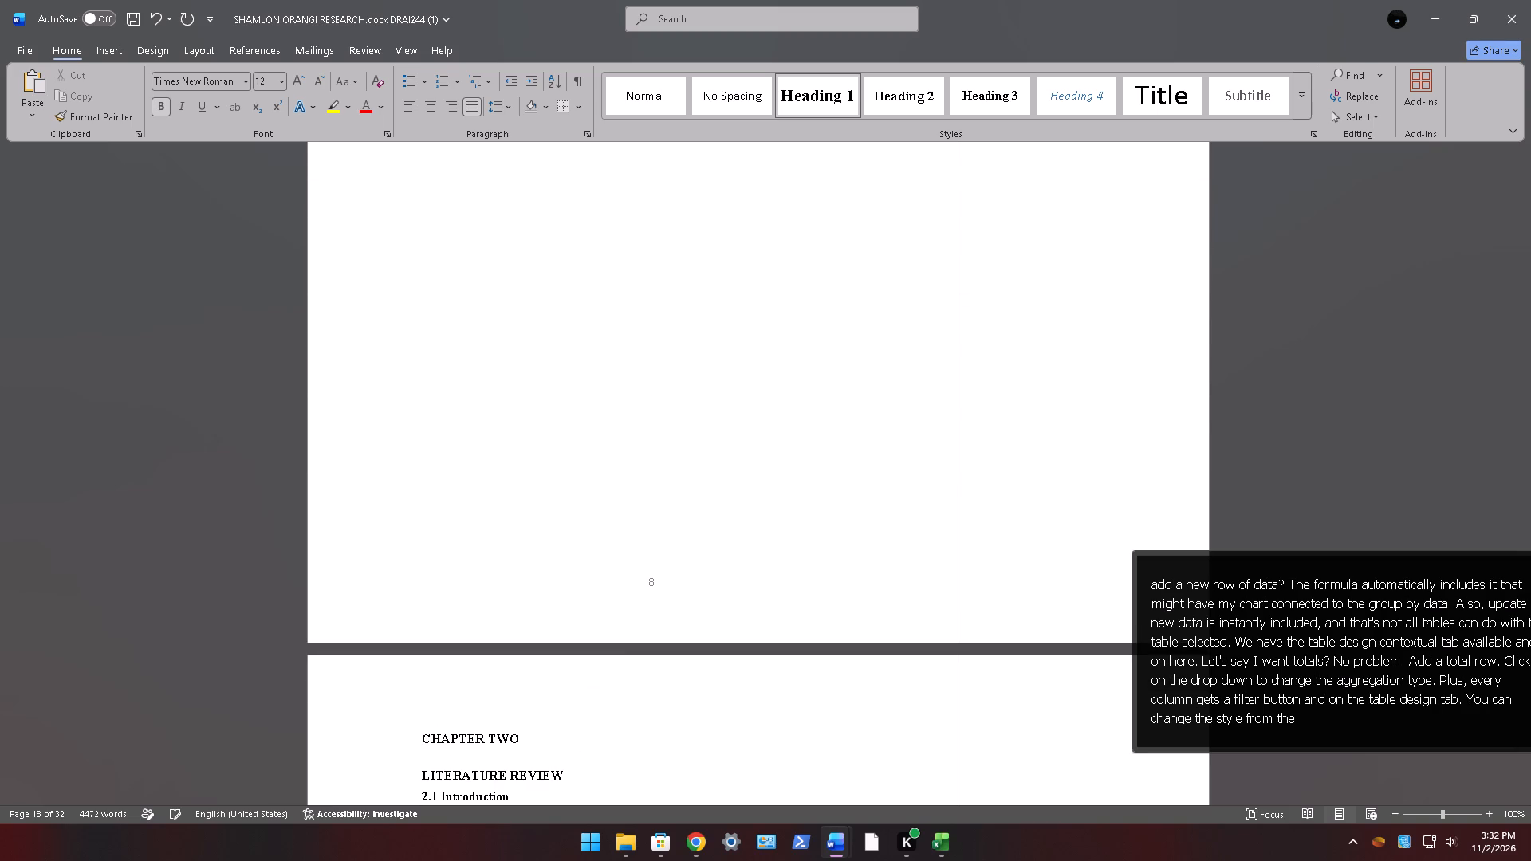
Draw a text box about 0.47" high and 2.45" wide near the upper left of the blank page after the diagram.
{"action": "scroll", "coordinate": [364, 673], "scroll_direction": "up", "scroll_amount": 13}
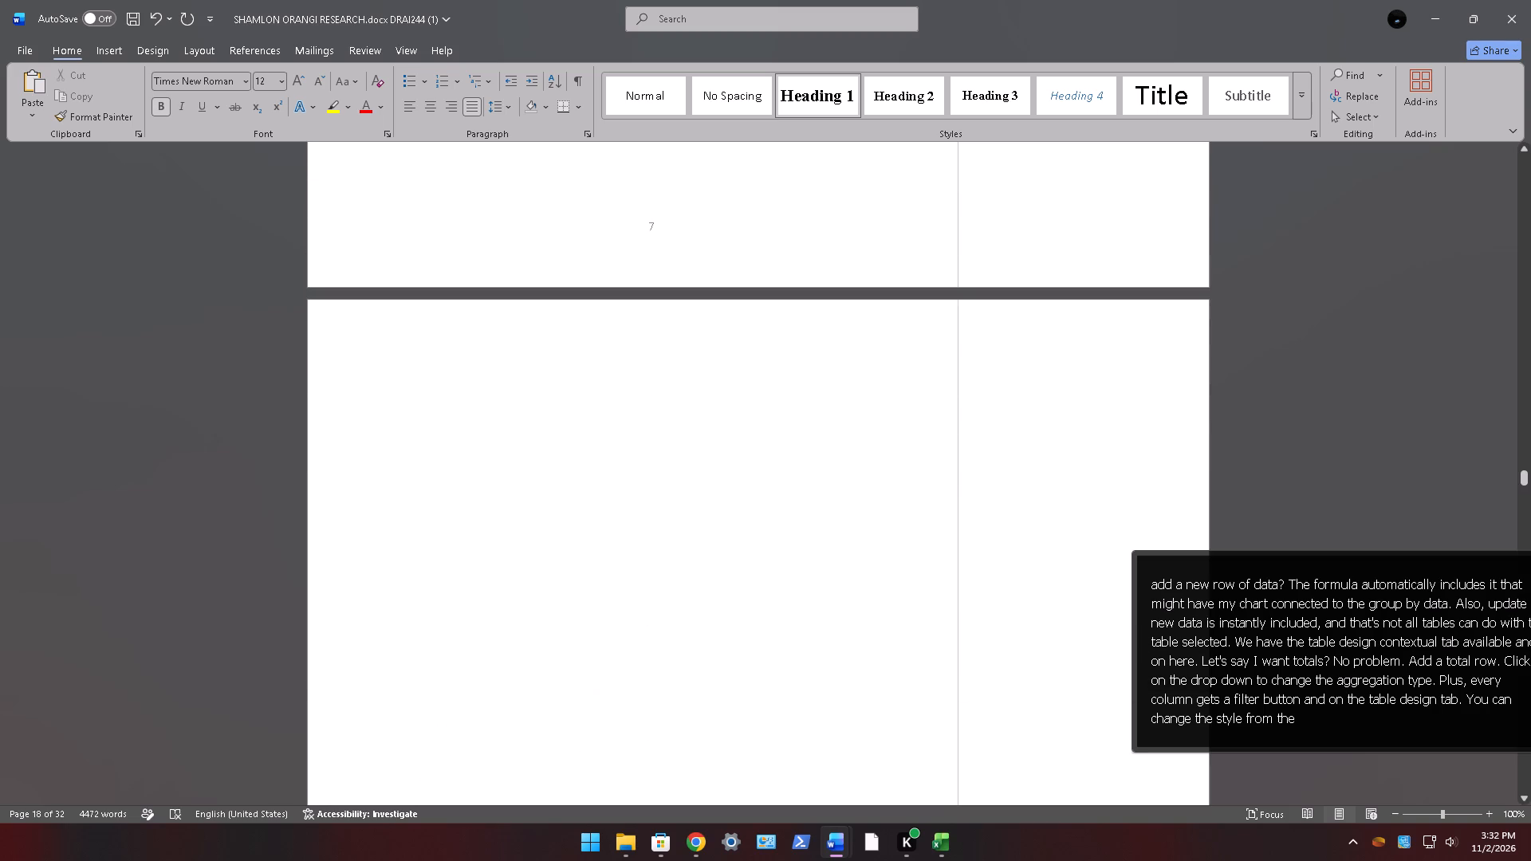
{"action": "scroll", "coordinate": [335, 622], "scroll_direction": "up", "scroll_amount": 4}
{"action": "scroll", "coordinate": [403, 607], "scroll_direction": "up", "scroll_amount": 5}
{"action": "scroll", "coordinate": [403, 607], "scroll_direction": "down", "scroll_amount": 7}
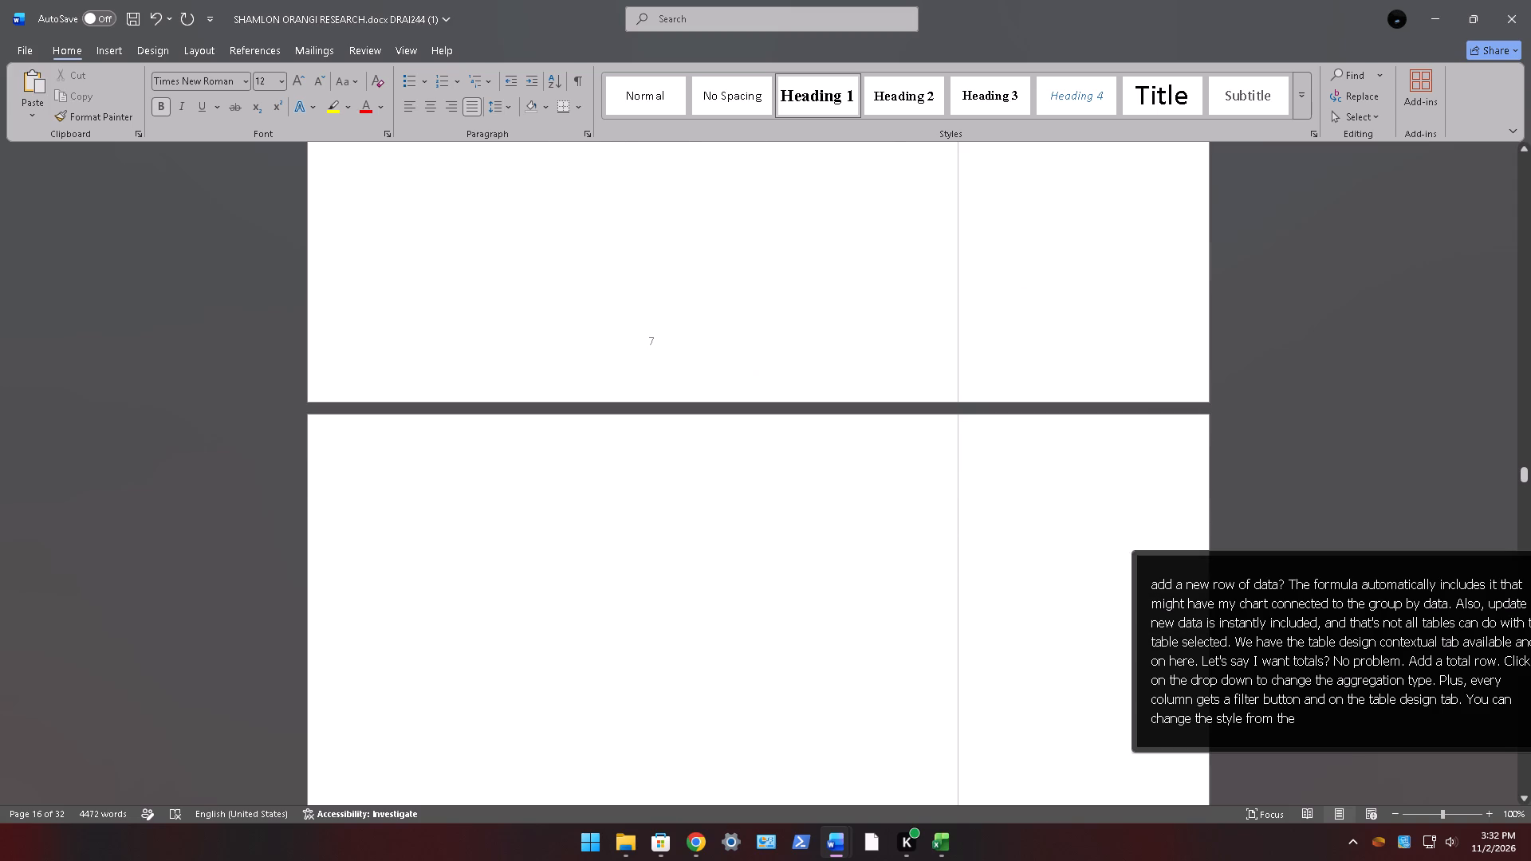
{"action": "left_click", "coordinate": [107, 44]}
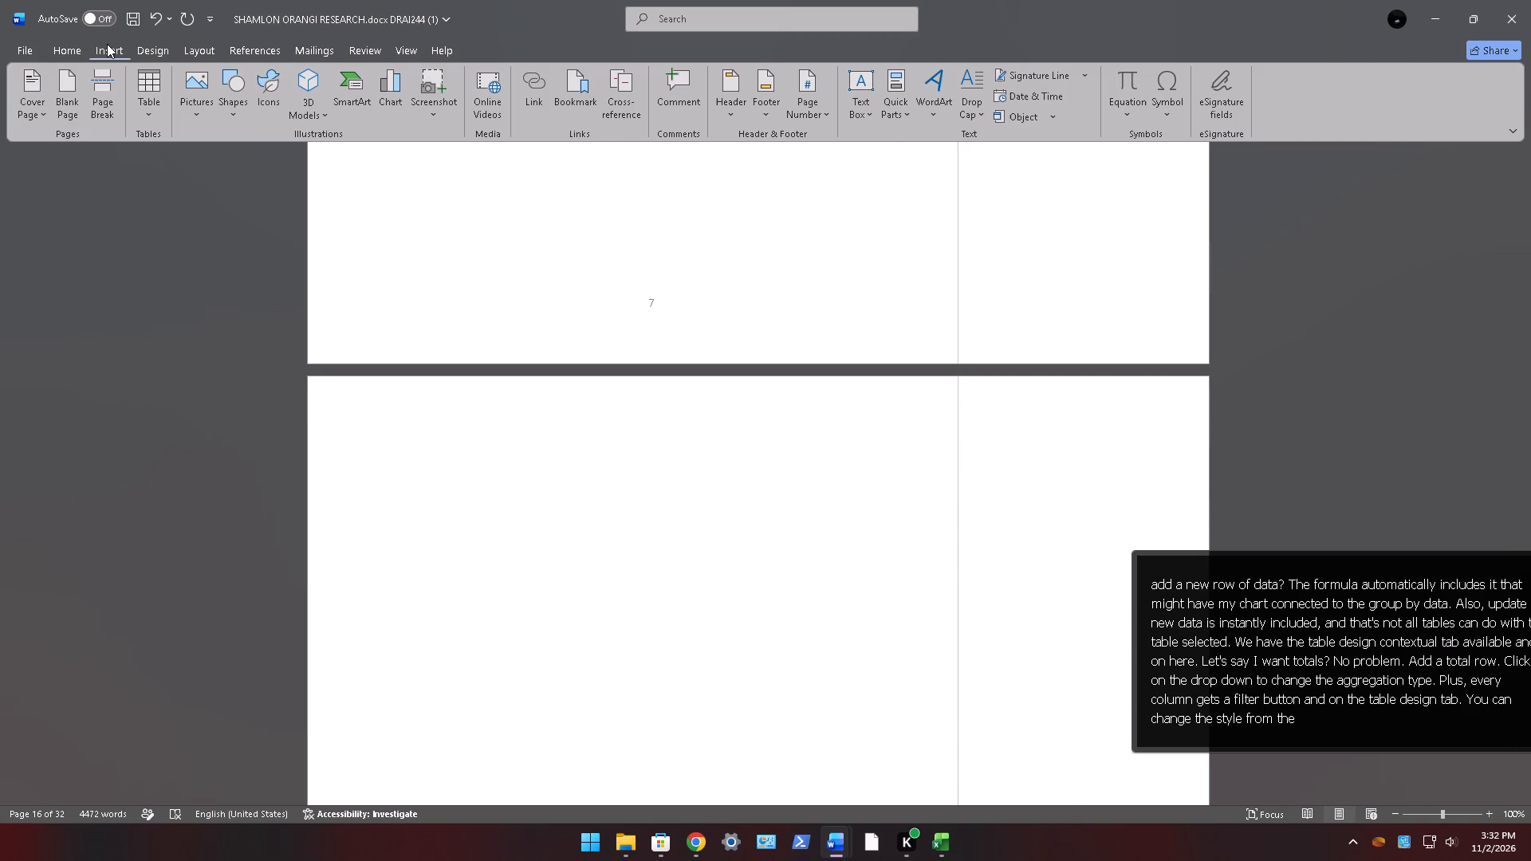
{"action": "left_click", "coordinate": [234, 100]}
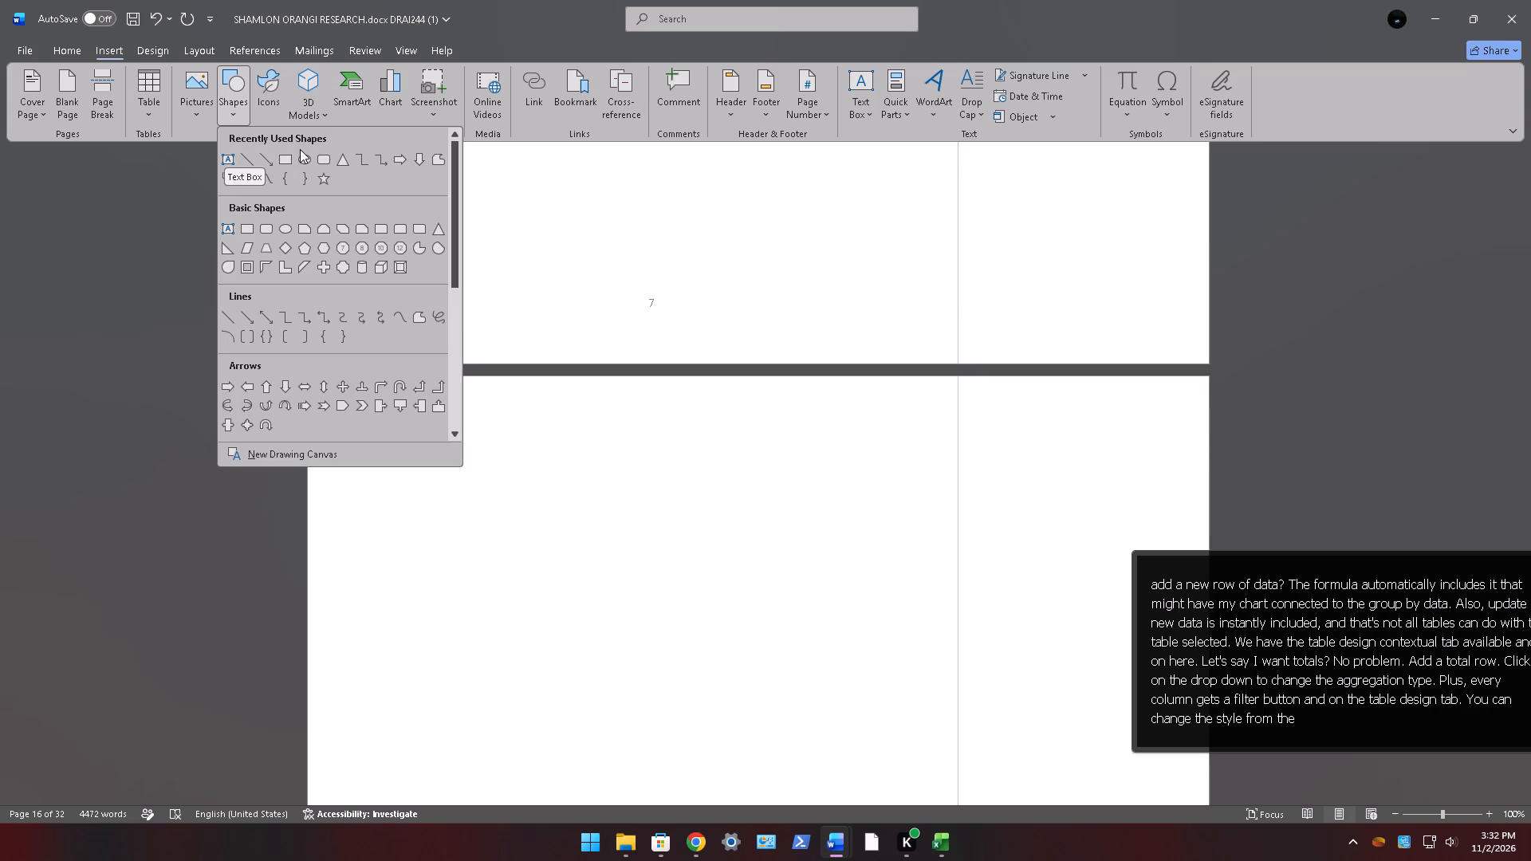
{"action": "left_click", "coordinate": [227, 226]}
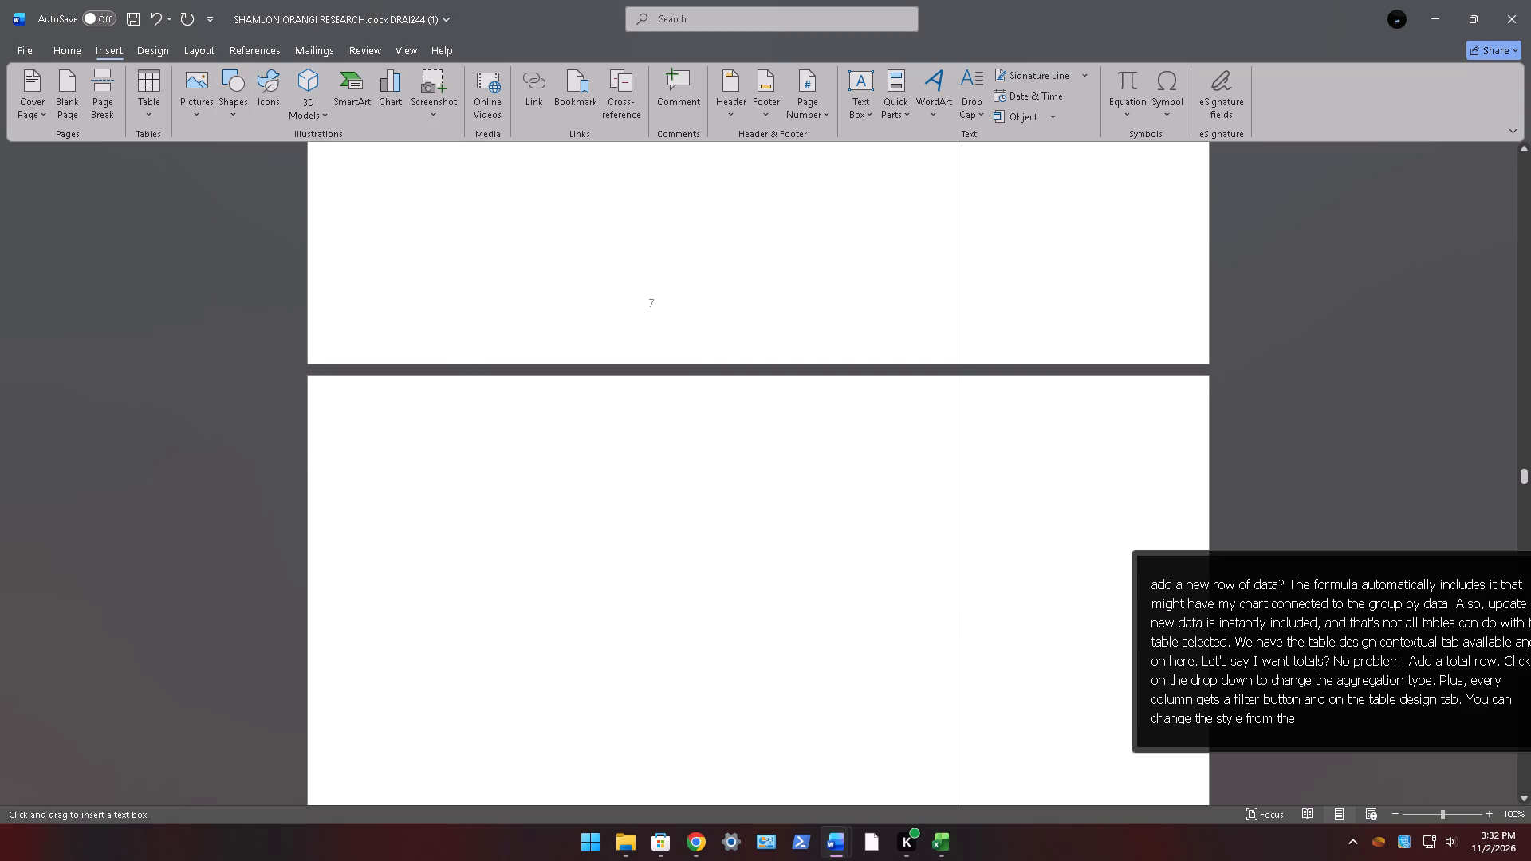
{"action": "left_click_drag", "start_coordinate": [353, 476], "coordinate": [379, 547]}
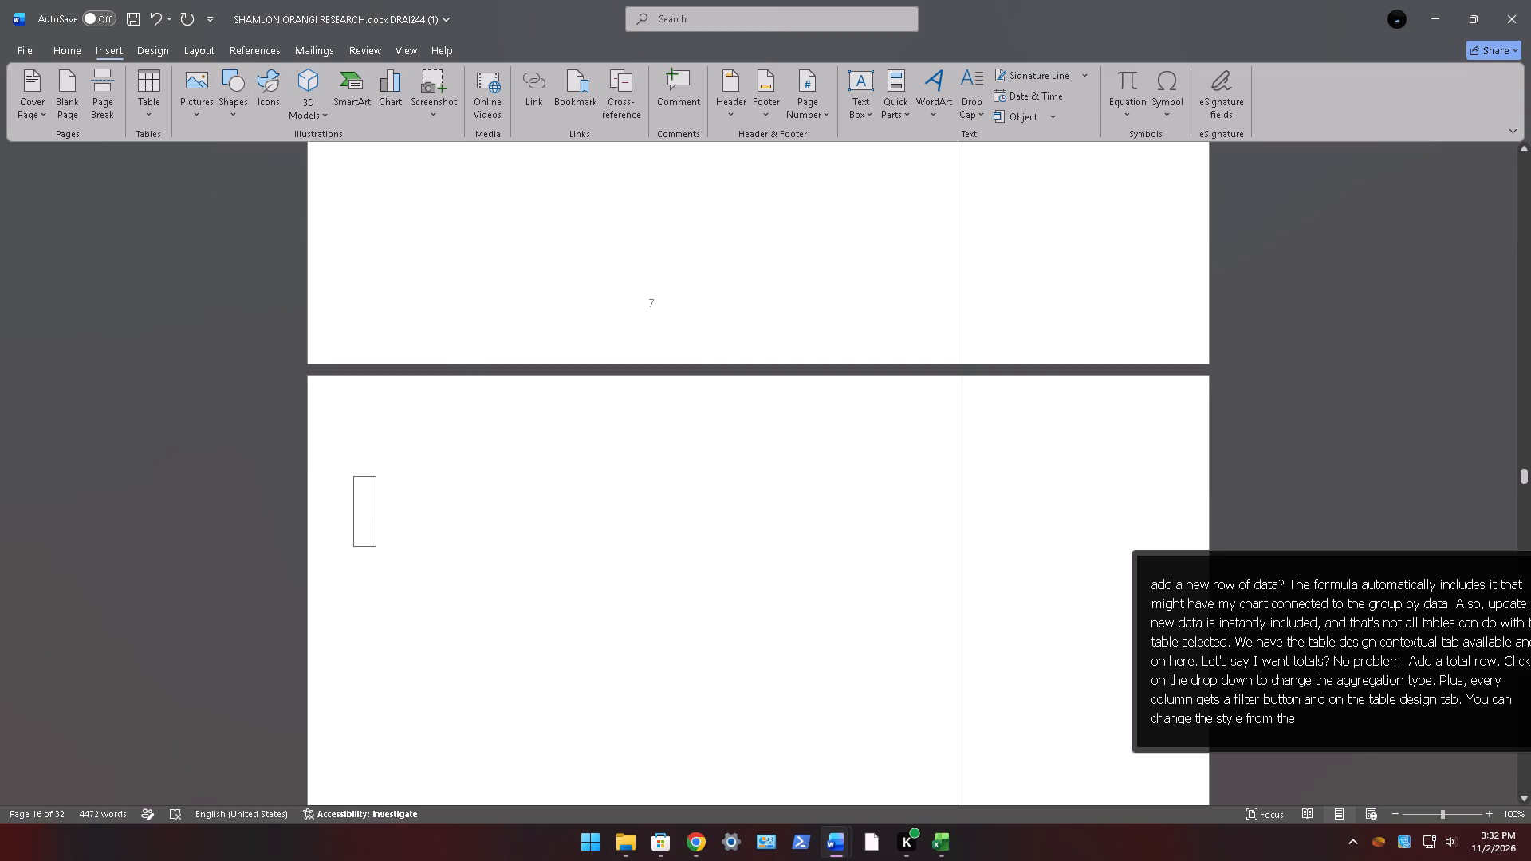
{"action": "left_click_drag", "start_coordinate": [379, 547], "coordinate": [477, 509]}
{"action": "left_click_drag", "start_coordinate": [477, 509], "coordinate": [541, 512]}
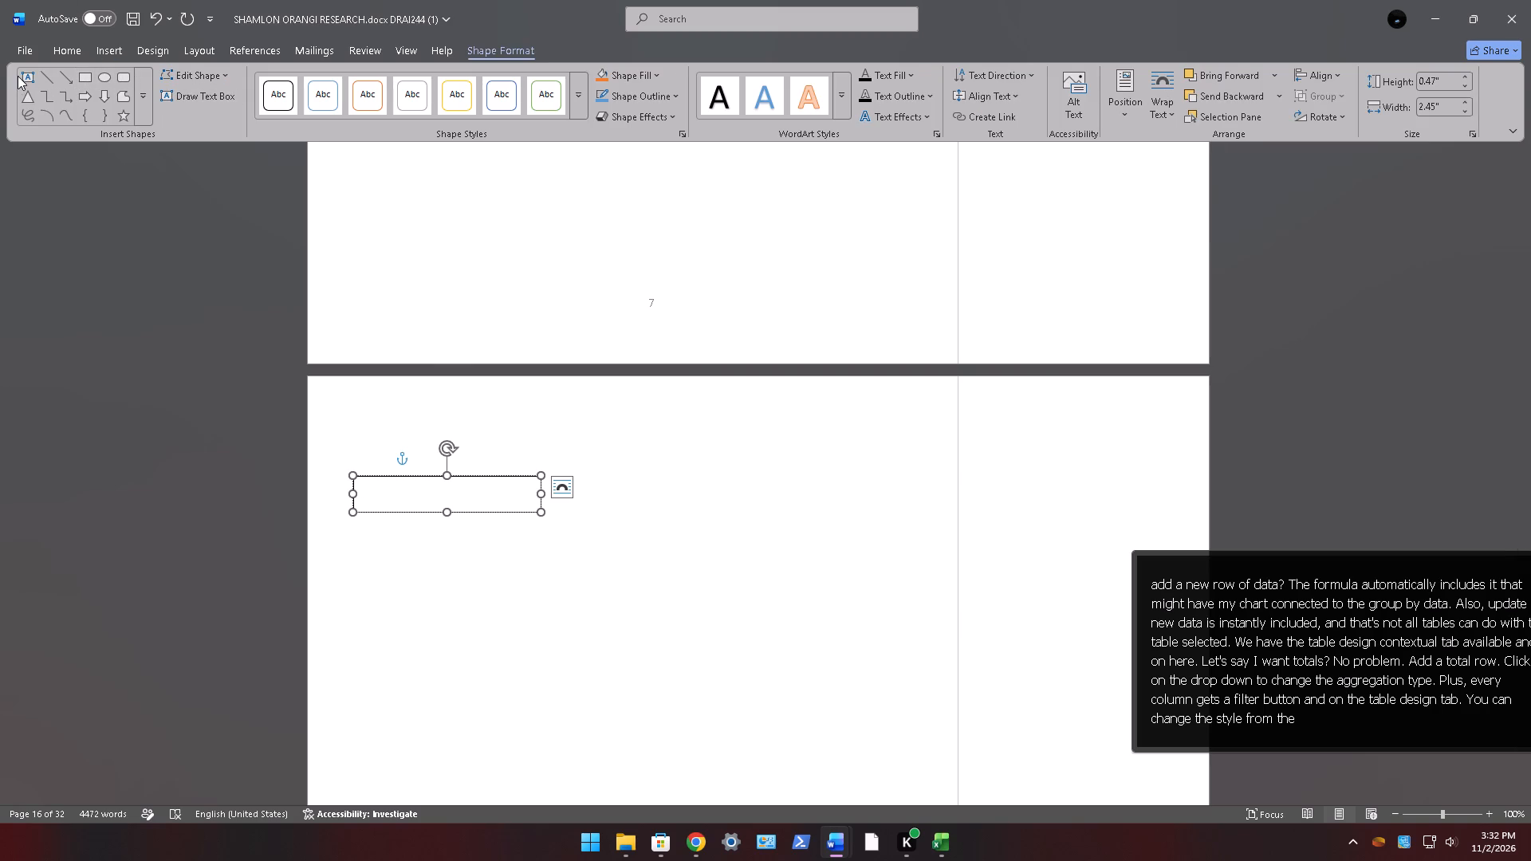
Draw a second text box about 0.44" high and 2.46" wide directly below the first one.
{"action": "left_click", "coordinate": [21, 76]}
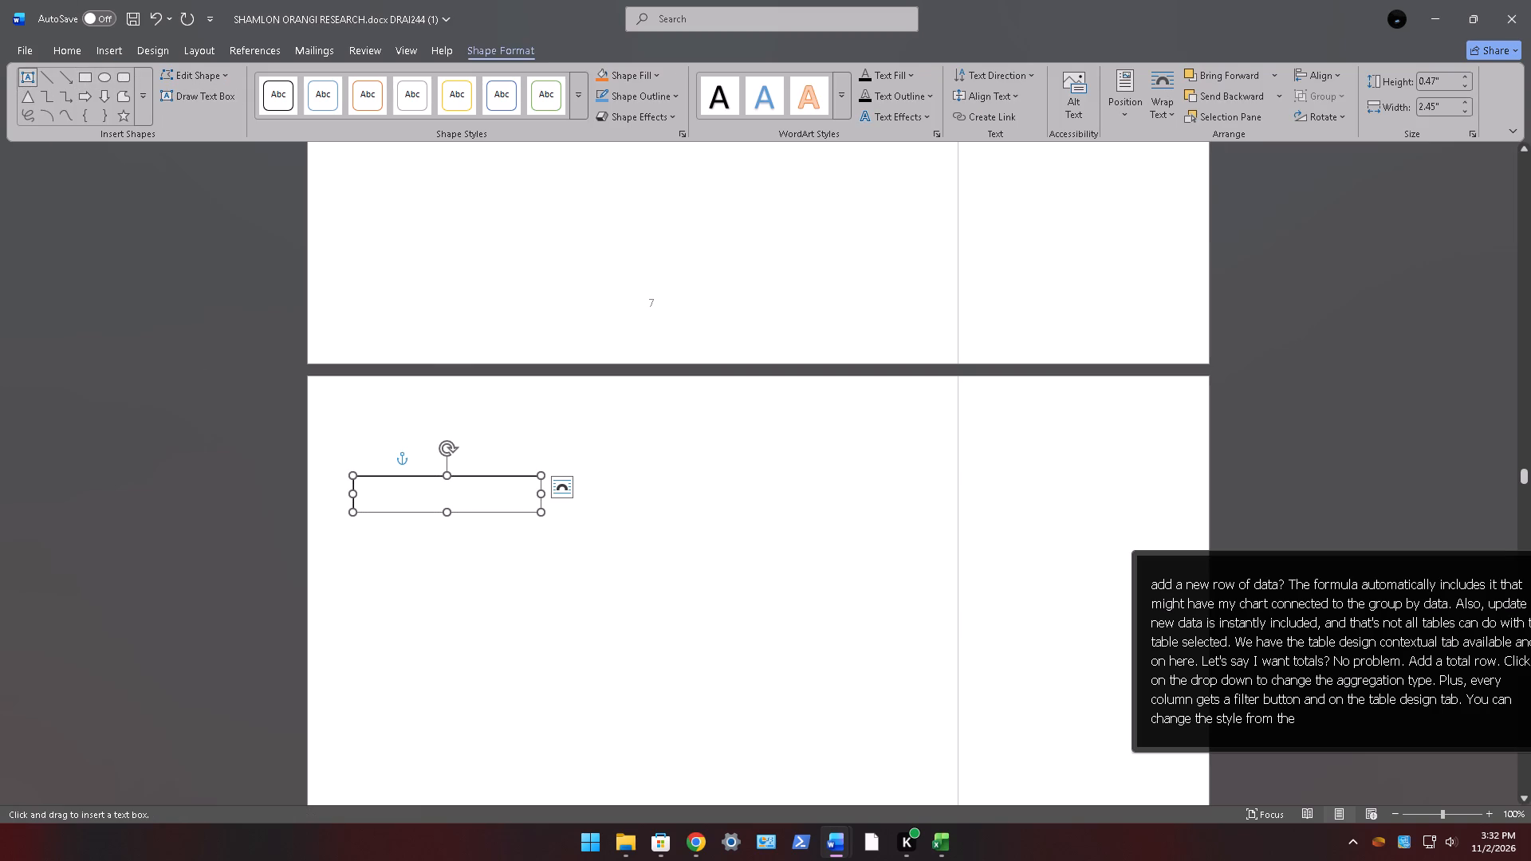
{"action": "left_click_drag", "start_coordinate": [355, 546], "coordinate": [360, 572]}
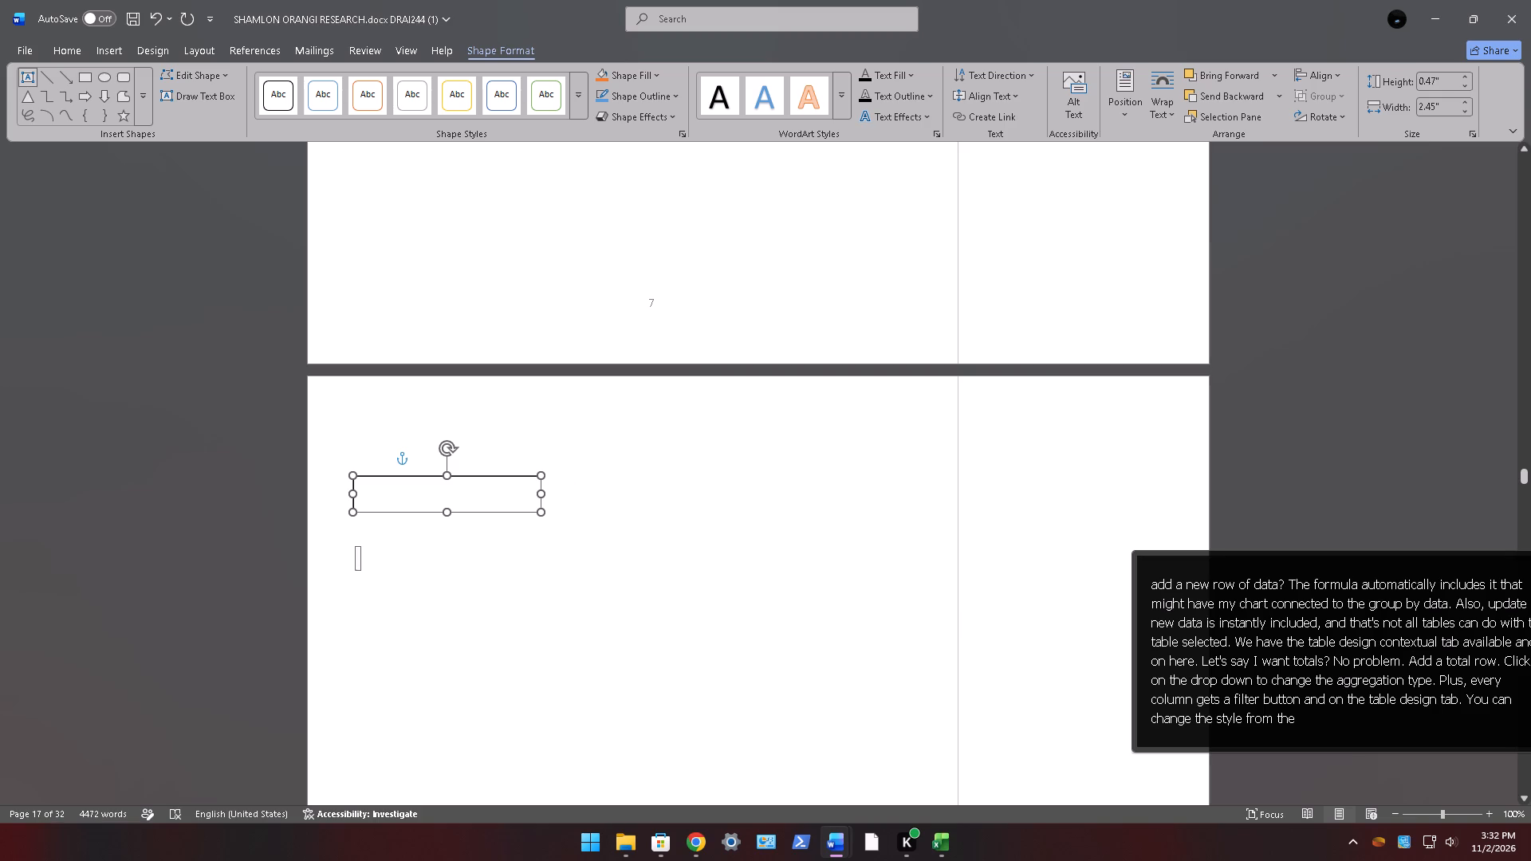
{"action": "left_click_drag", "start_coordinate": [360, 572], "coordinate": [512, 572]}
{"action": "left_click_drag", "start_coordinate": [512, 572], "coordinate": [544, 580]}
{"action": "left_click_drag", "start_coordinate": [544, 580], "coordinate": [542, 580]}
Draw a third text box about 0.57" high and 2.48" wide below the second one.
{"action": "left_click", "coordinate": [30, 77]}
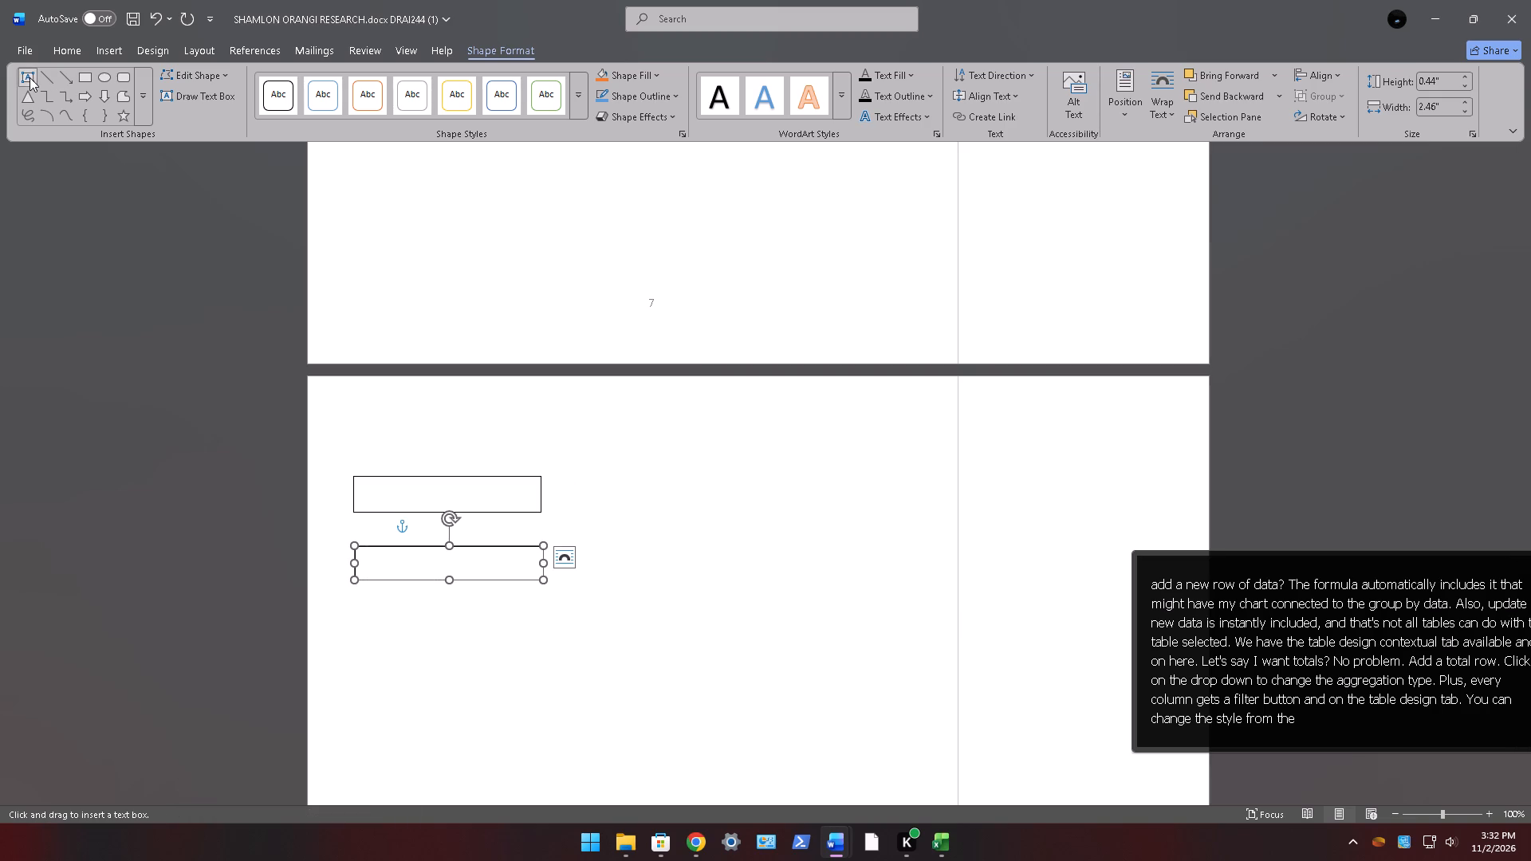
{"action": "scroll", "coordinate": [274, 513], "scroll_direction": "down", "scroll_amount": 3}
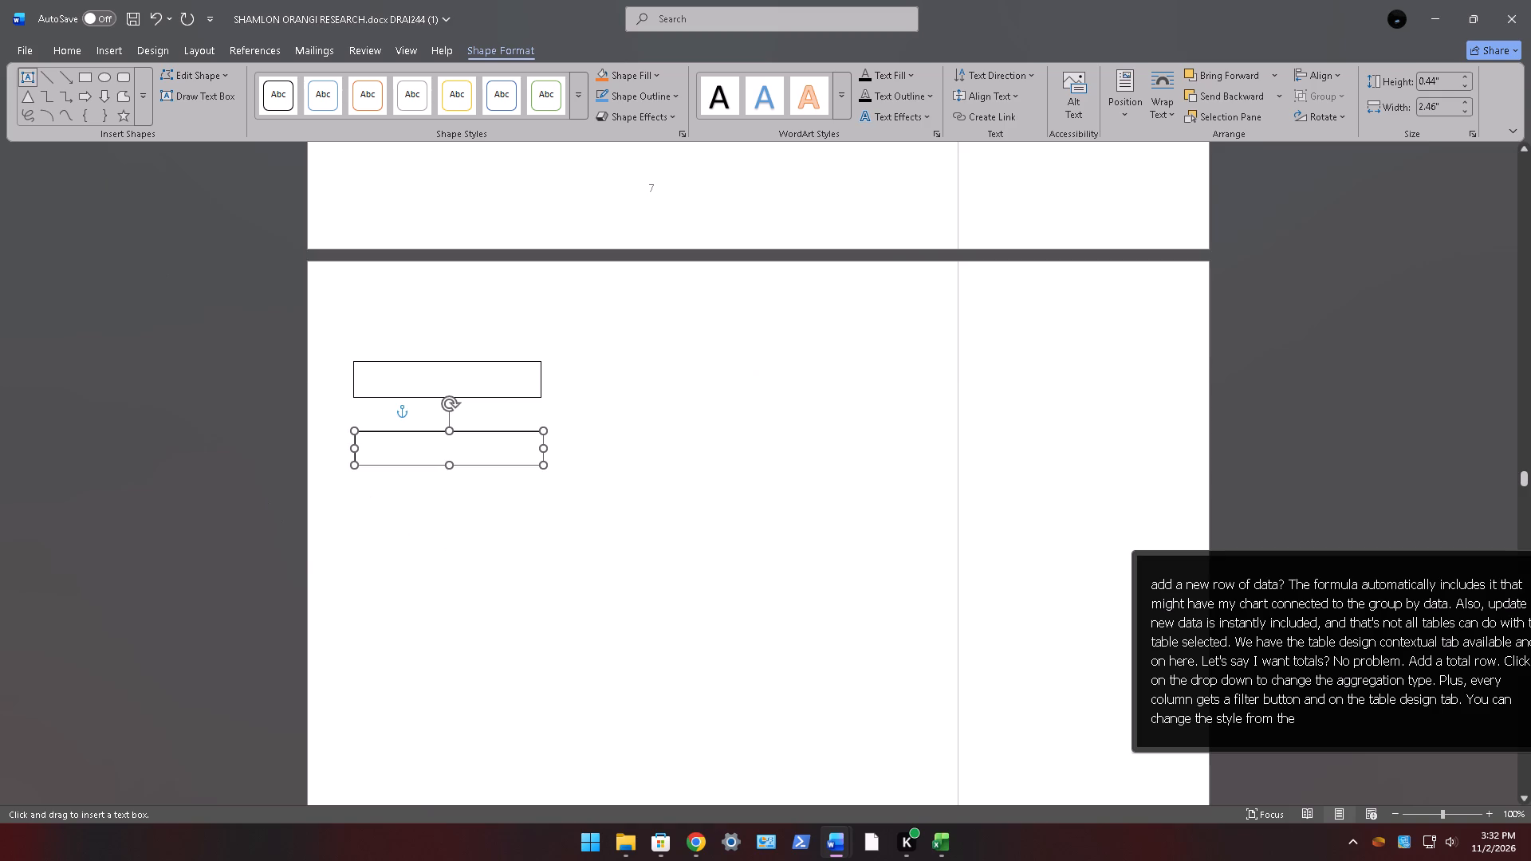
{"action": "left_click_drag", "start_coordinate": [359, 505], "coordinate": [479, 540]}
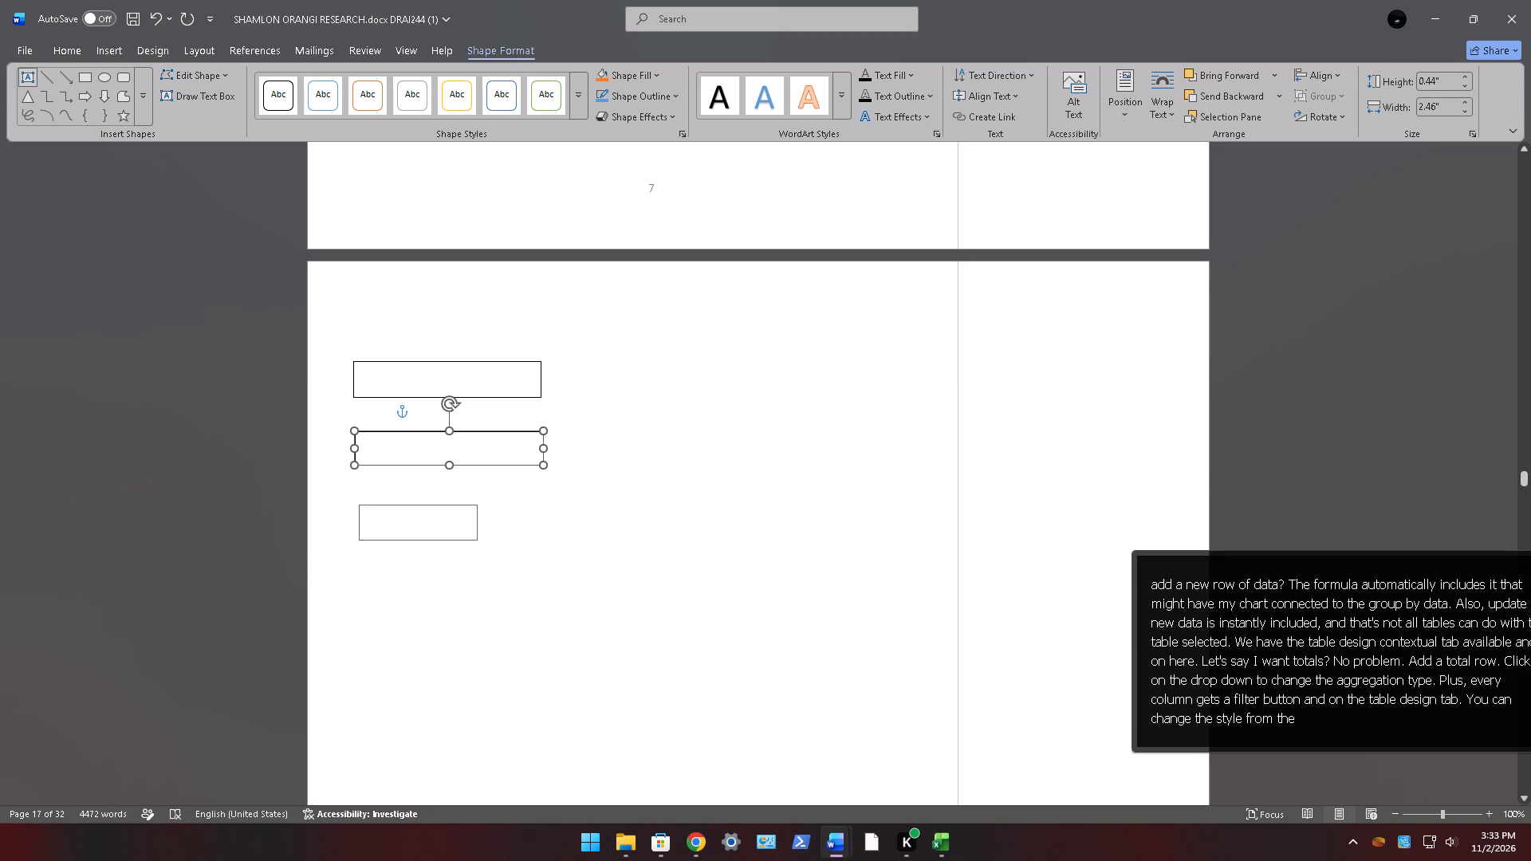
{"action": "left_click_drag", "start_coordinate": [479, 540], "coordinate": [549, 548]}
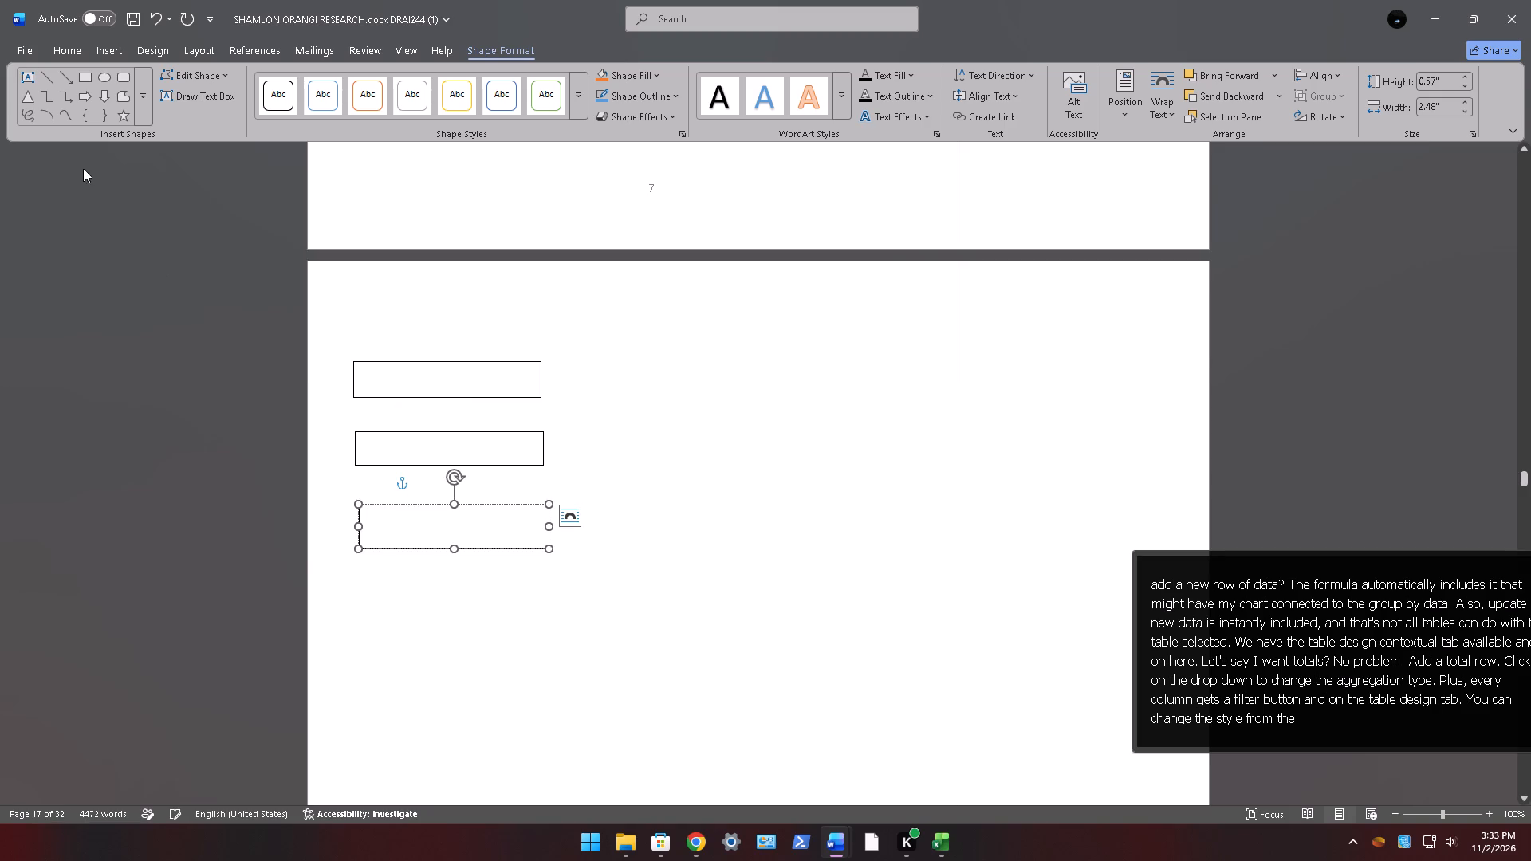
Draw a fourth text box about 0.43" high and 2.49" wide below the third one.
{"action": "left_click", "coordinate": [30, 77]}
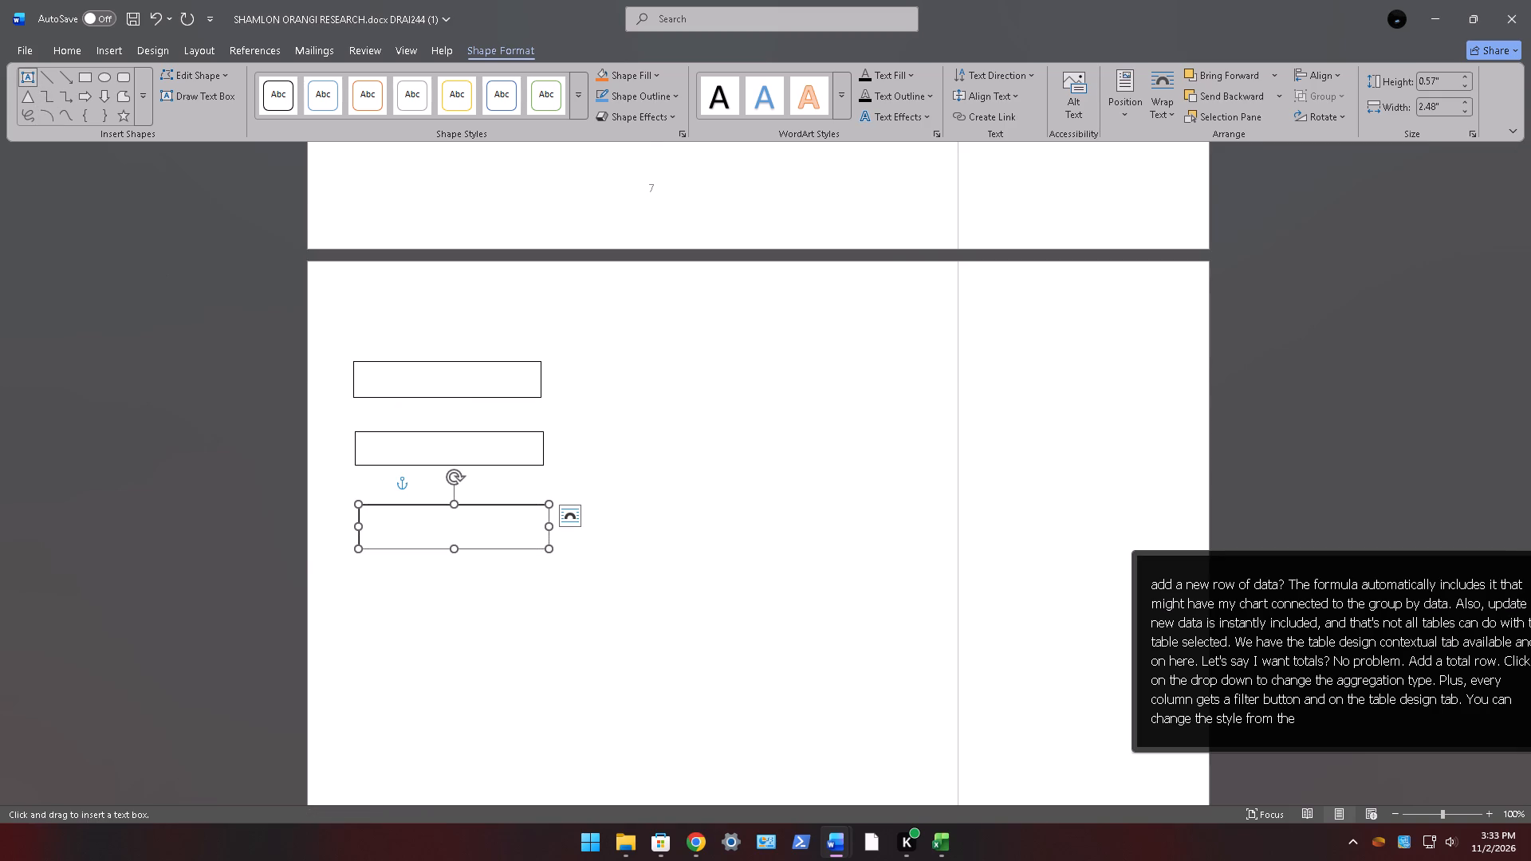
{"action": "scroll", "coordinate": [323, 541], "scroll_direction": "down", "scroll_amount": 2}
{"action": "left_click_drag", "start_coordinate": [363, 509], "coordinate": [372, 547]}
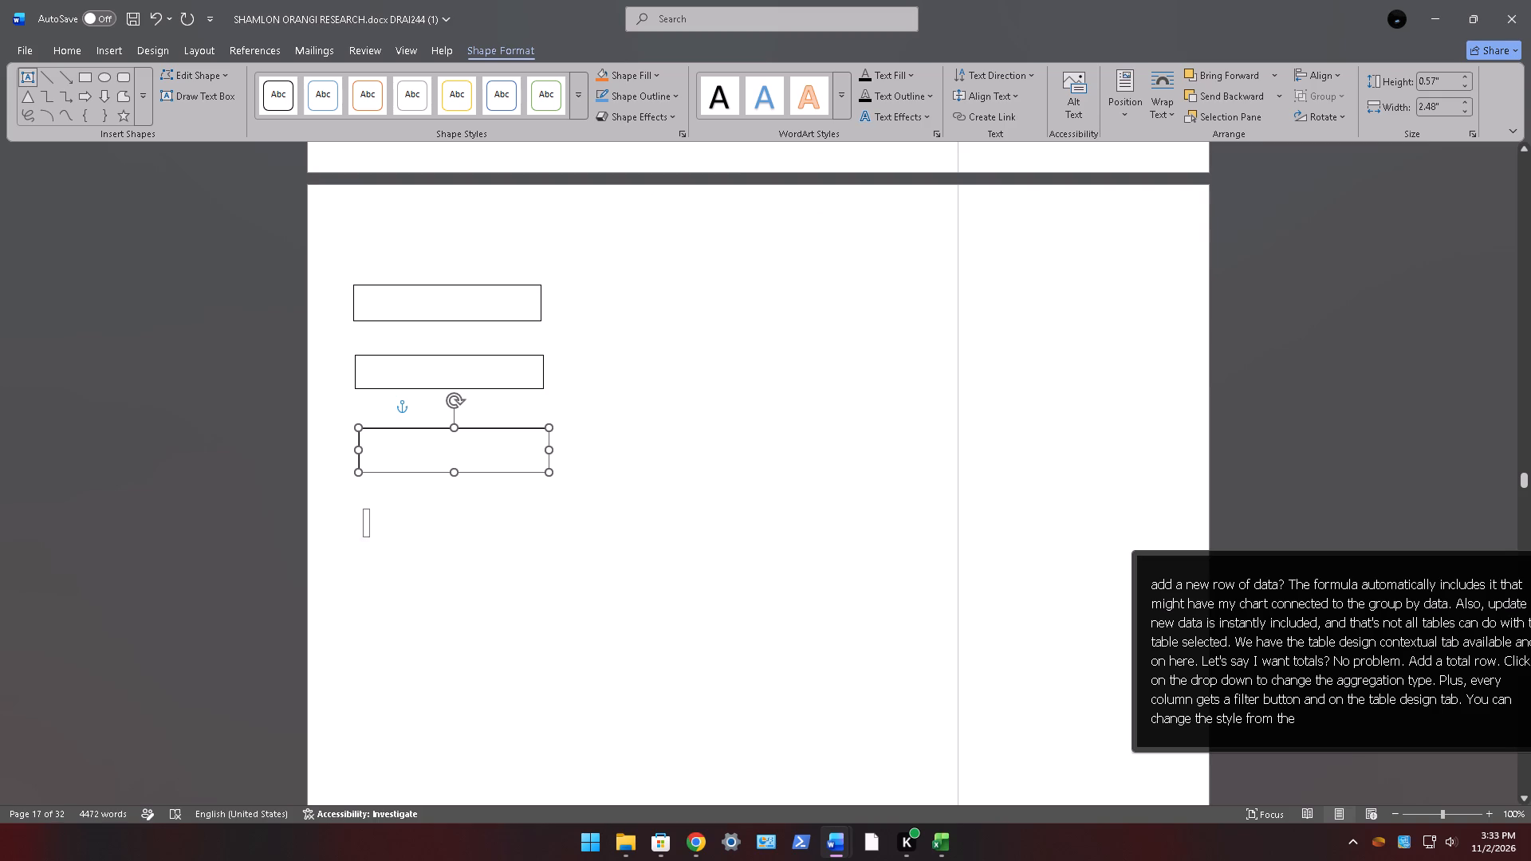
{"action": "left_click_drag", "start_coordinate": [372, 547], "coordinate": [528, 540]}
{"action": "left_click_drag", "start_coordinate": [528, 540], "coordinate": [553, 541]}
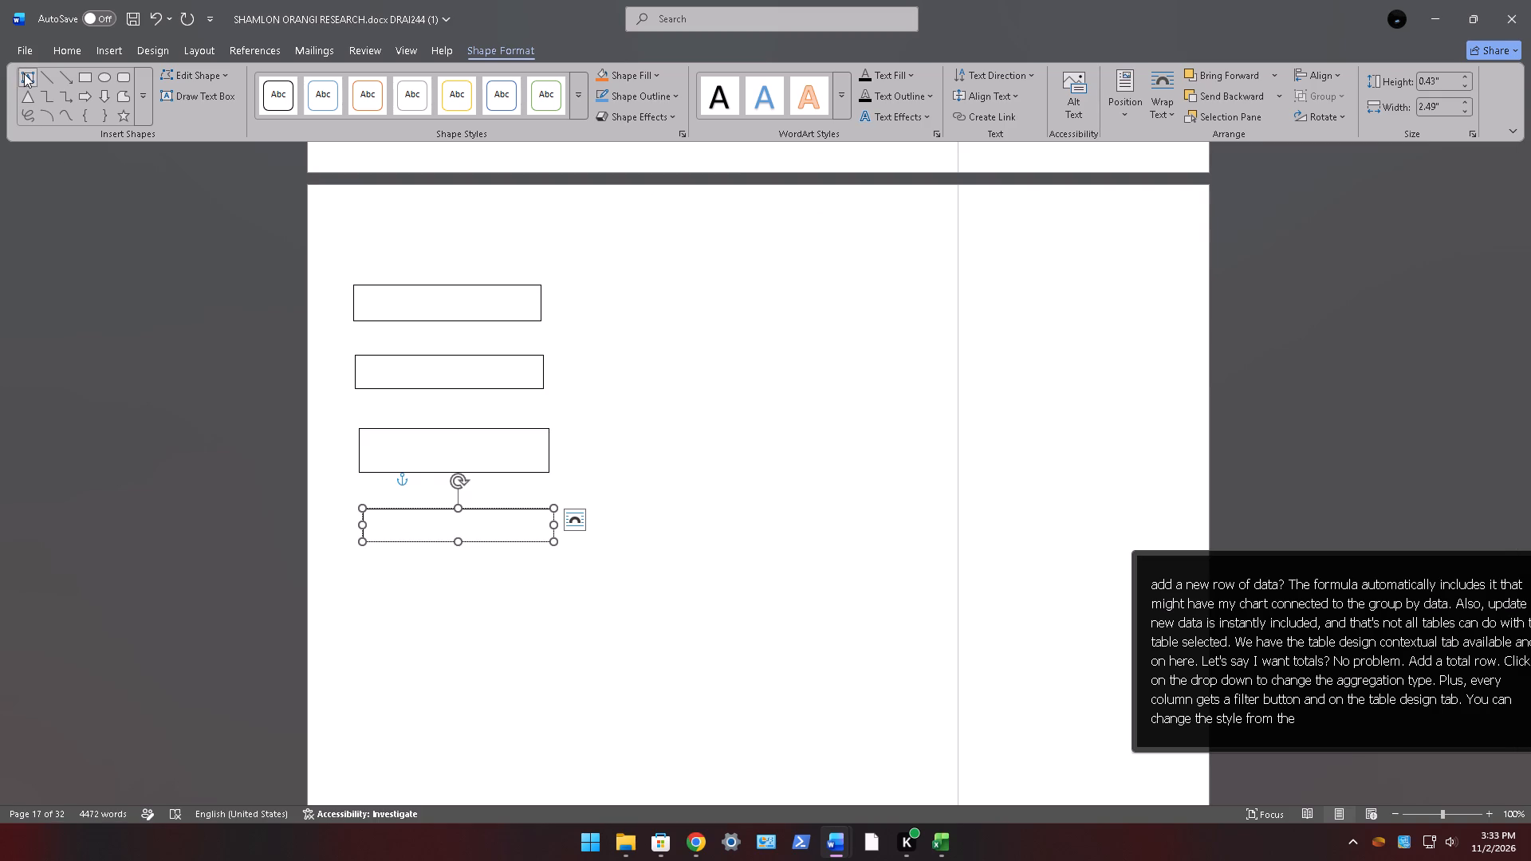
Draw a fifth text box about 0.62" high and 1.83" wide beside the four stacked boxes, level with their middle.
{"action": "left_click", "coordinate": [24, 73]}
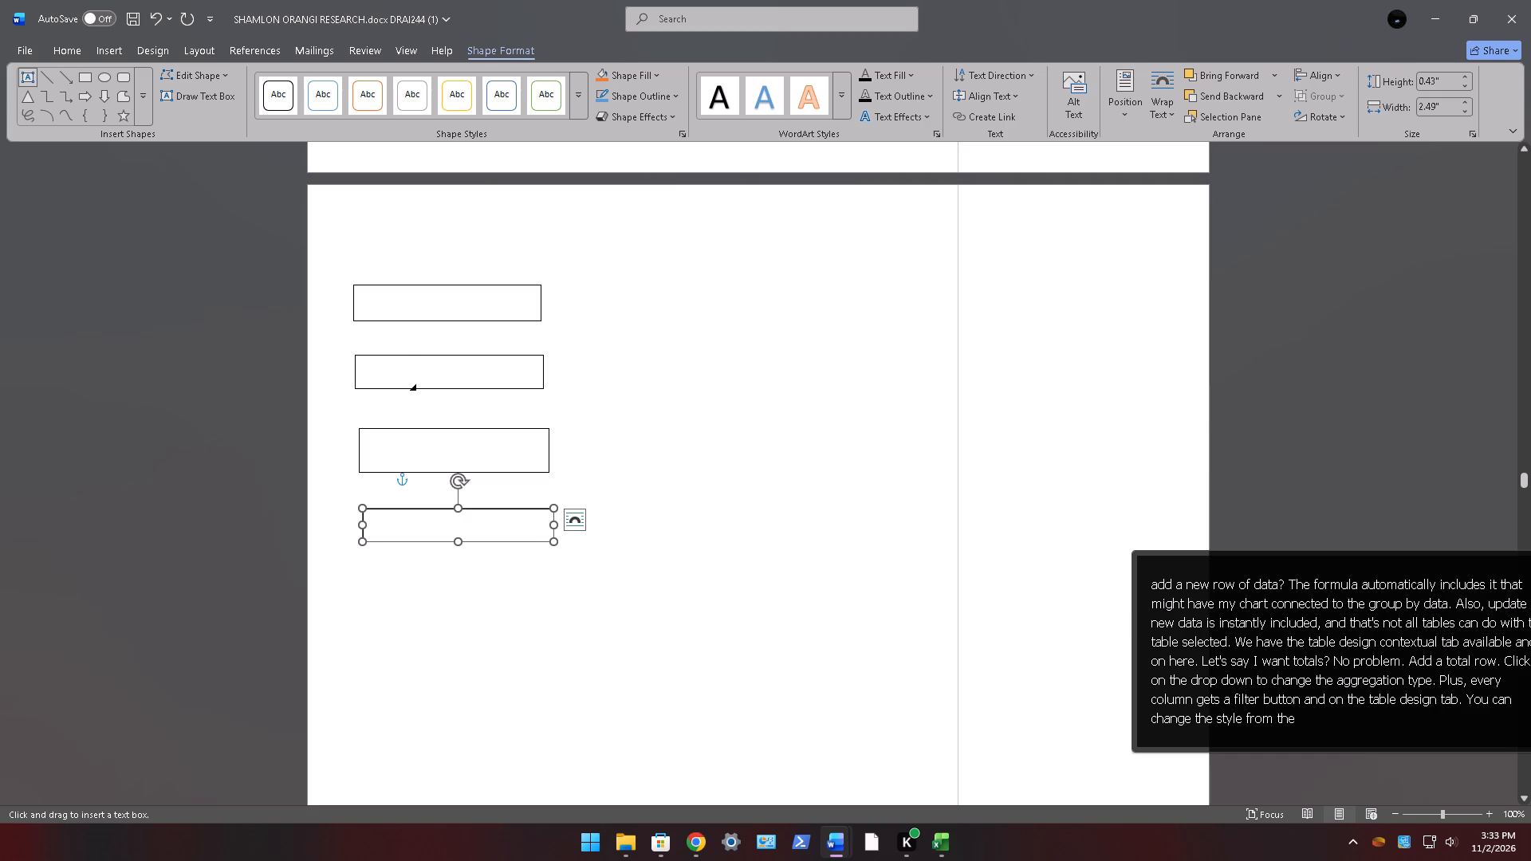
{"action": "left_click_drag", "start_coordinate": [683, 384], "coordinate": [757, 391]}
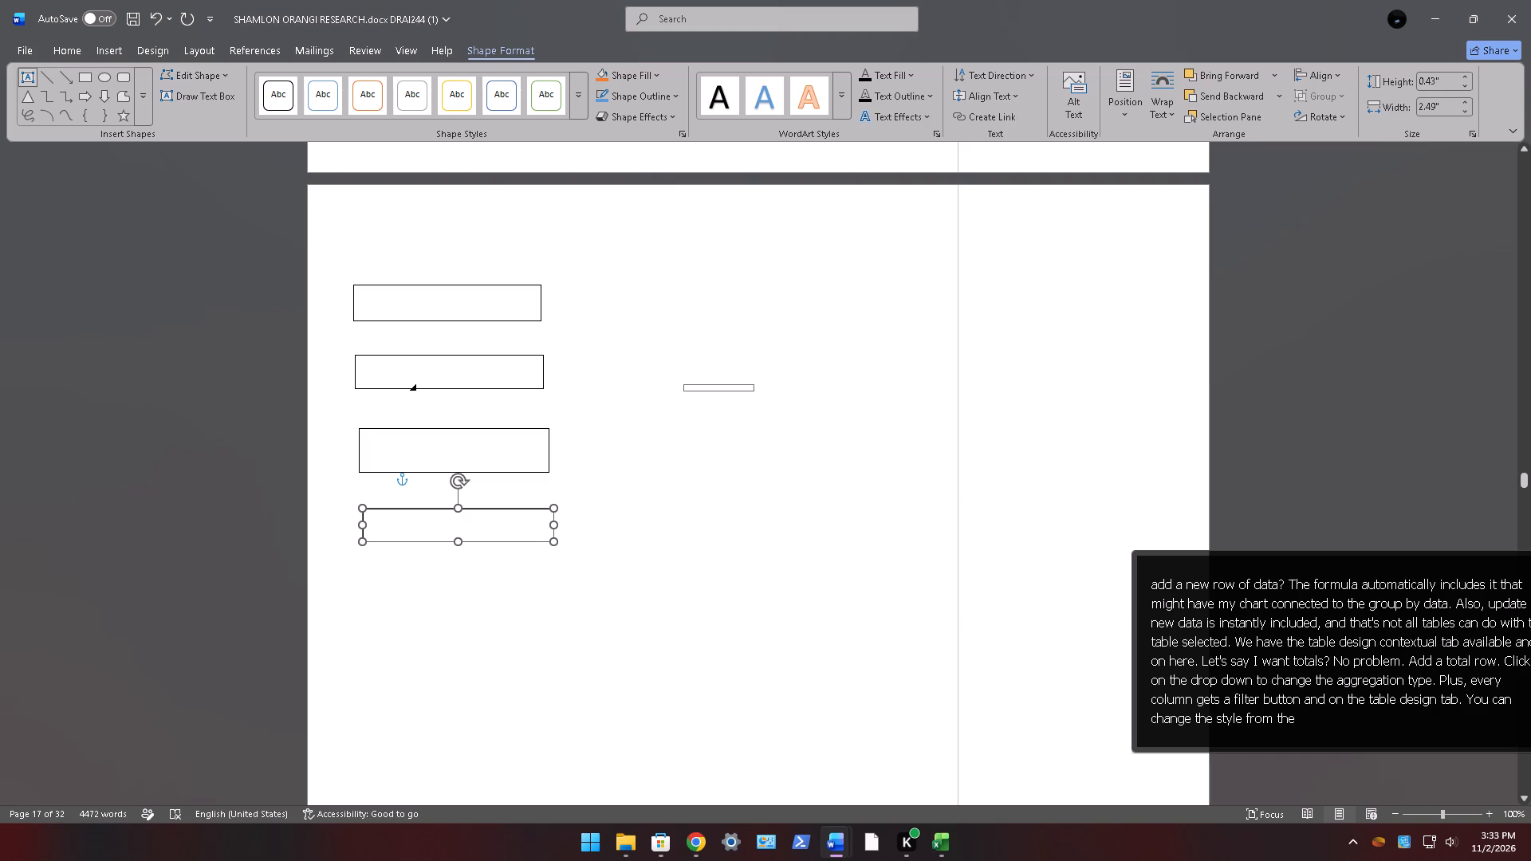
{"action": "left_click_drag", "start_coordinate": [757, 391], "coordinate": [824, 431]}
Draw a straight arrow from each of the four stacked boxes to the near edge of the single box, starting with the bottom one.
{"action": "left_click", "coordinate": [67, 77]}
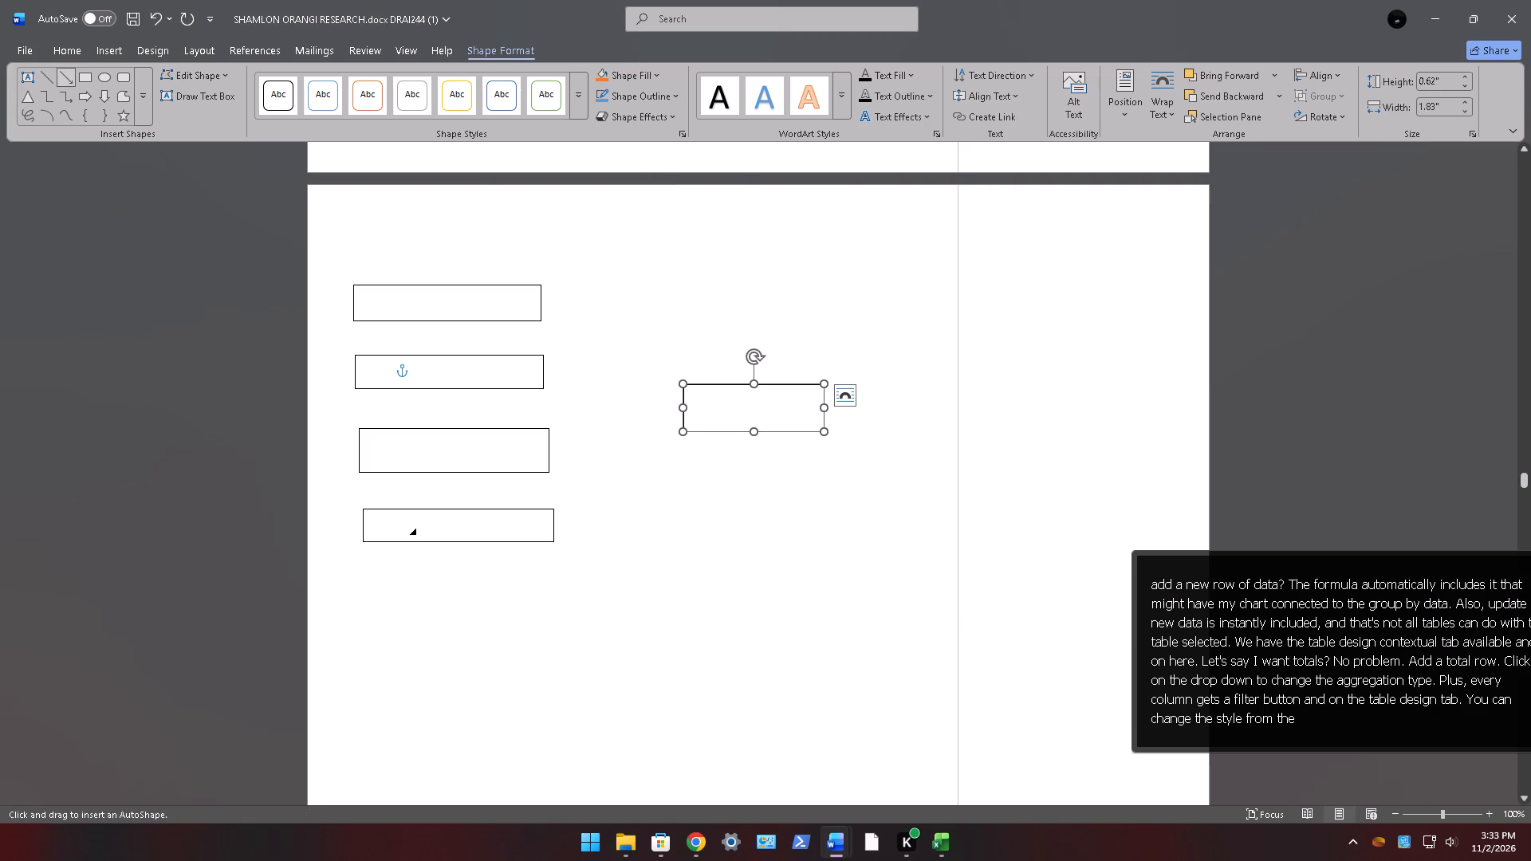
{"action": "left_click_drag", "start_coordinate": [554, 527], "coordinate": [642, 458]}
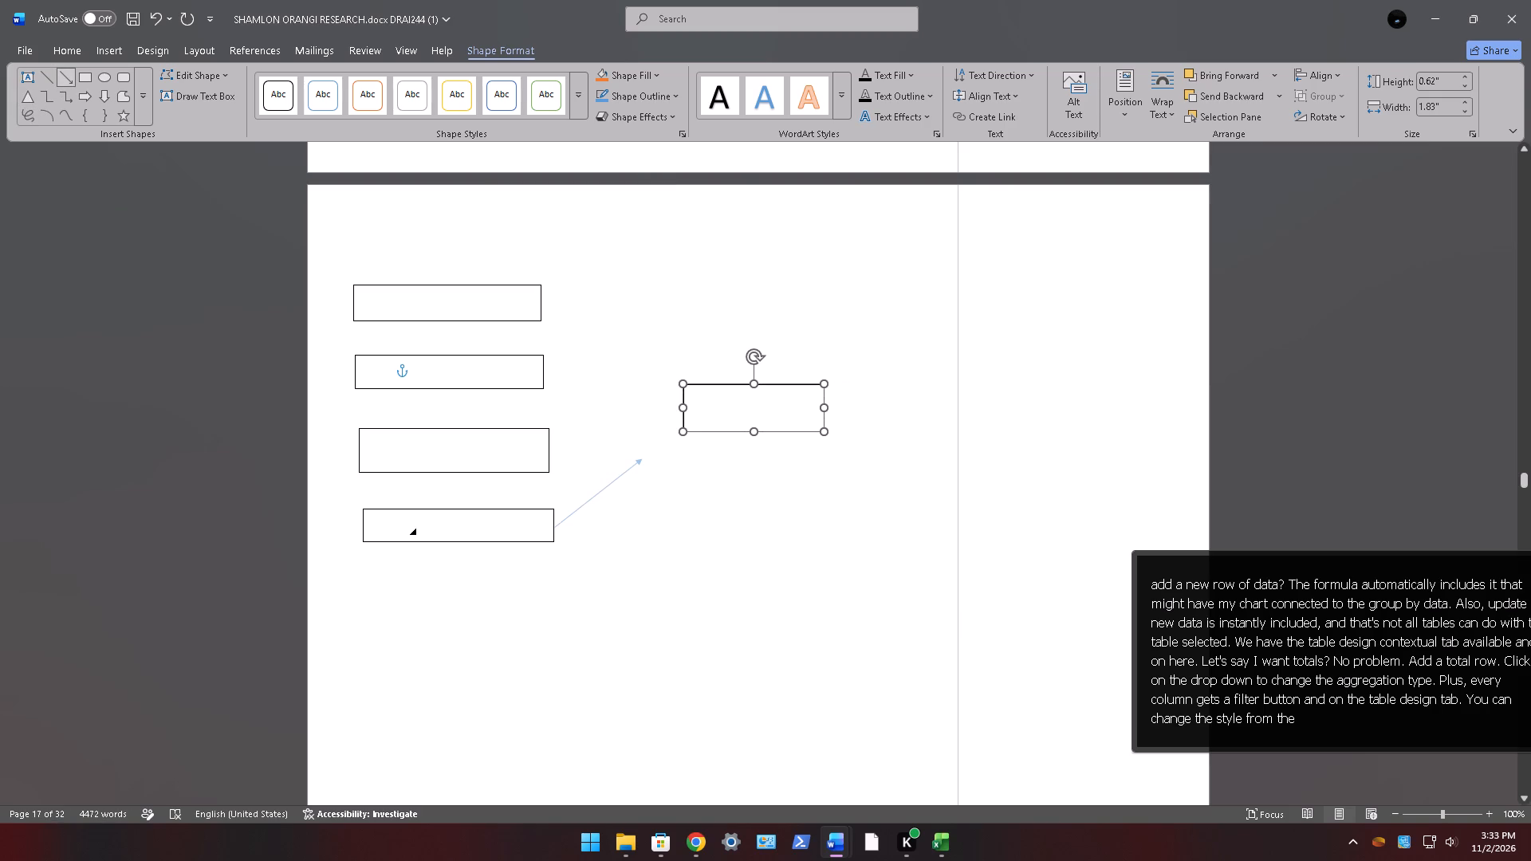
{"action": "left_click_drag", "start_coordinate": [642, 458], "coordinate": [664, 431]}
{"action": "left_click_drag", "start_coordinate": [664, 431], "coordinate": [683, 419]}
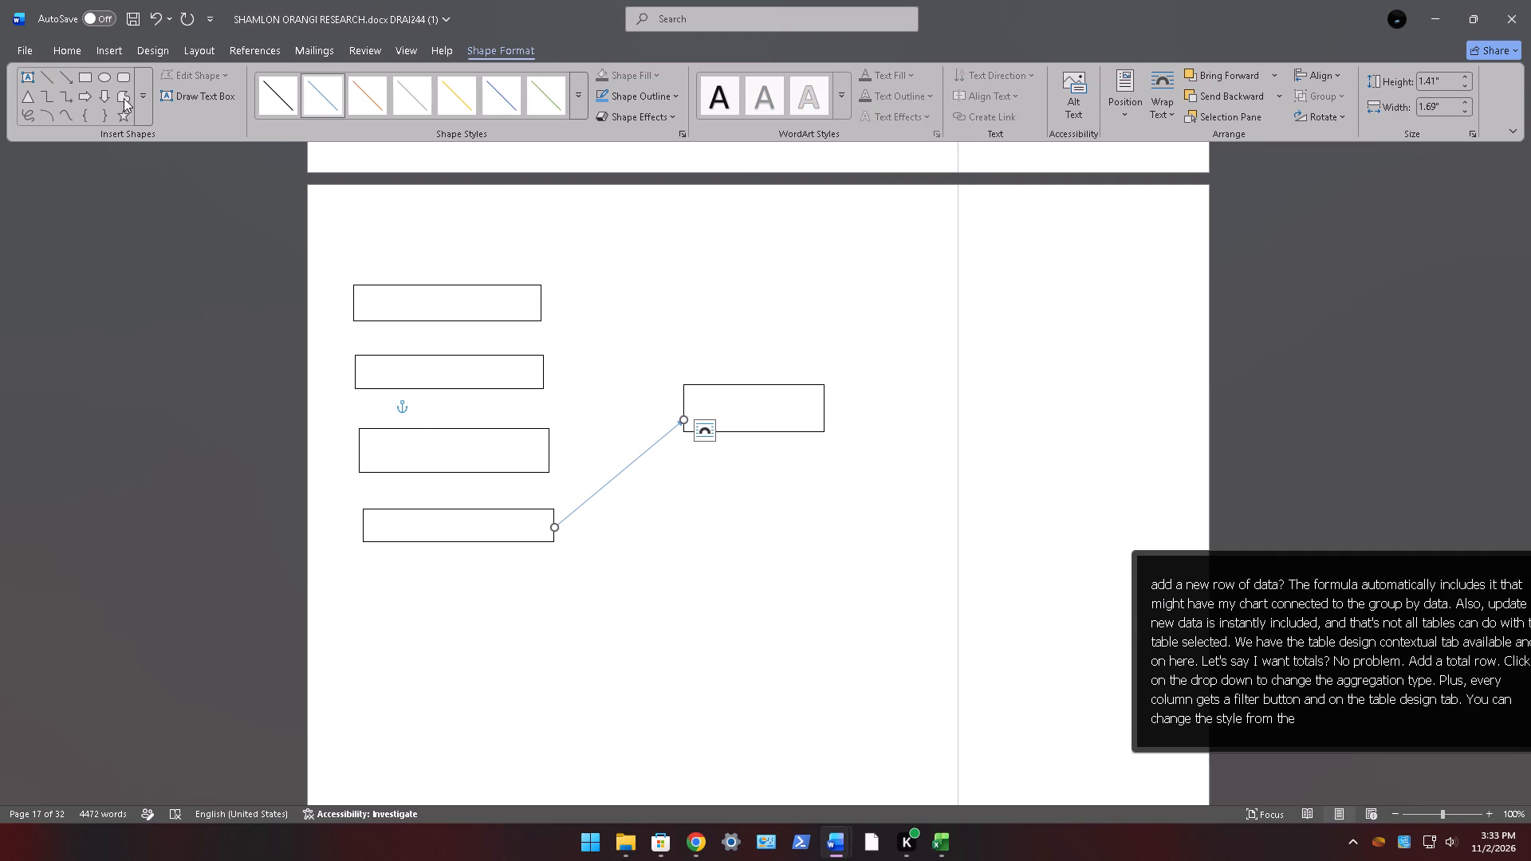
{"action": "left_click", "coordinate": [63, 77]}
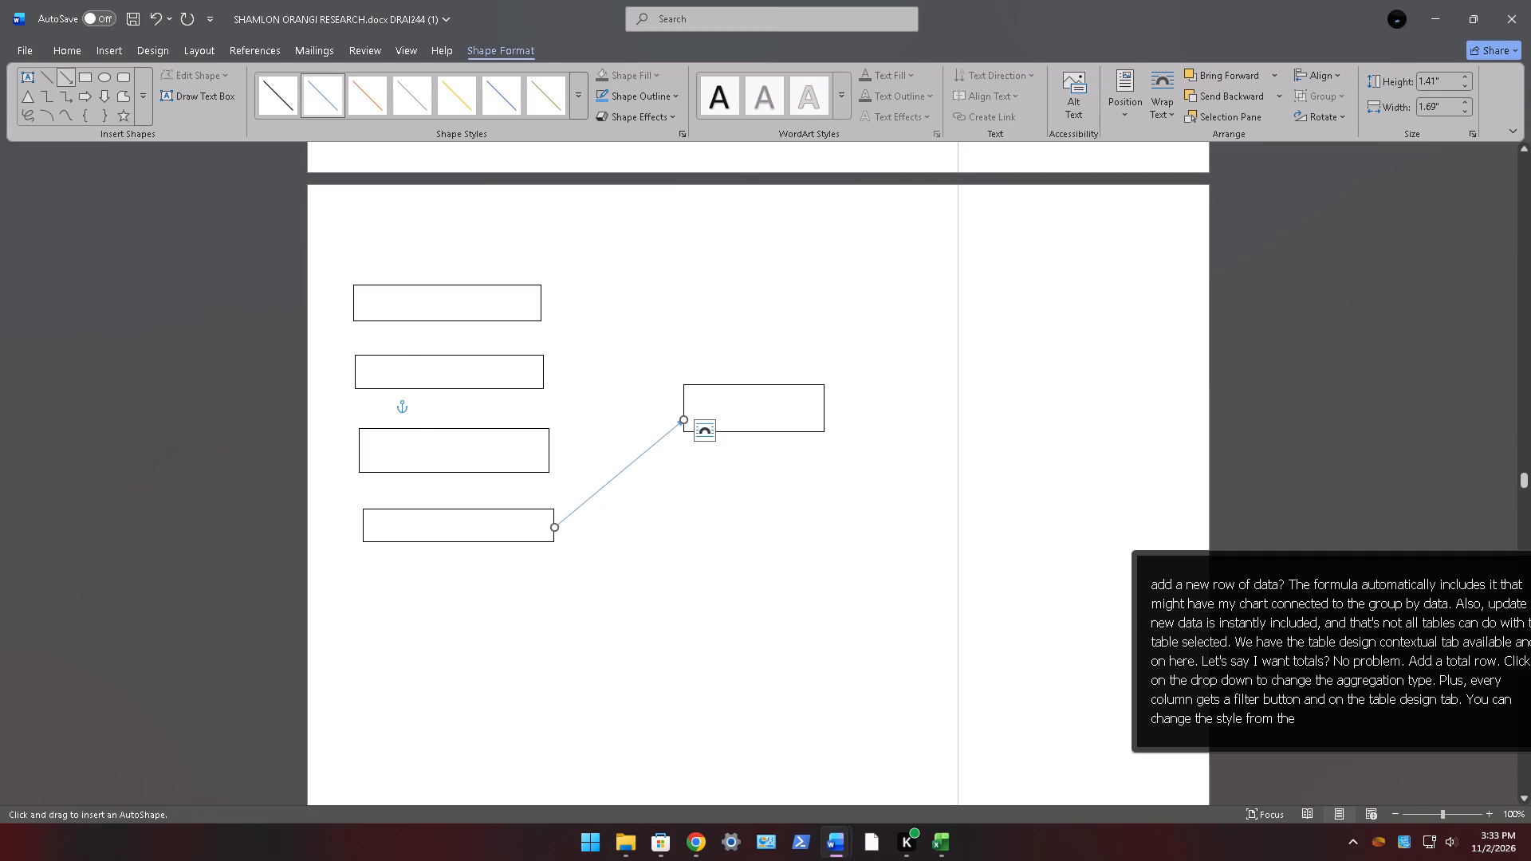
{"action": "left_click_drag", "start_coordinate": [542, 299], "coordinate": [543, 300]}
{"action": "left_click_drag", "start_coordinate": [543, 300], "coordinate": [682, 397]}
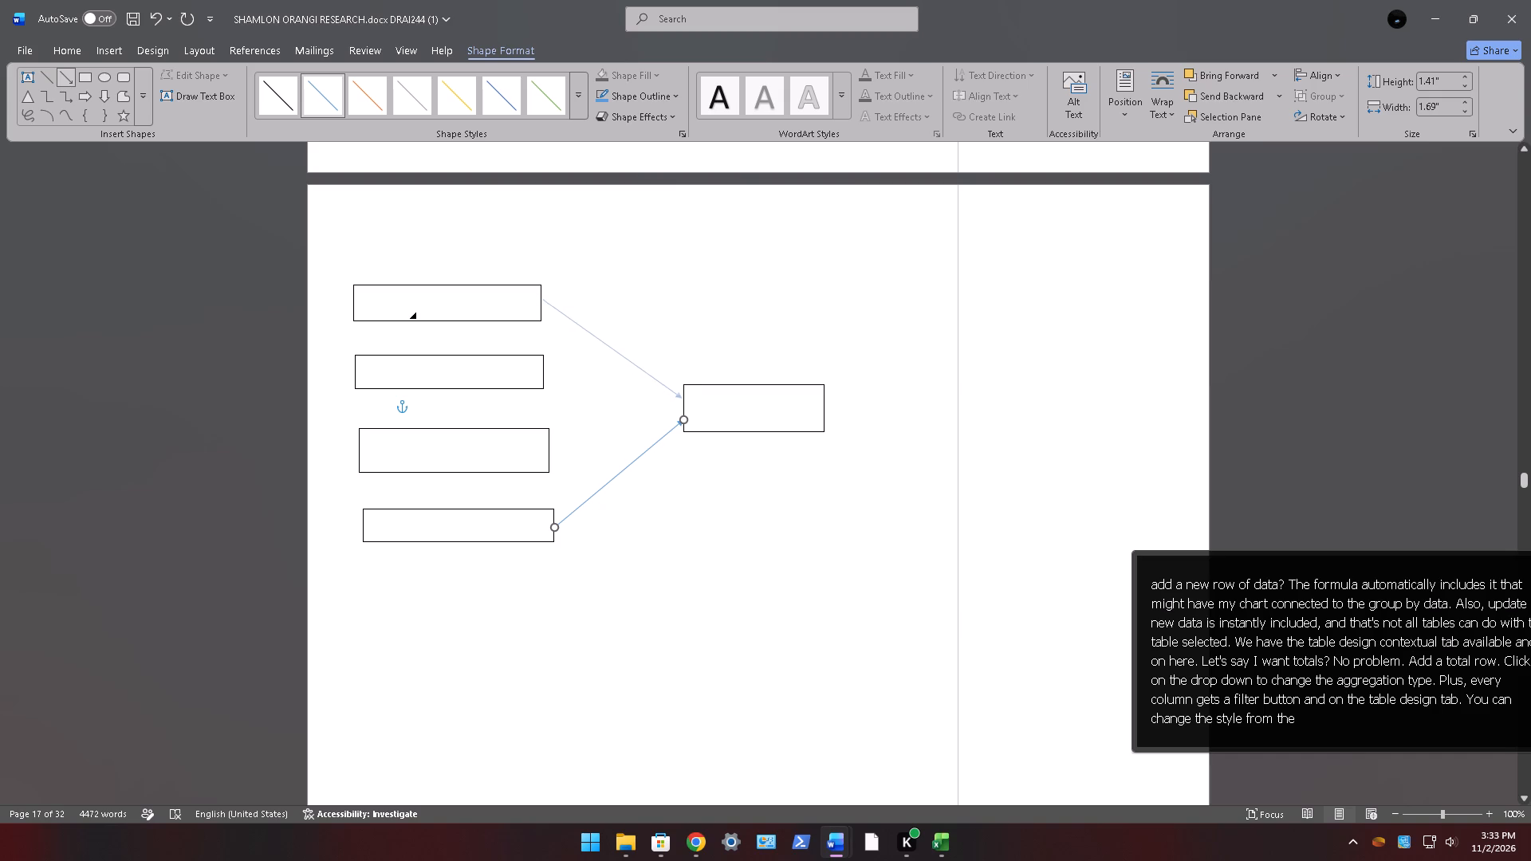
{"action": "left_click_drag", "start_coordinate": [682, 397], "coordinate": [684, 396]}
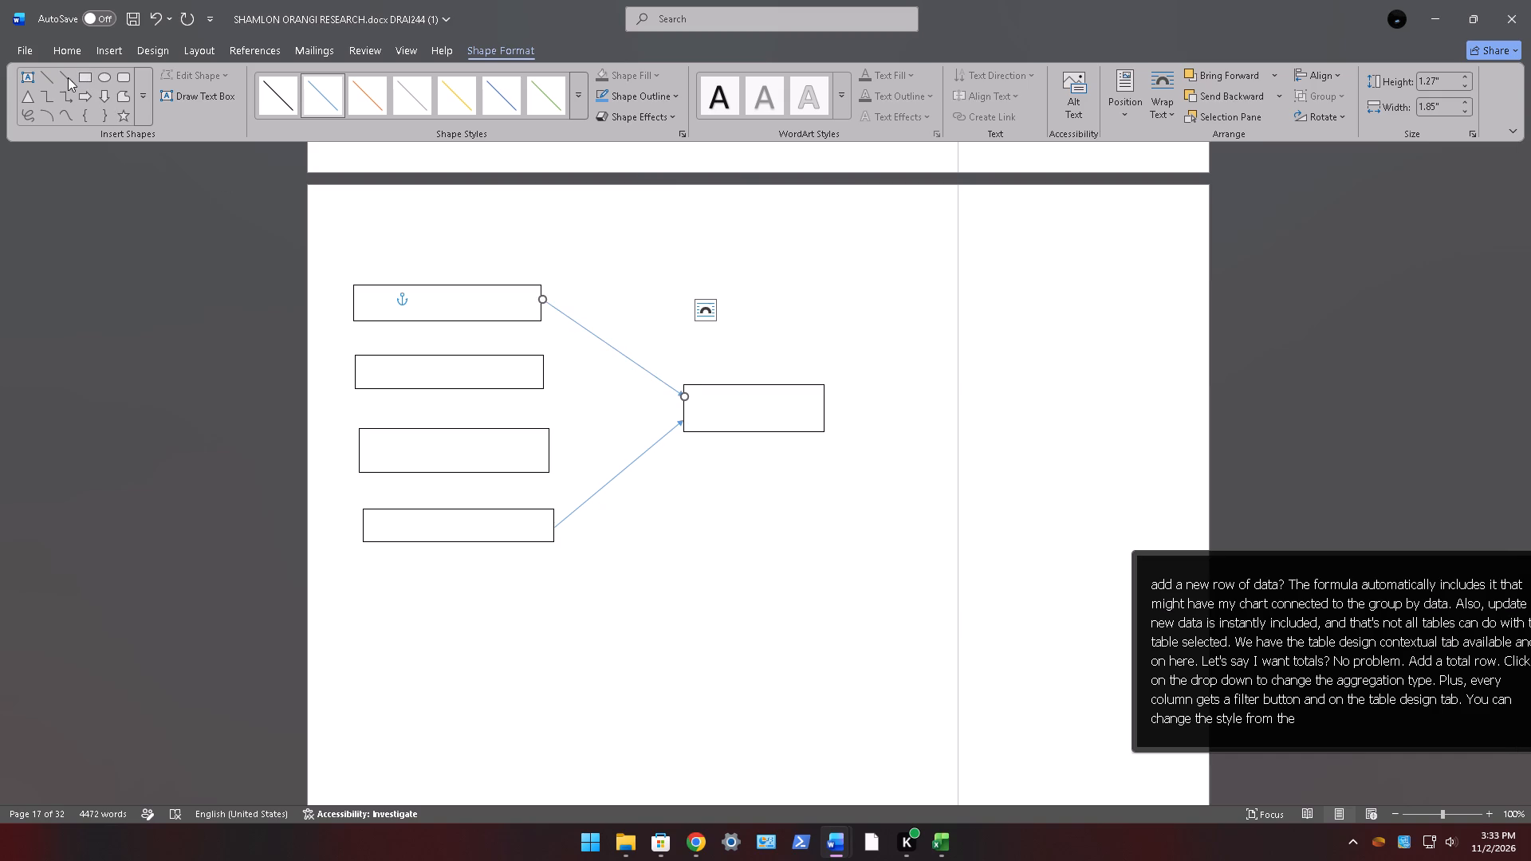
{"action": "left_click", "coordinate": [66, 77]}
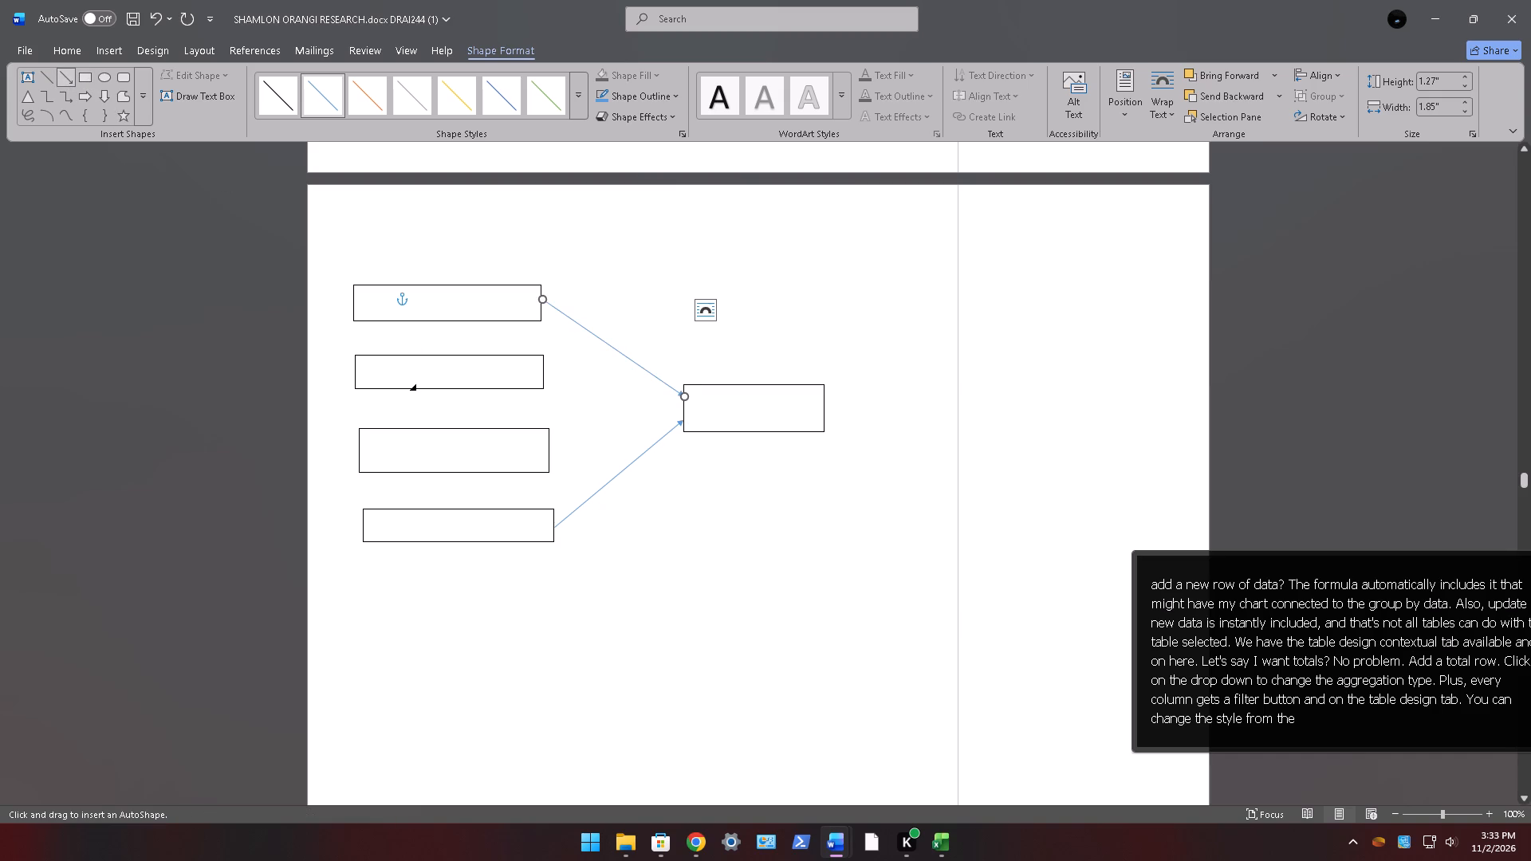
{"action": "left_click_drag", "start_coordinate": [543, 371], "coordinate": [681, 407]}
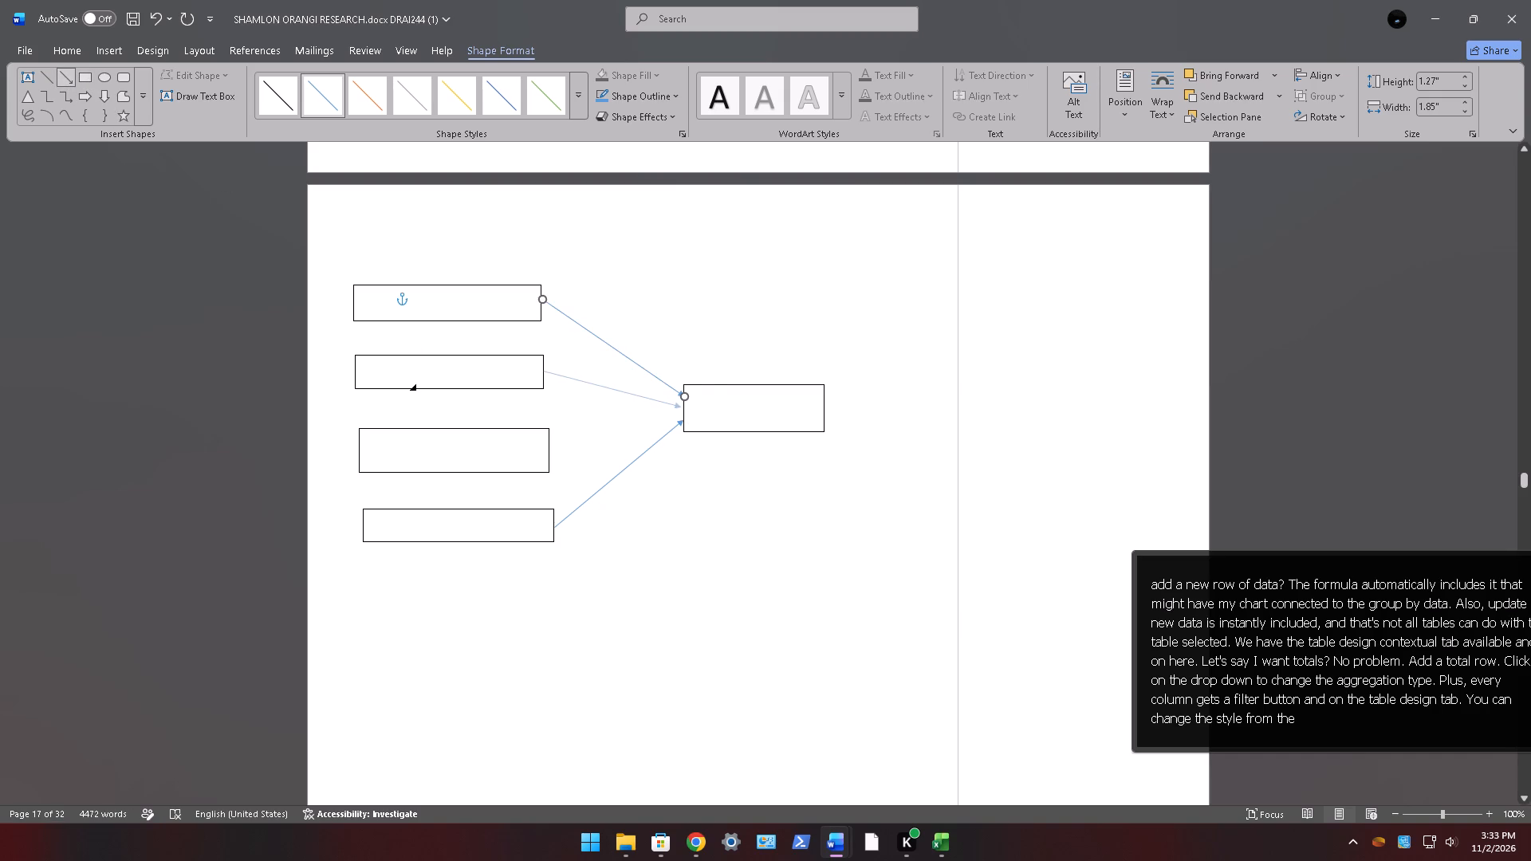
{"action": "left_click_drag", "start_coordinate": [681, 407], "coordinate": [682, 406]}
{"action": "left_click", "coordinate": [70, 77]}
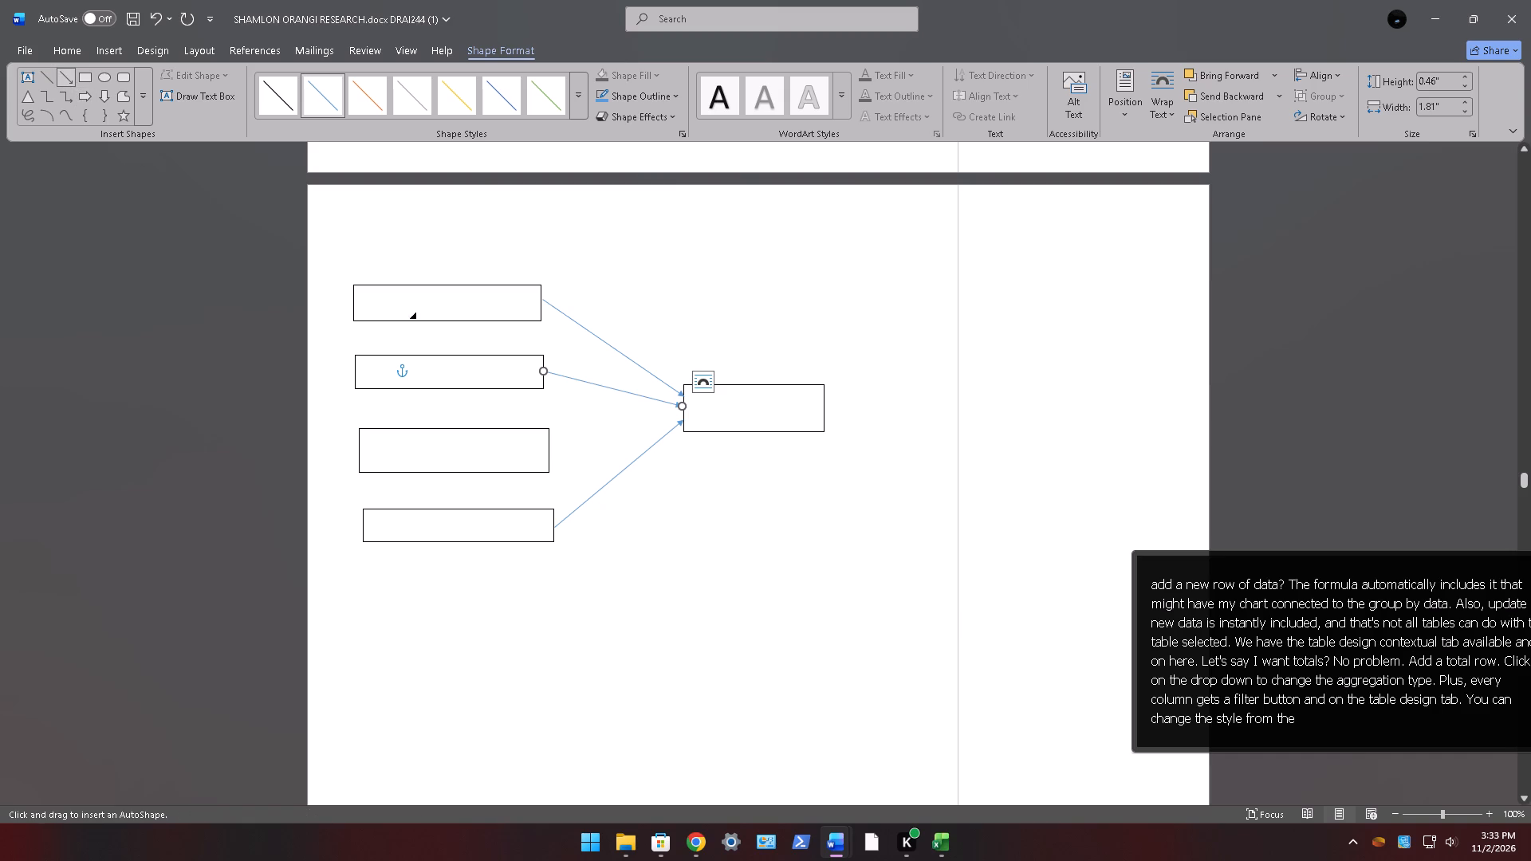
{"action": "left_click_drag", "start_coordinate": [549, 446], "coordinate": [667, 422]}
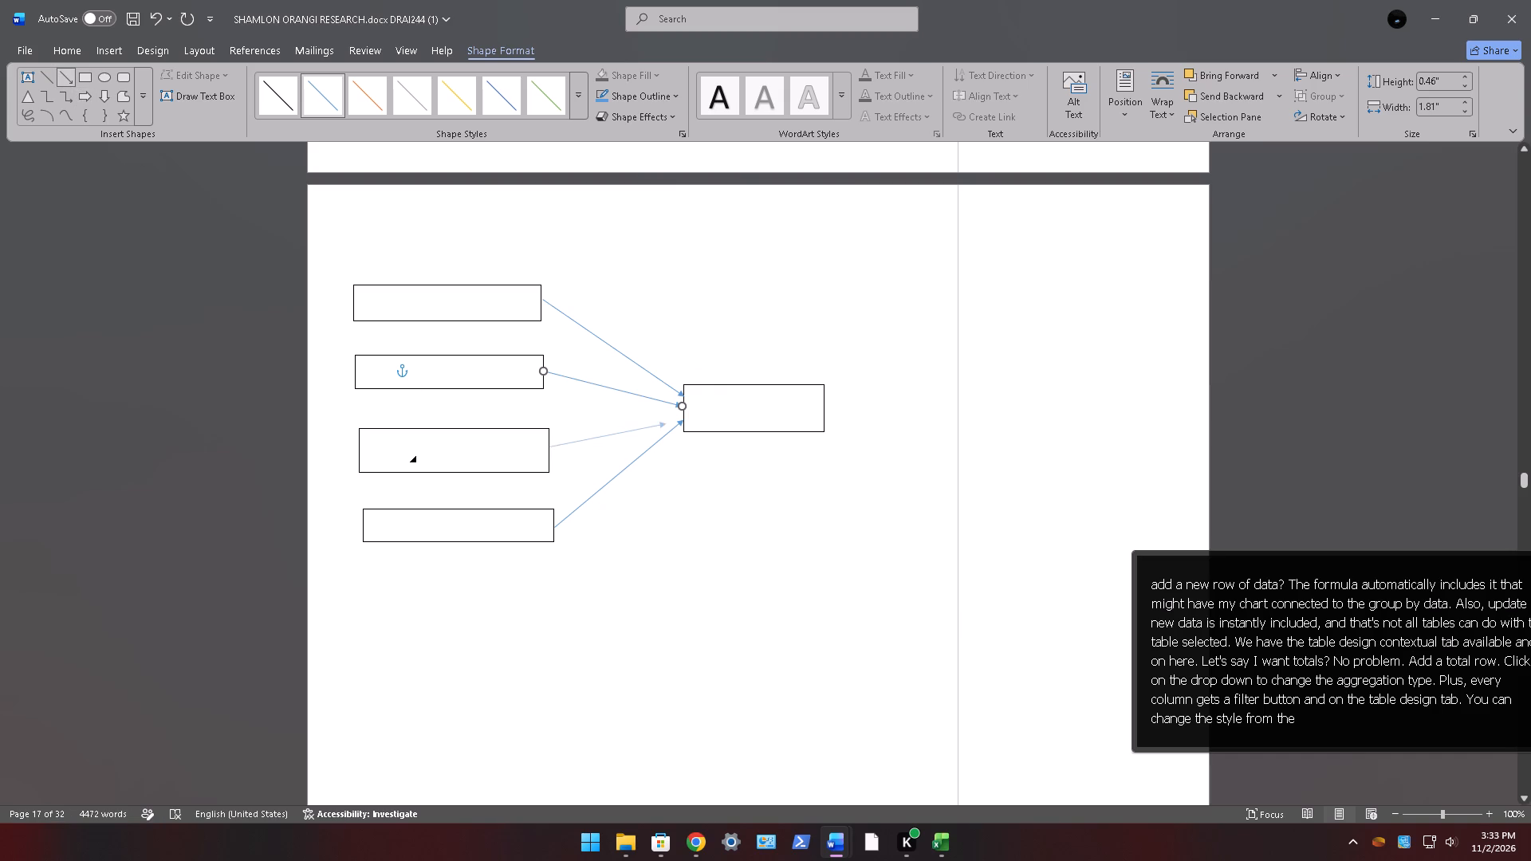
{"action": "left_click_drag", "start_coordinate": [667, 422], "coordinate": [683, 411]}
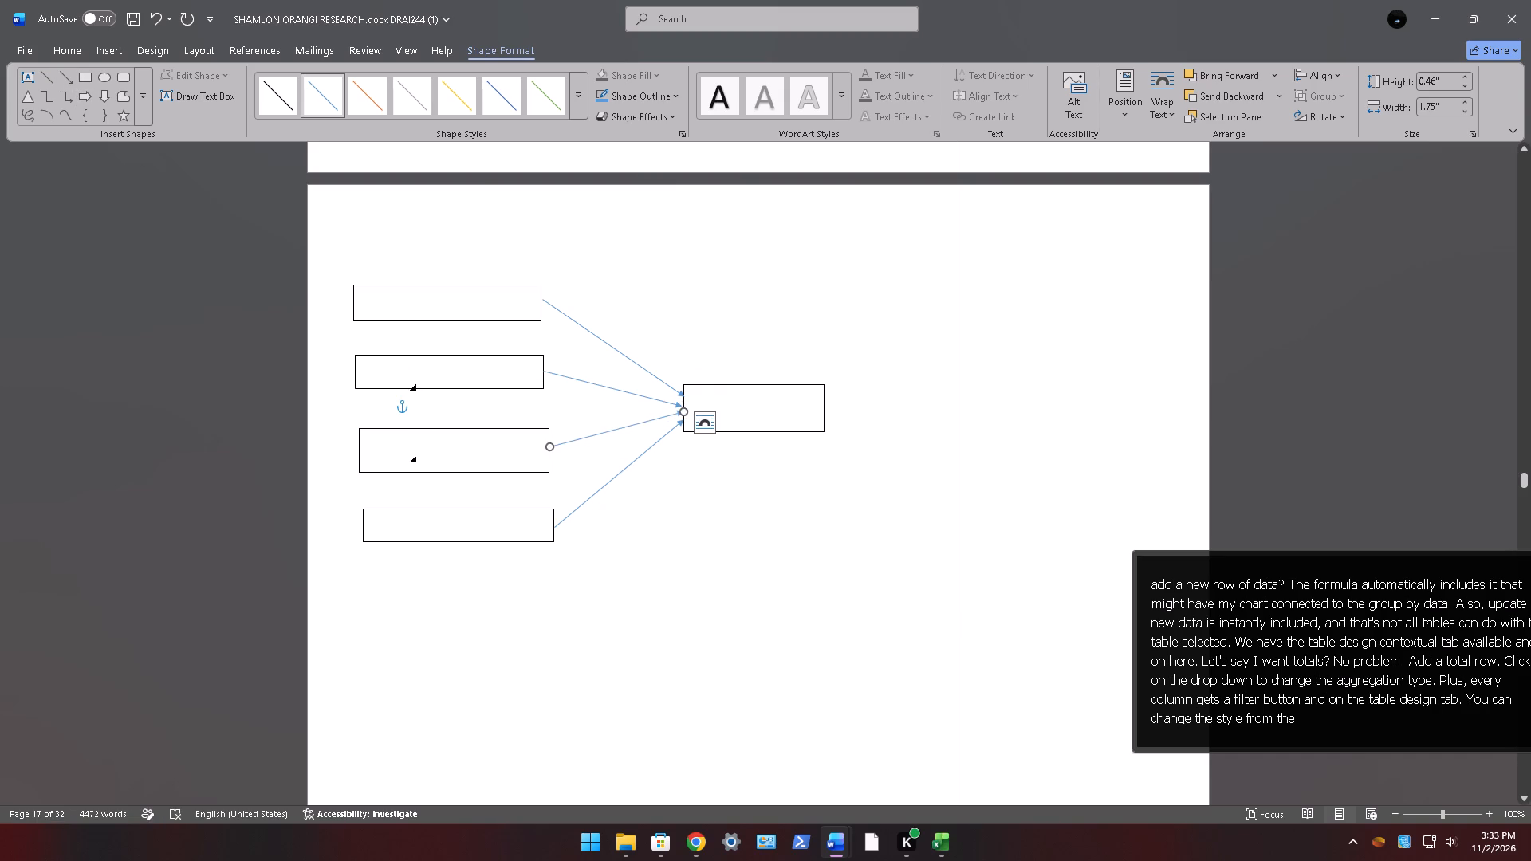
Apply the black preset line style to all four connecting arrows.
{"action": "scroll", "coordinate": [805, 395], "scroll_direction": "up", "scroll_amount": 9}
{"action": "scroll", "coordinate": [816, 379], "scroll_direction": "down", "scroll_amount": 3}
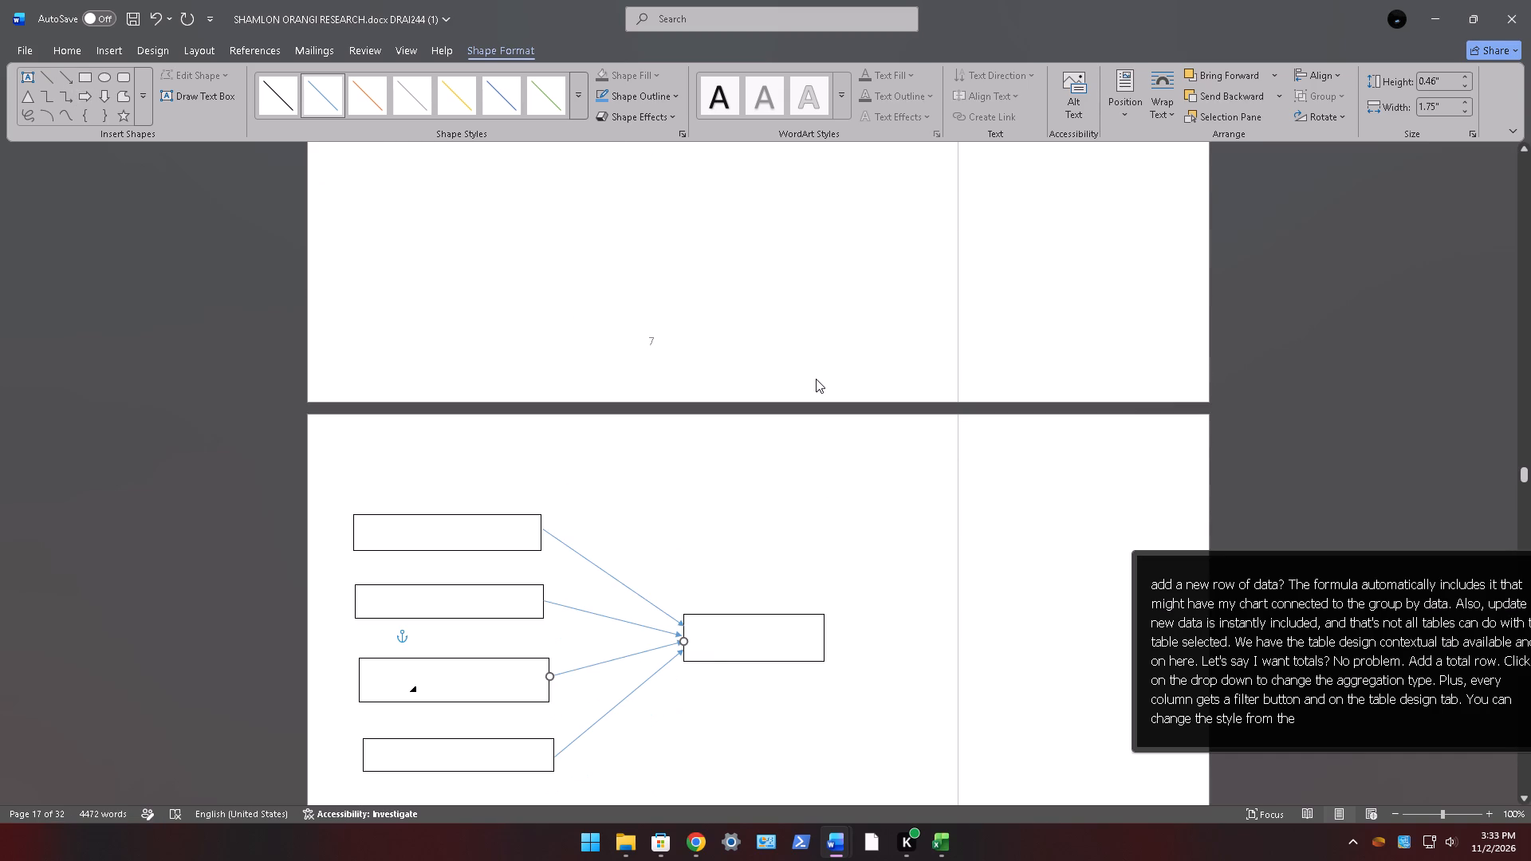
{"action": "left_click", "coordinate": [285, 95]}
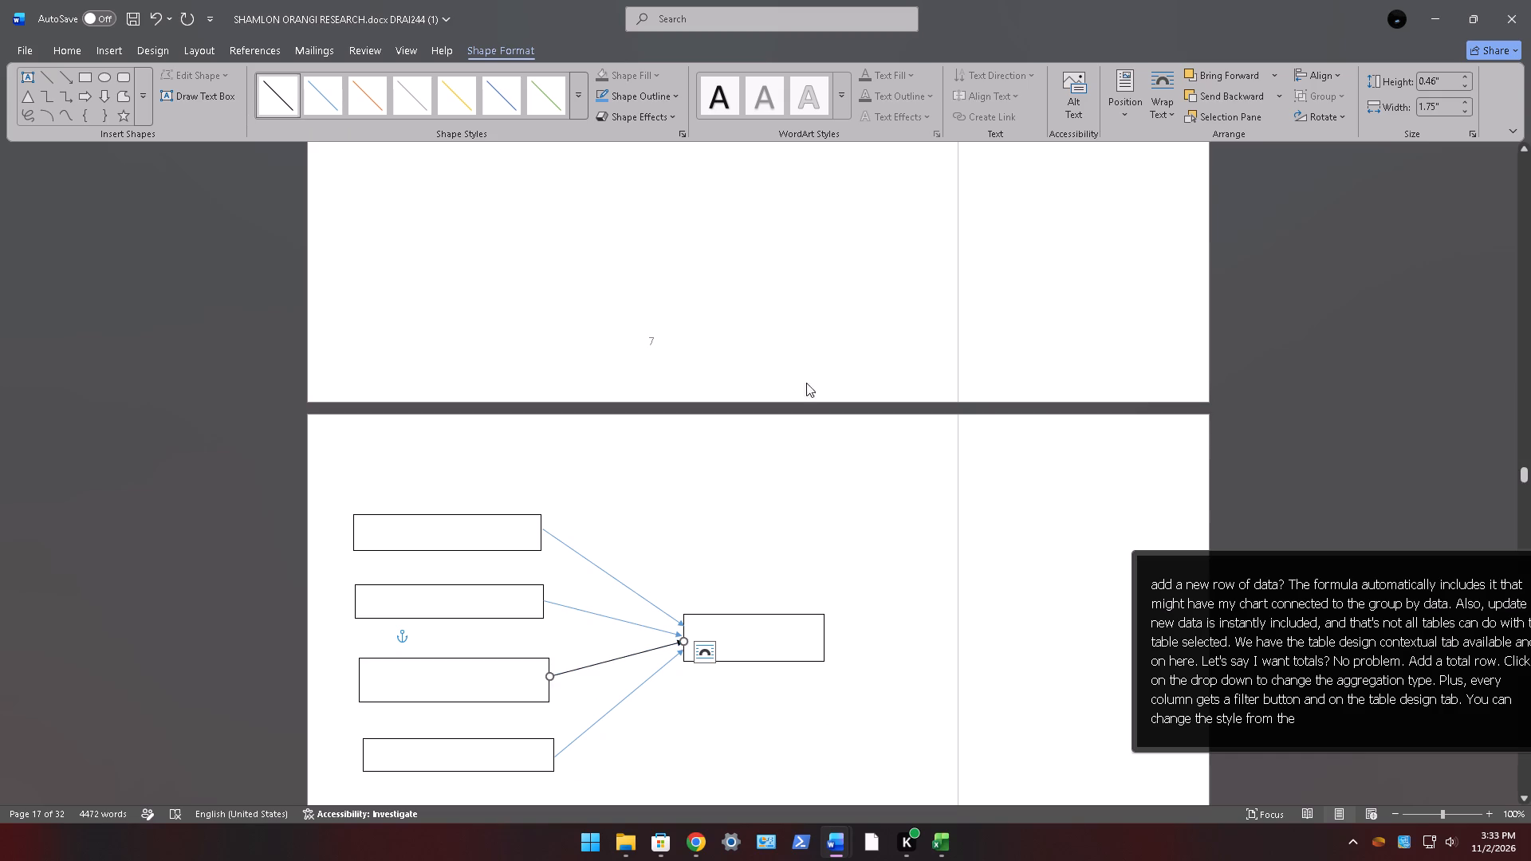
{"action": "left_click", "coordinate": [275, 93]}
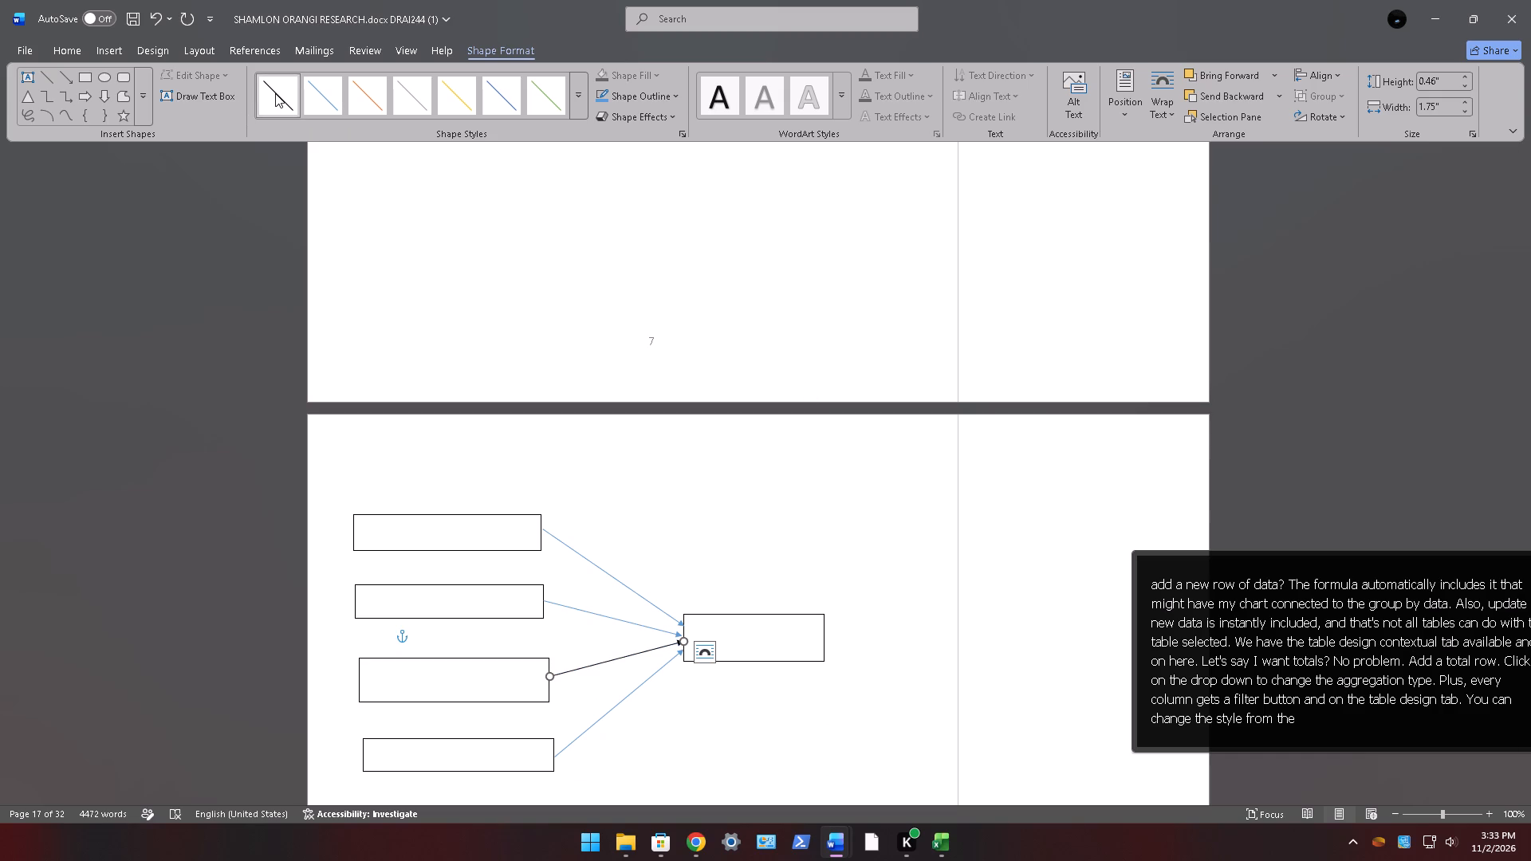
{"action": "left_click", "coordinate": [275, 93]}
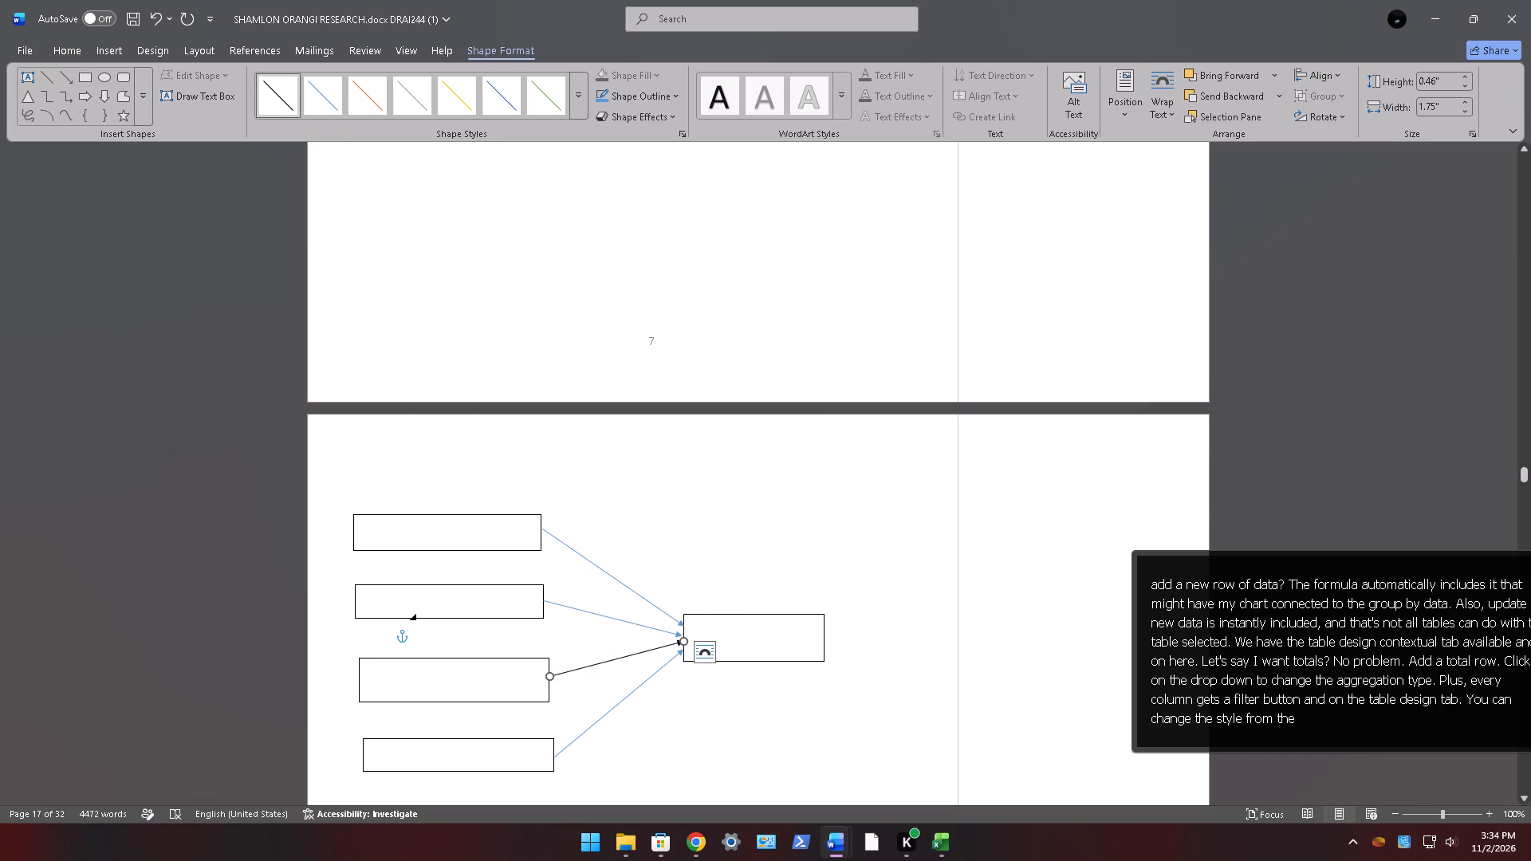
{"action": "left_click", "coordinate": [593, 610]}
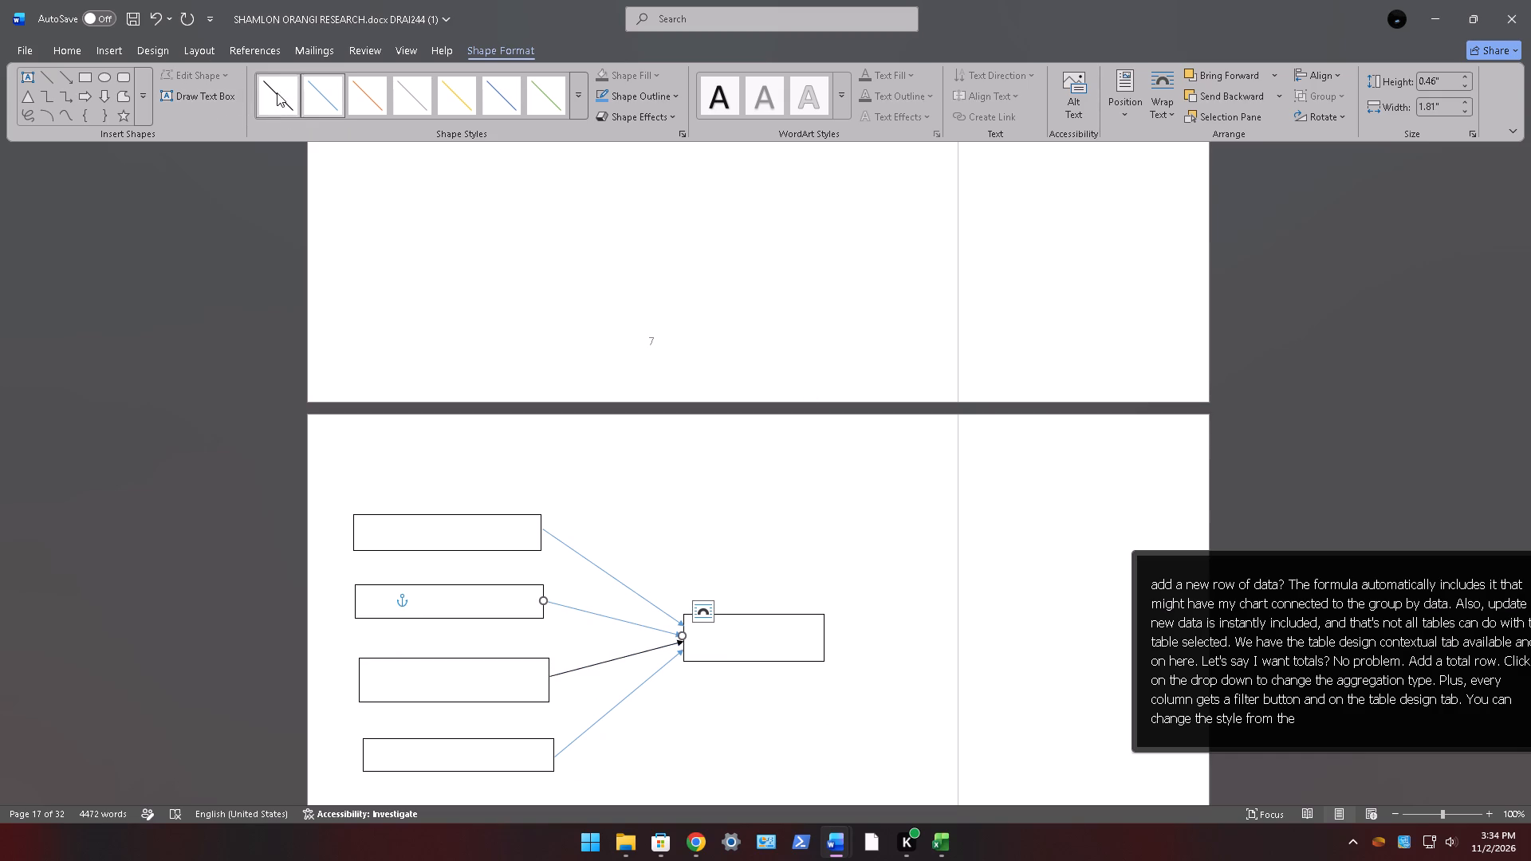
{"action": "left_click", "coordinate": [277, 92]}
{"action": "left_click", "coordinate": [589, 553]}
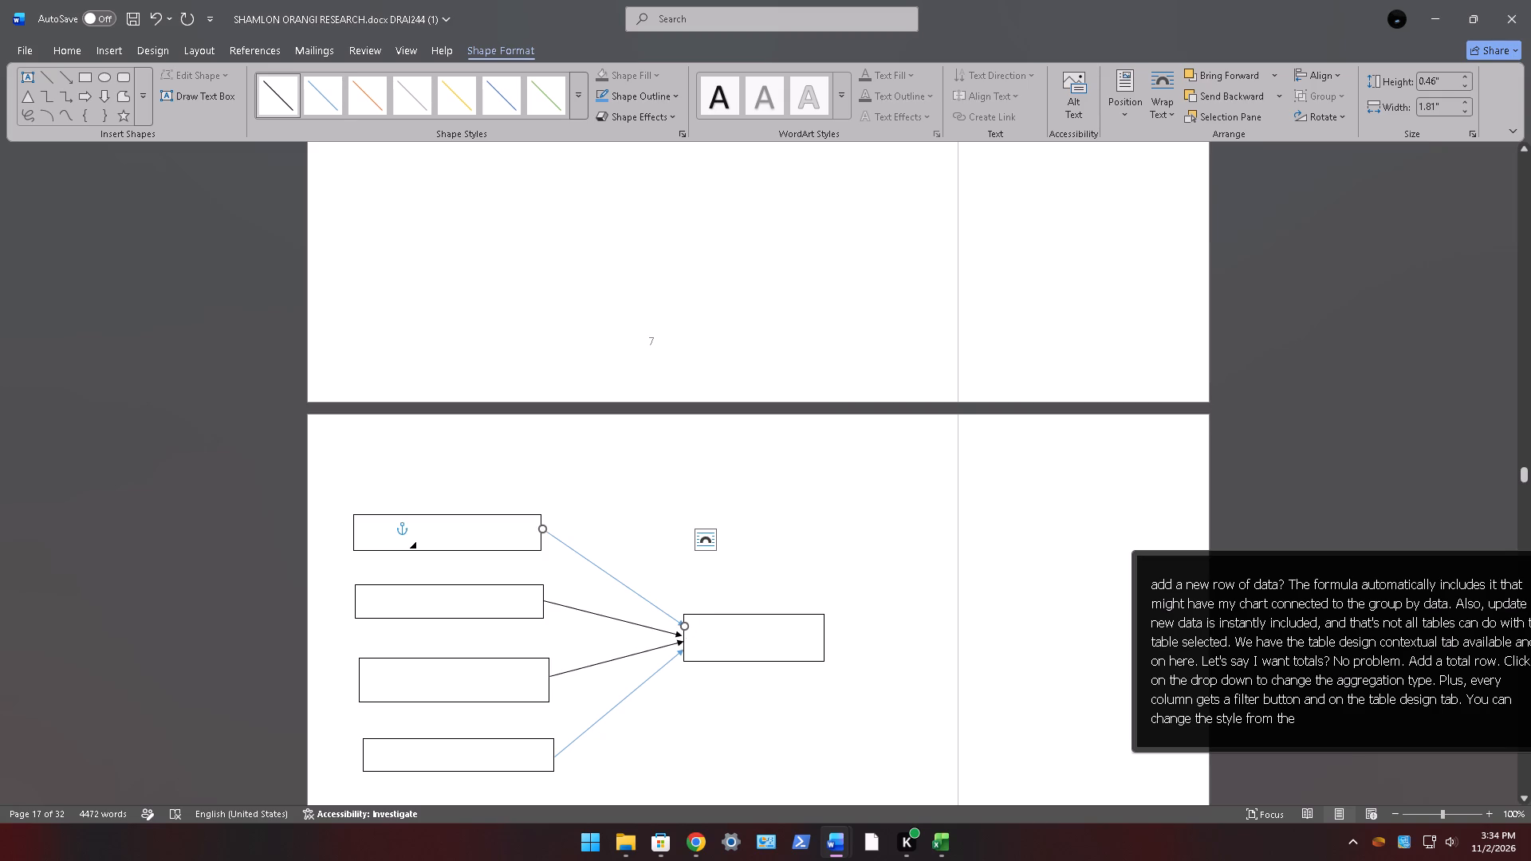
{"action": "left_click", "coordinate": [275, 98]}
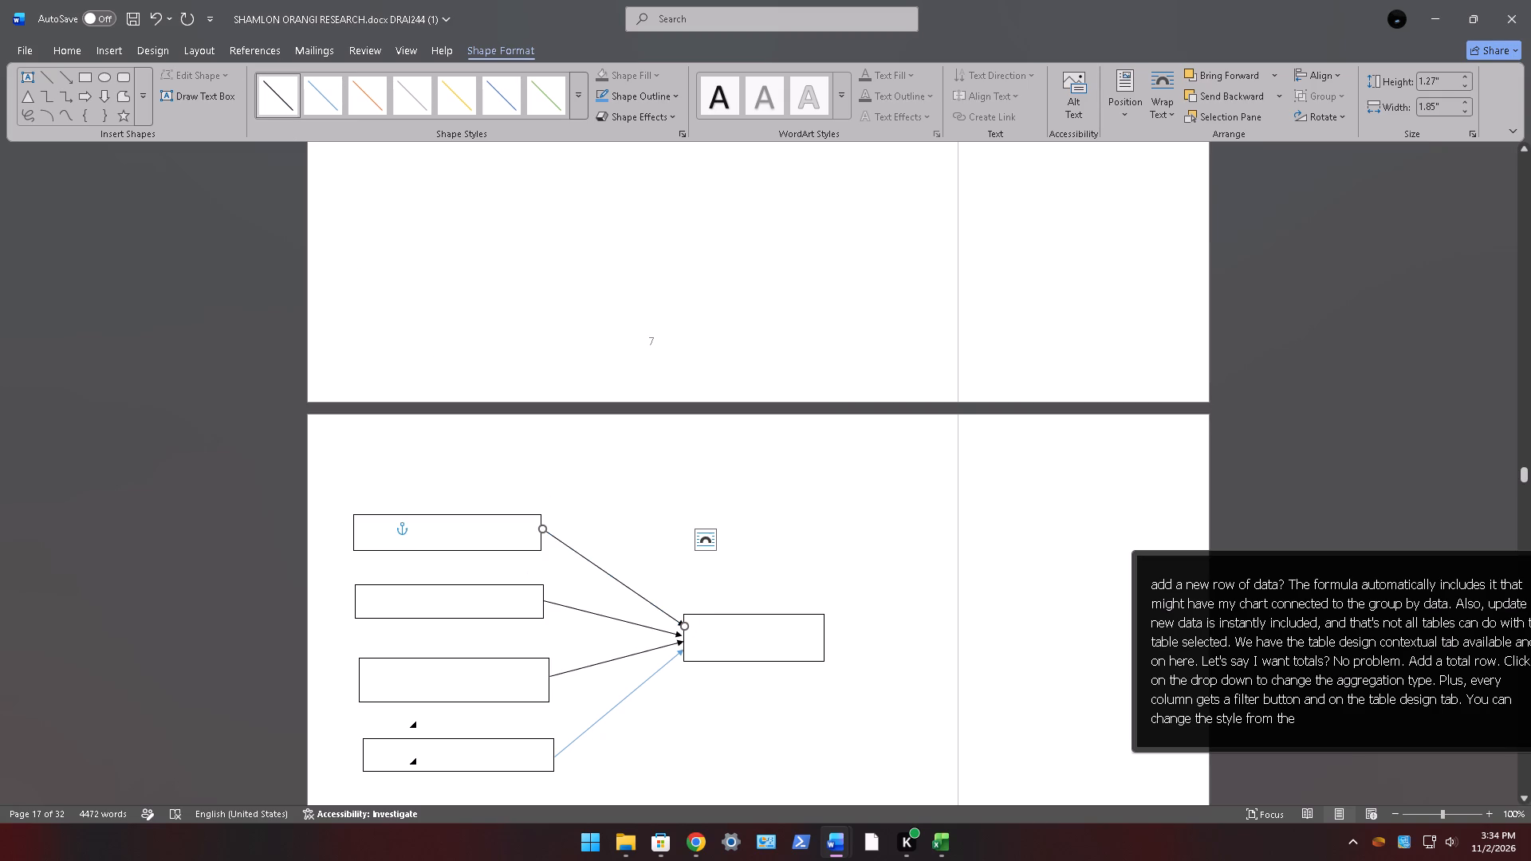
{"action": "left_click", "coordinate": [588, 726]}
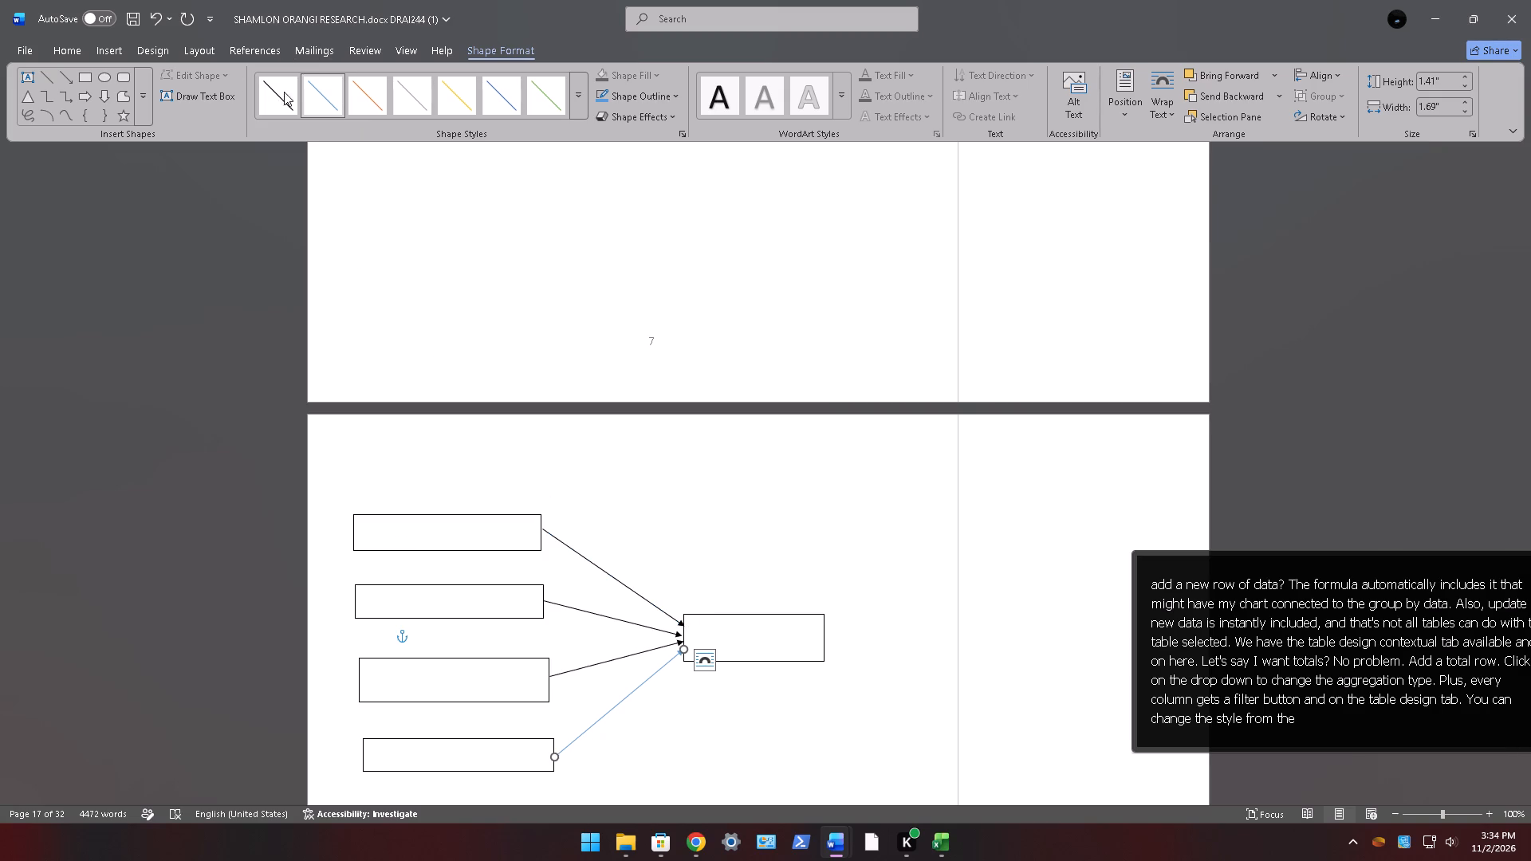
{"action": "left_click", "coordinate": [284, 92]}
Copy "Quality of Radiological Request Forms" from the old diagram into the single box the new arrows point to.
{"action": "scroll", "coordinate": [753, 427], "scroll_direction": "down", "scroll_amount": 3}
{"action": "scroll", "coordinate": [753, 427], "scroll_direction": "up", "scroll_amount": 8}
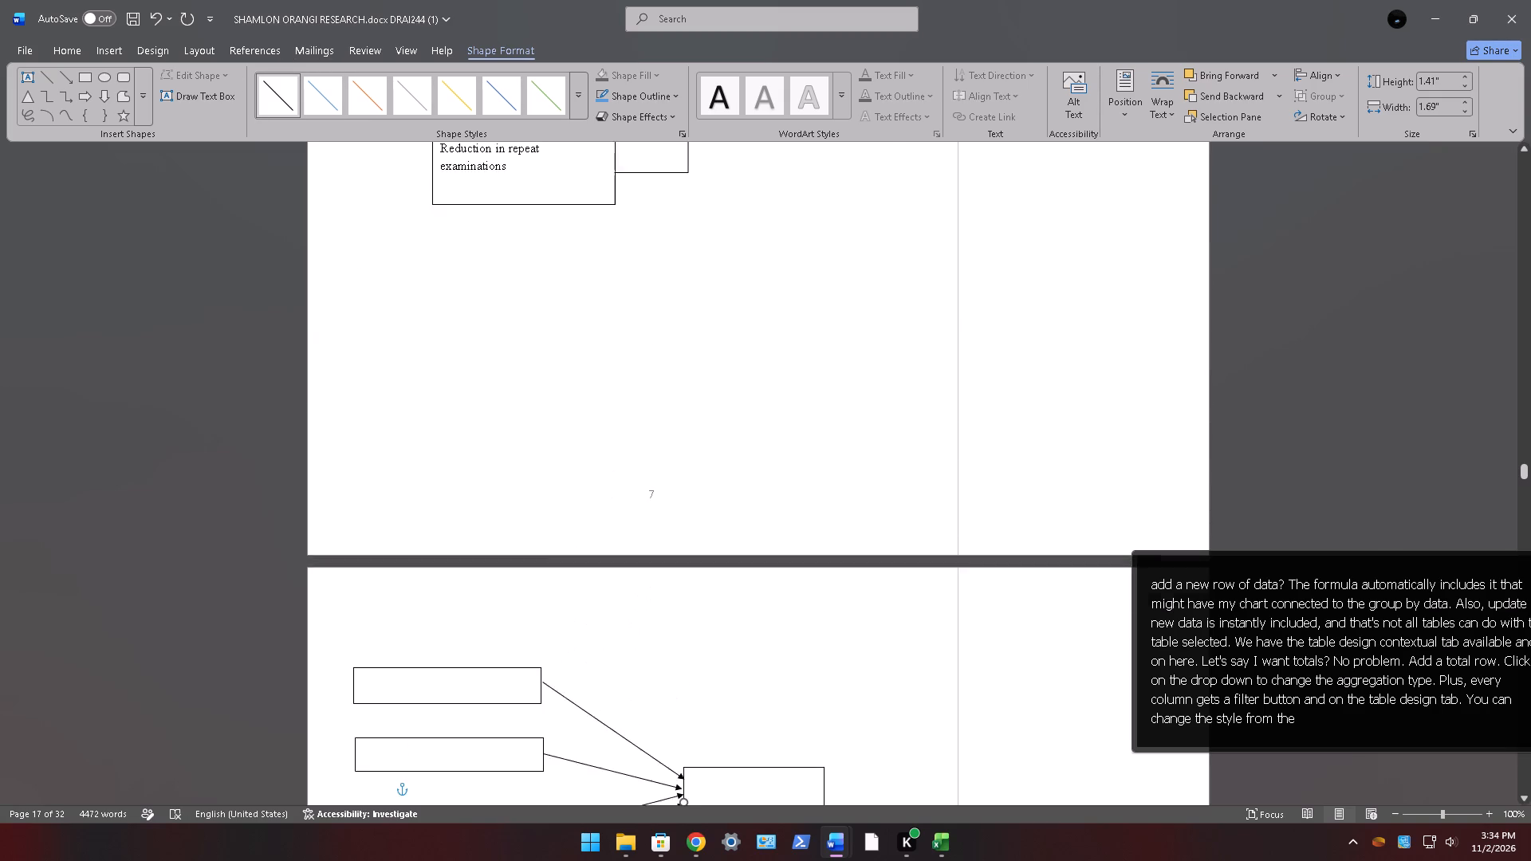
{"action": "scroll", "coordinate": [753, 427], "scroll_direction": "up", "scroll_amount": 9}
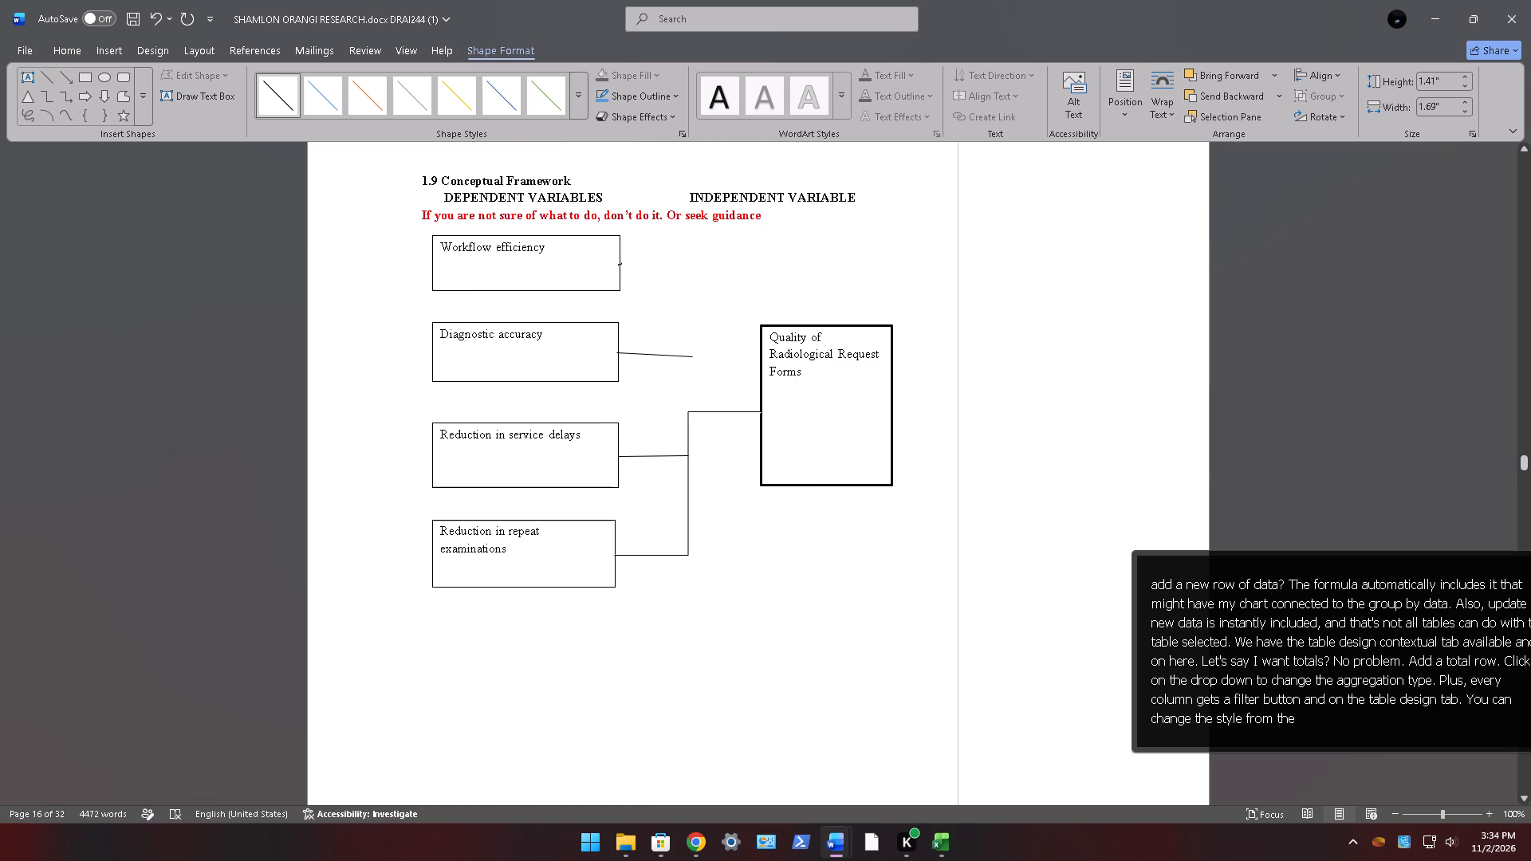
{"action": "left_click_drag", "start_coordinate": [765, 336], "coordinate": [809, 377]}
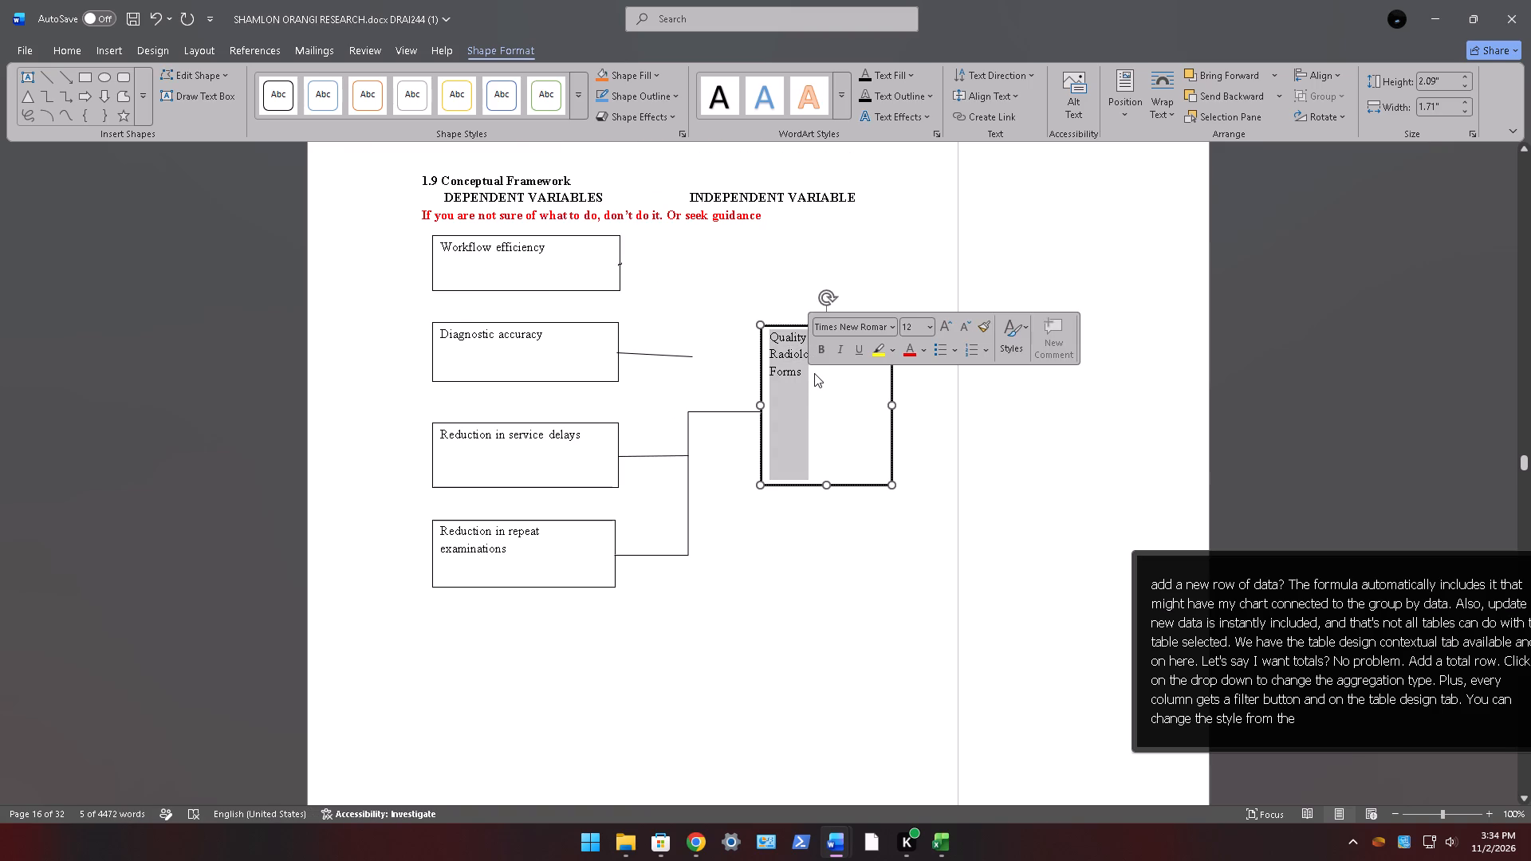
{"action": "key", "text": "ctrl+c"}
{"action": "scroll", "coordinate": [815, 373], "scroll_direction": "down", "scroll_amount": 5}
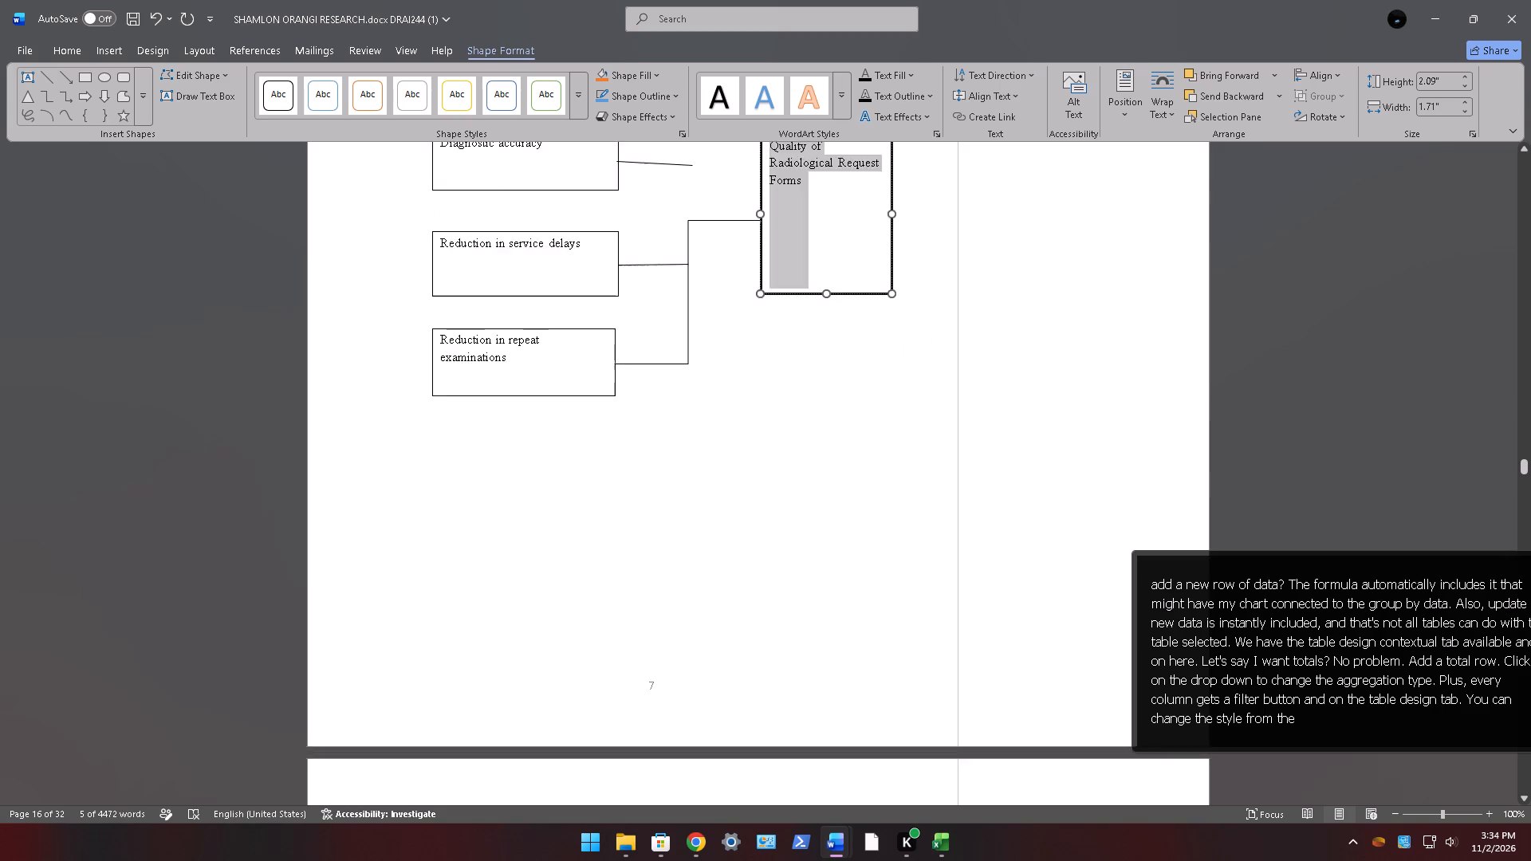
{"action": "scroll", "coordinate": [821, 377], "scroll_direction": "down", "scroll_amount": 3}
{"action": "scroll", "coordinate": [785, 663], "scroll_direction": "down", "scroll_amount": 5}
{"action": "left_click", "coordinate": [711, 663]}
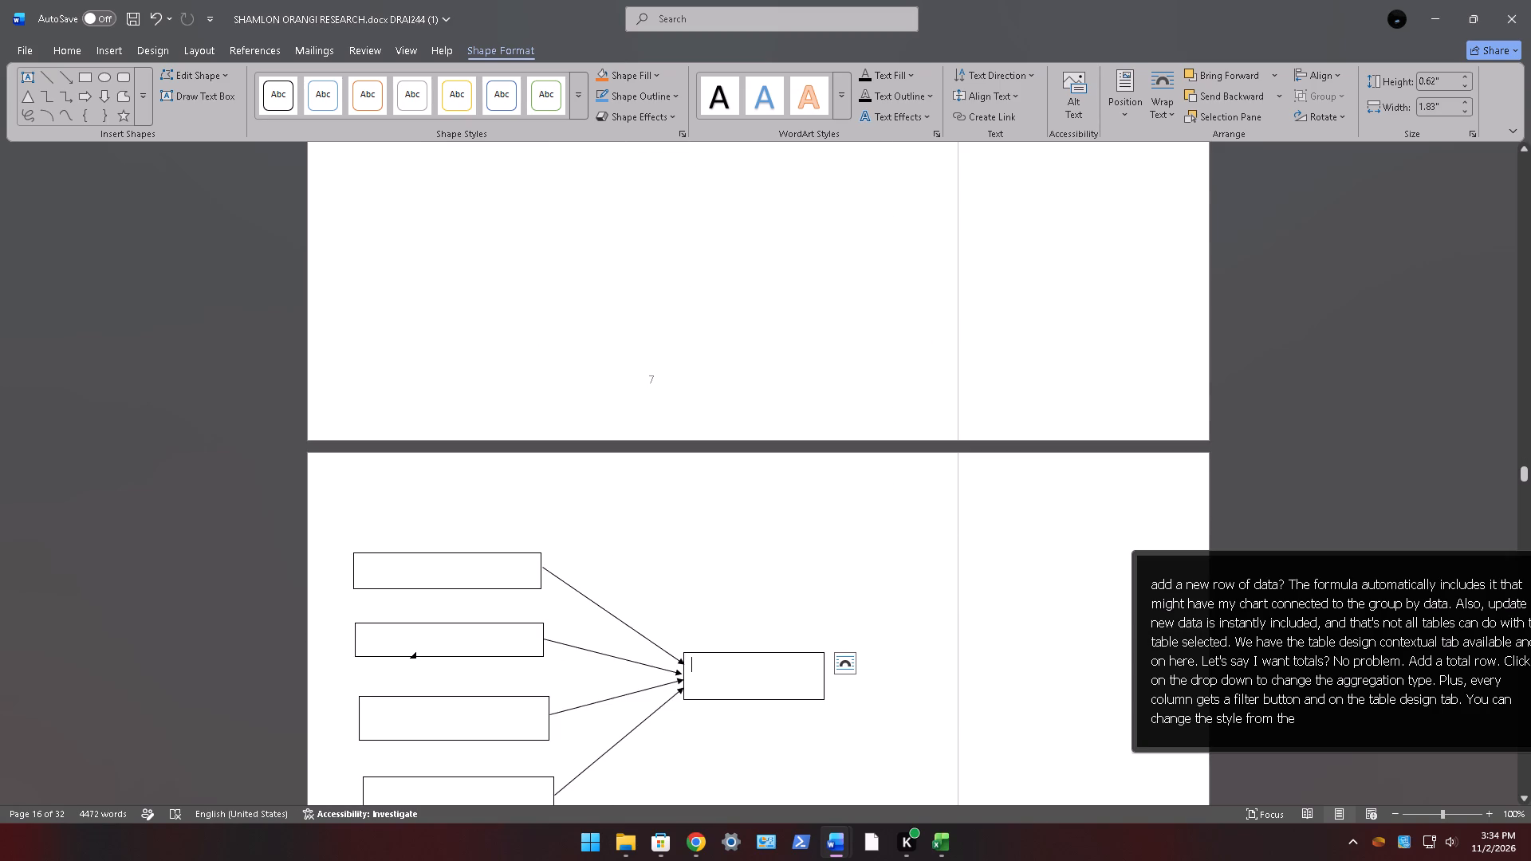
{"action": "key", "text": "ctrl+v"}
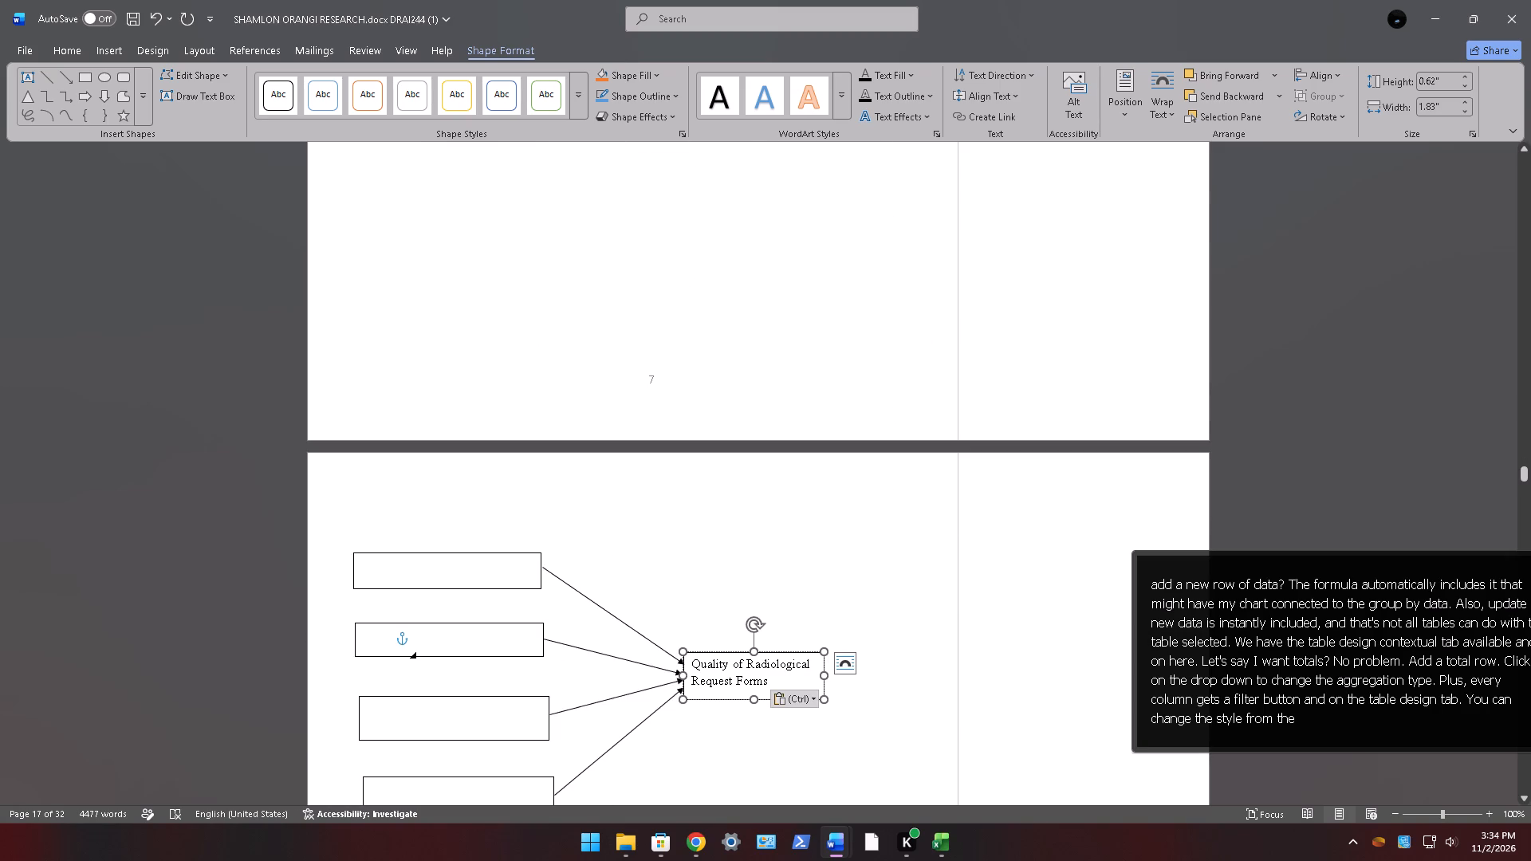
Copy "Workflow efficiency" from the old diagram into the top box of the new stack.
{"action": "scroll", "coordinate": [704, 623], "scroll_direction": "up", "scroll_amount": 8}
{"action": "left_click", "coordinate": [738, 478]}
{"action": "scroll", "coordinate": [738, 478], "scroll_direction": "up", "scroll_amount": 2}
{"action": "scroll", "coordinate": [588, 330], "scroll_direction": "up", "scroll_amount": 1}
{"action": "left_click_drag", "start_coordinate": [545, 313], "coordinate": [385, 270]}
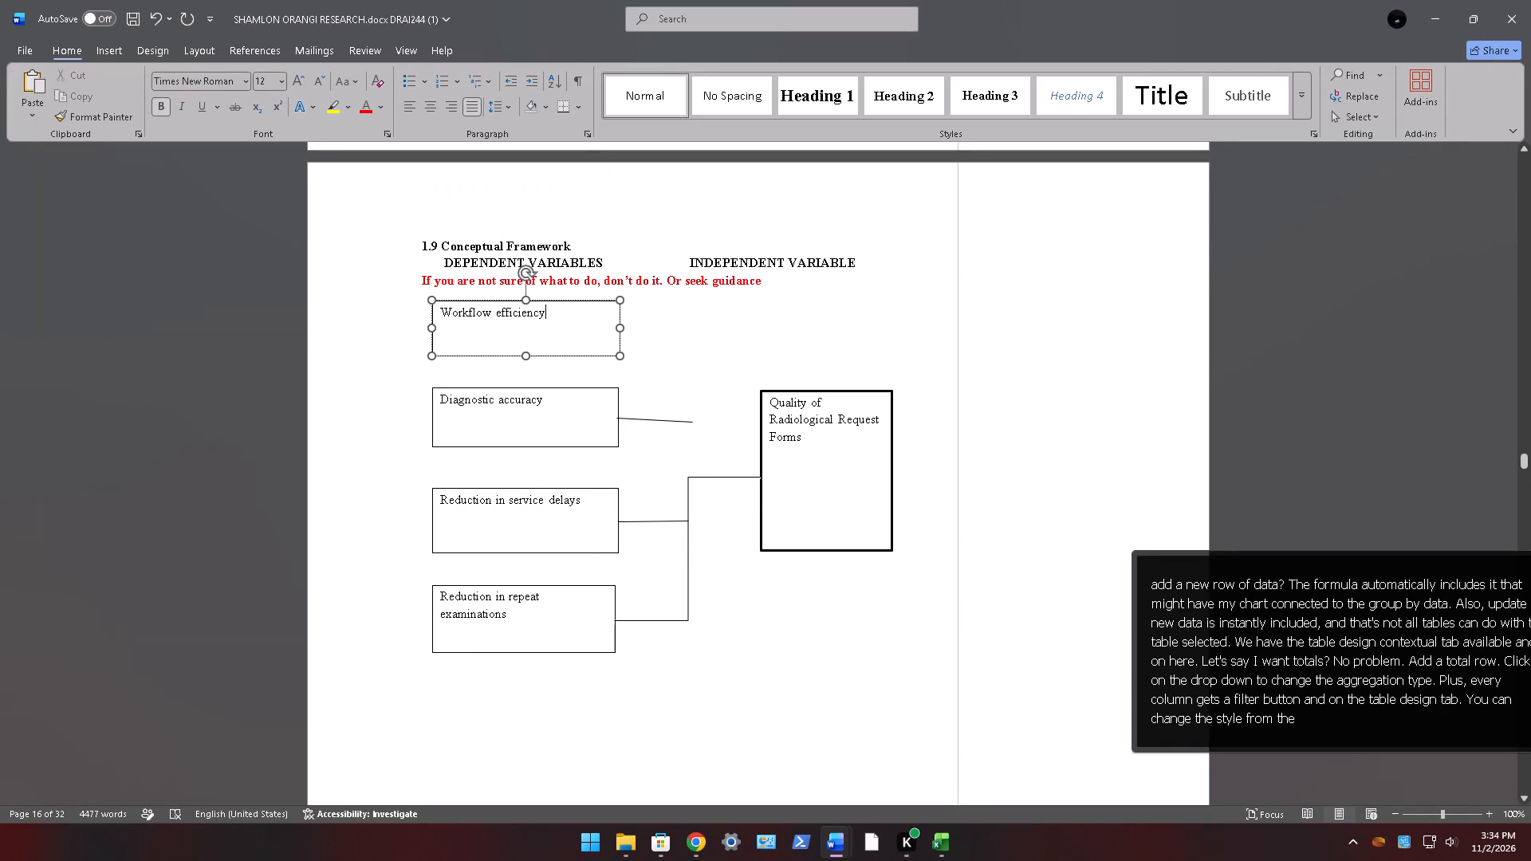
{"action": "left_click_drag", "start_coordinate": [385, 270], "coordinate": [368, 277]}
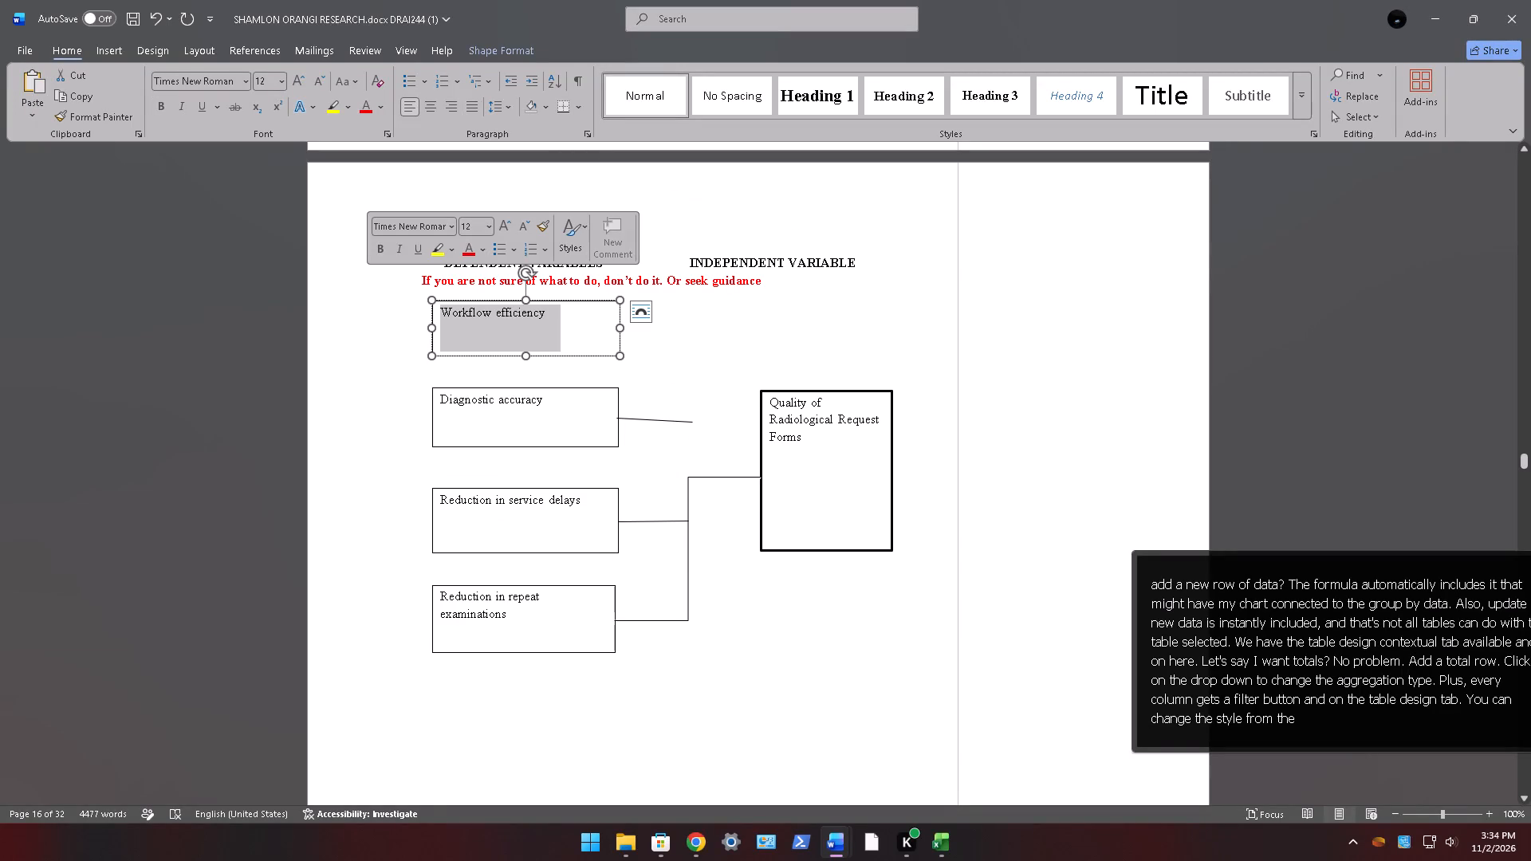
{"action": "key", "text": "ctrl+c"}
{"action": "scroll", "coordinate": [457, 280], "scroll_direction": "down", "scroll_amount": 3}
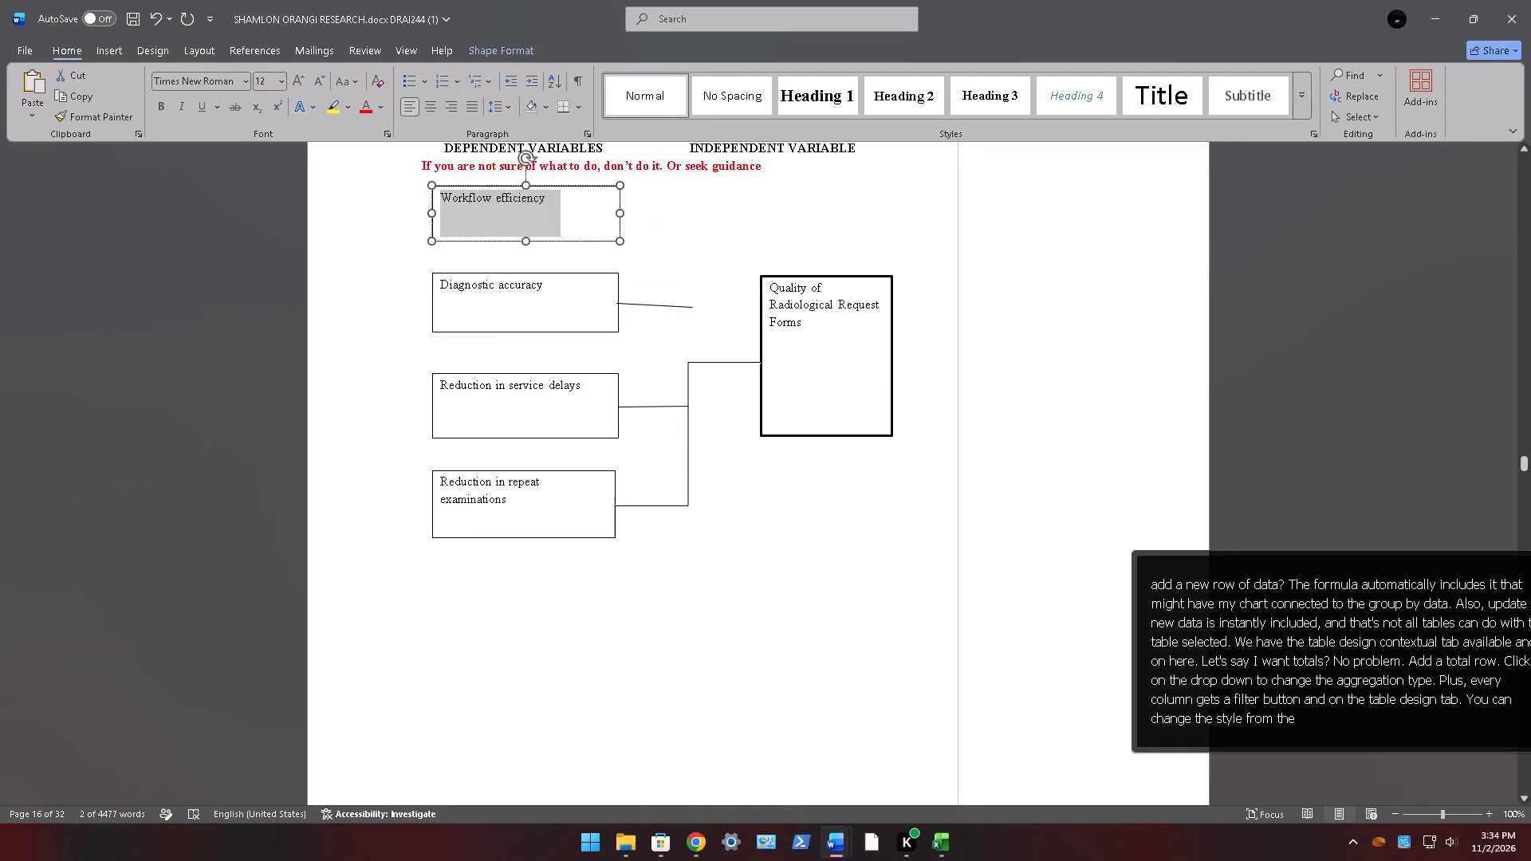
{"action": "scroll", "coordinate": [514, 307], "scroll_direction": "down", "scroll_amount": 8}
{"action": "scroll", "coordinate": [524, 438], "scroll_direction": "down", "scroll_amount": 4}
{"action": "left_click", "coordinate": [388, 551]}
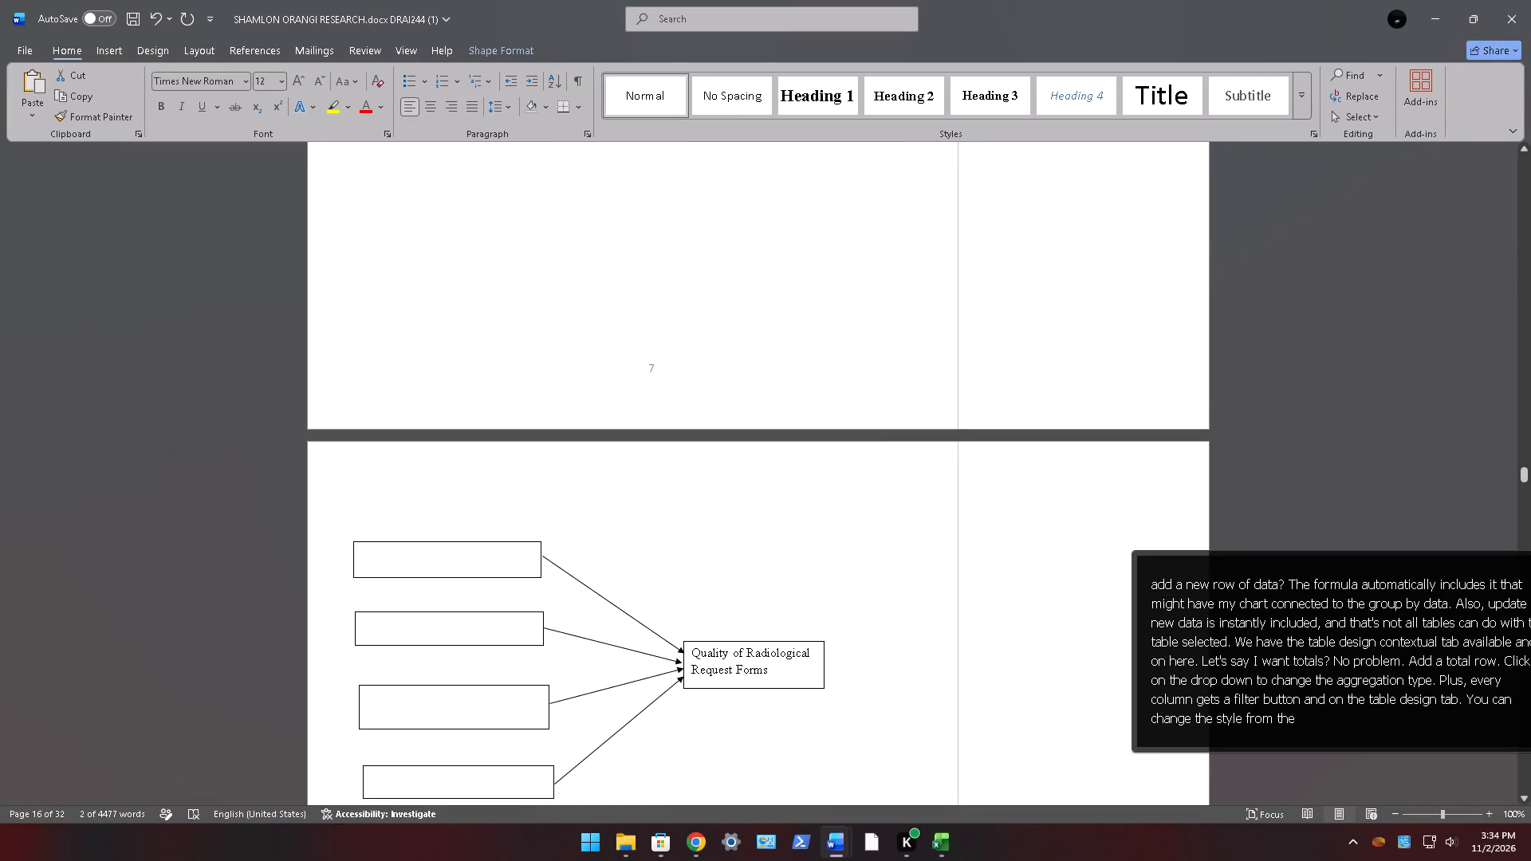
{"action": "key", "text": "ctrl+v"}
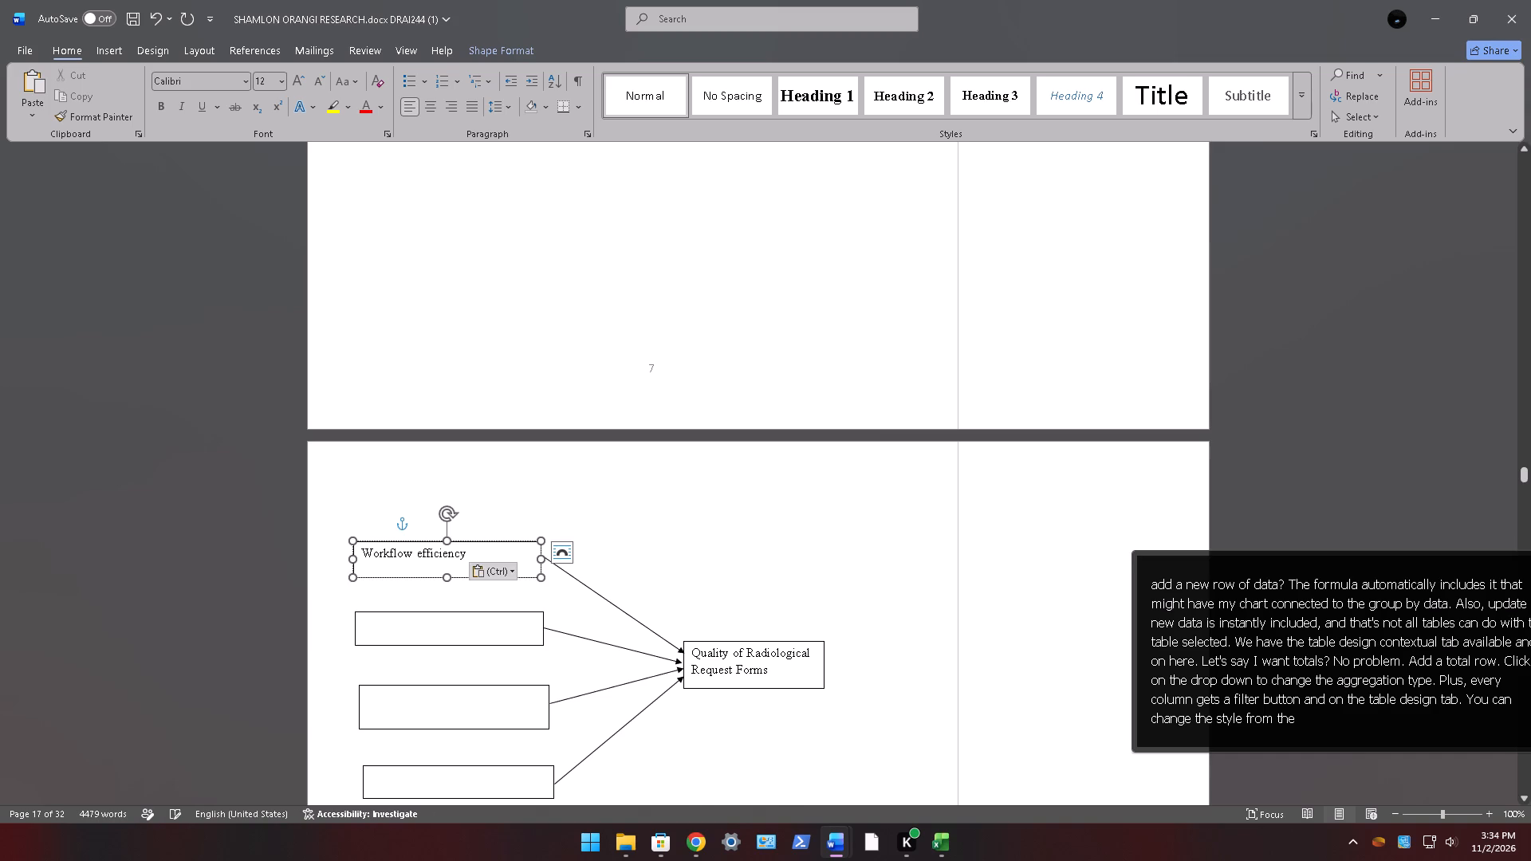
Copy "Diagnostic accuracy" from the old diagram into the second box of the new stack.
{"action": "scroll", "coordinate": [639, 474], "scroll_direction": "up", "scroll_amount": 15}
{"action": "left_click_drag", "start_coordinate": [549, 399], "coordinate": [541, 398]}
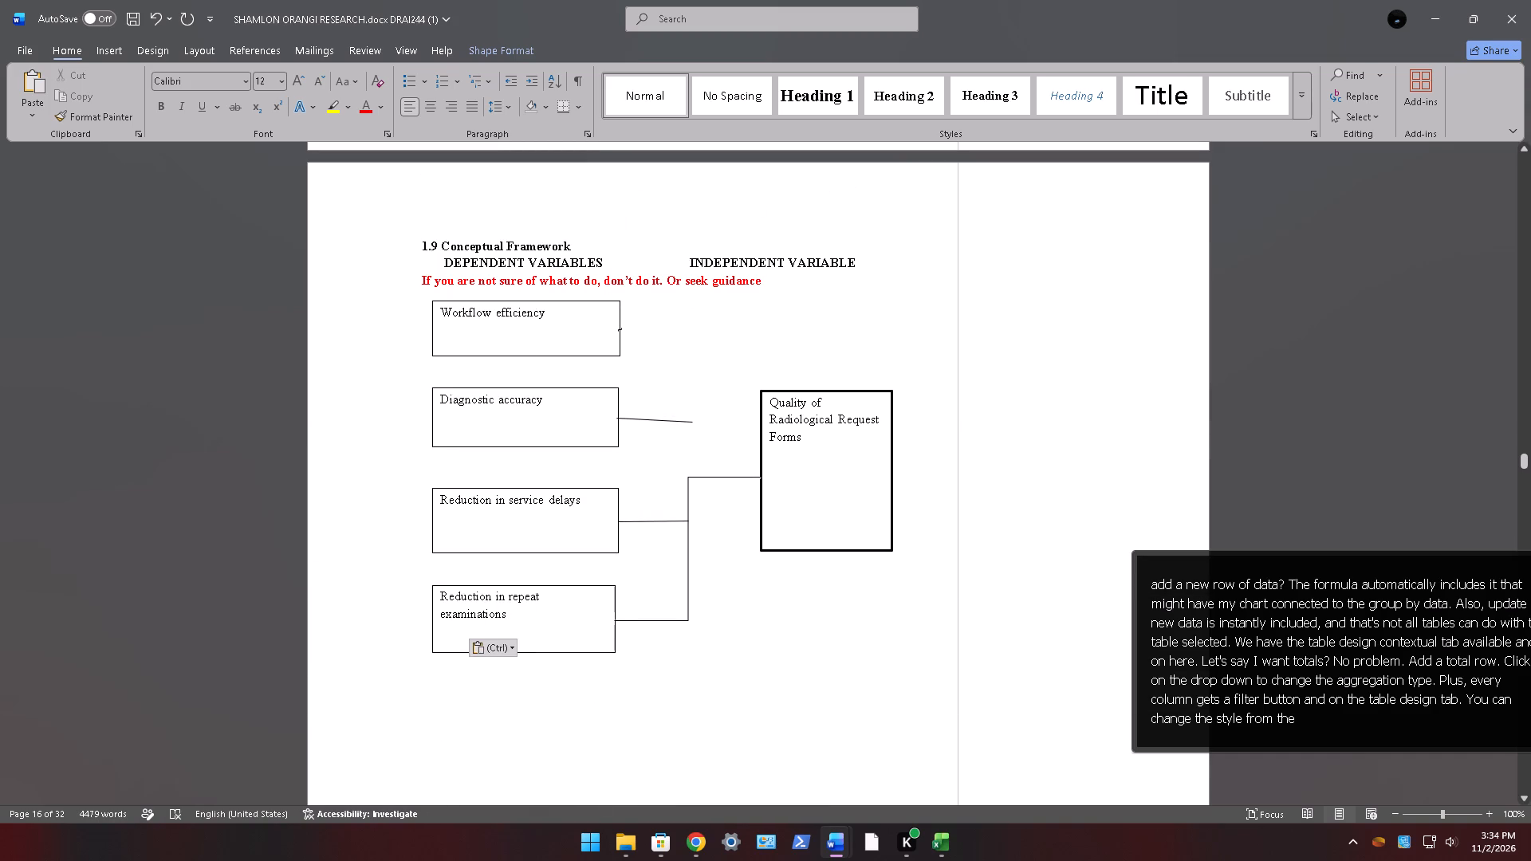
{"action": "left_click_drag", "start_coordinate": [541, 398], "coordinate": [450, 399]}
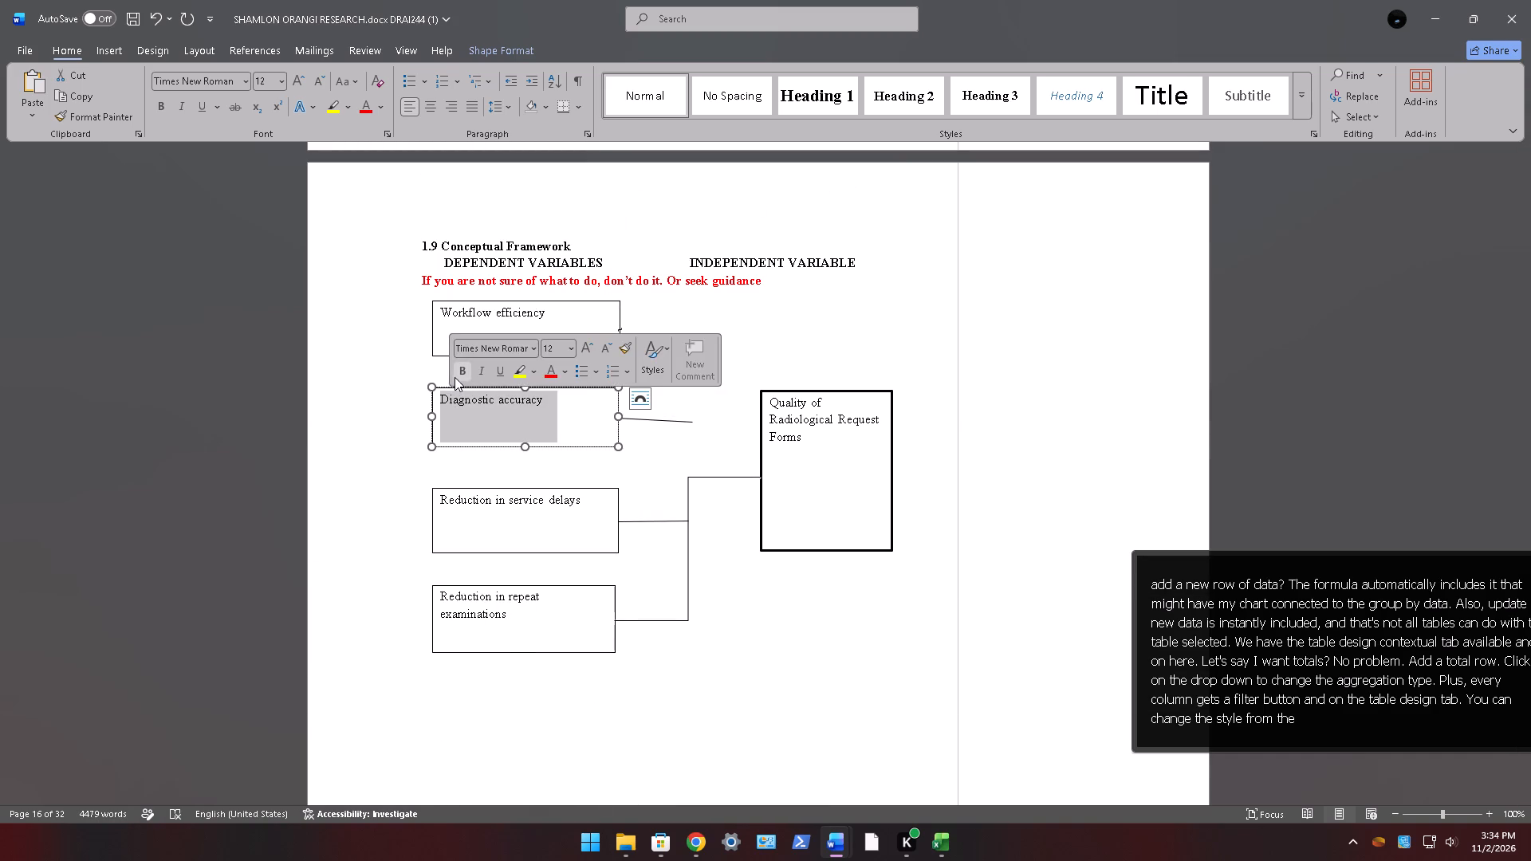
{"action": "key", "text": "ctrl+c"}
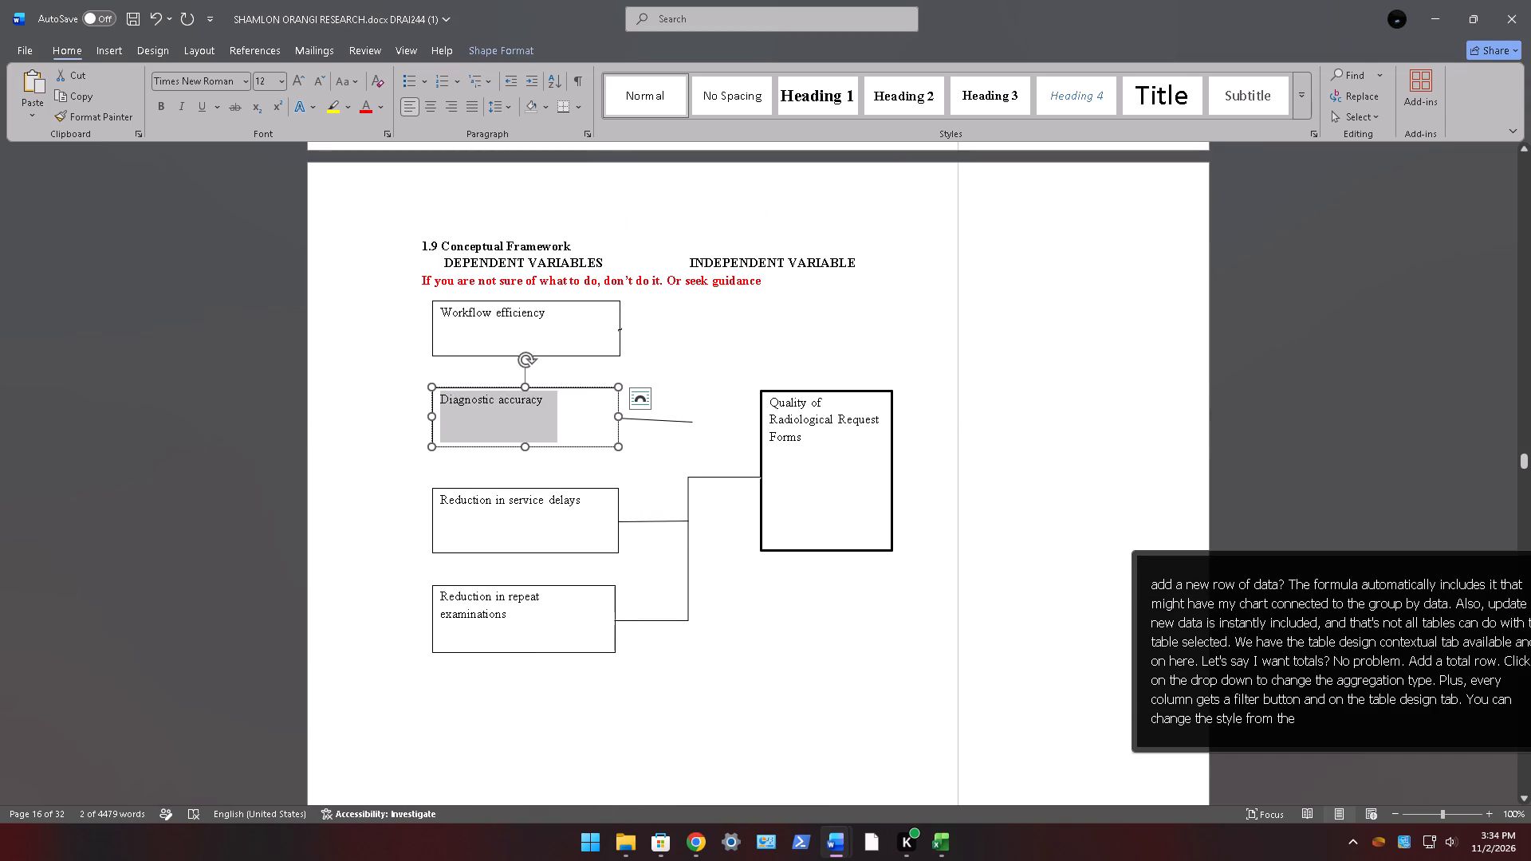
{"action": "scroll", "coordinate": [498, 458], "scroll_direction": "down", "scroll_amount": 18}
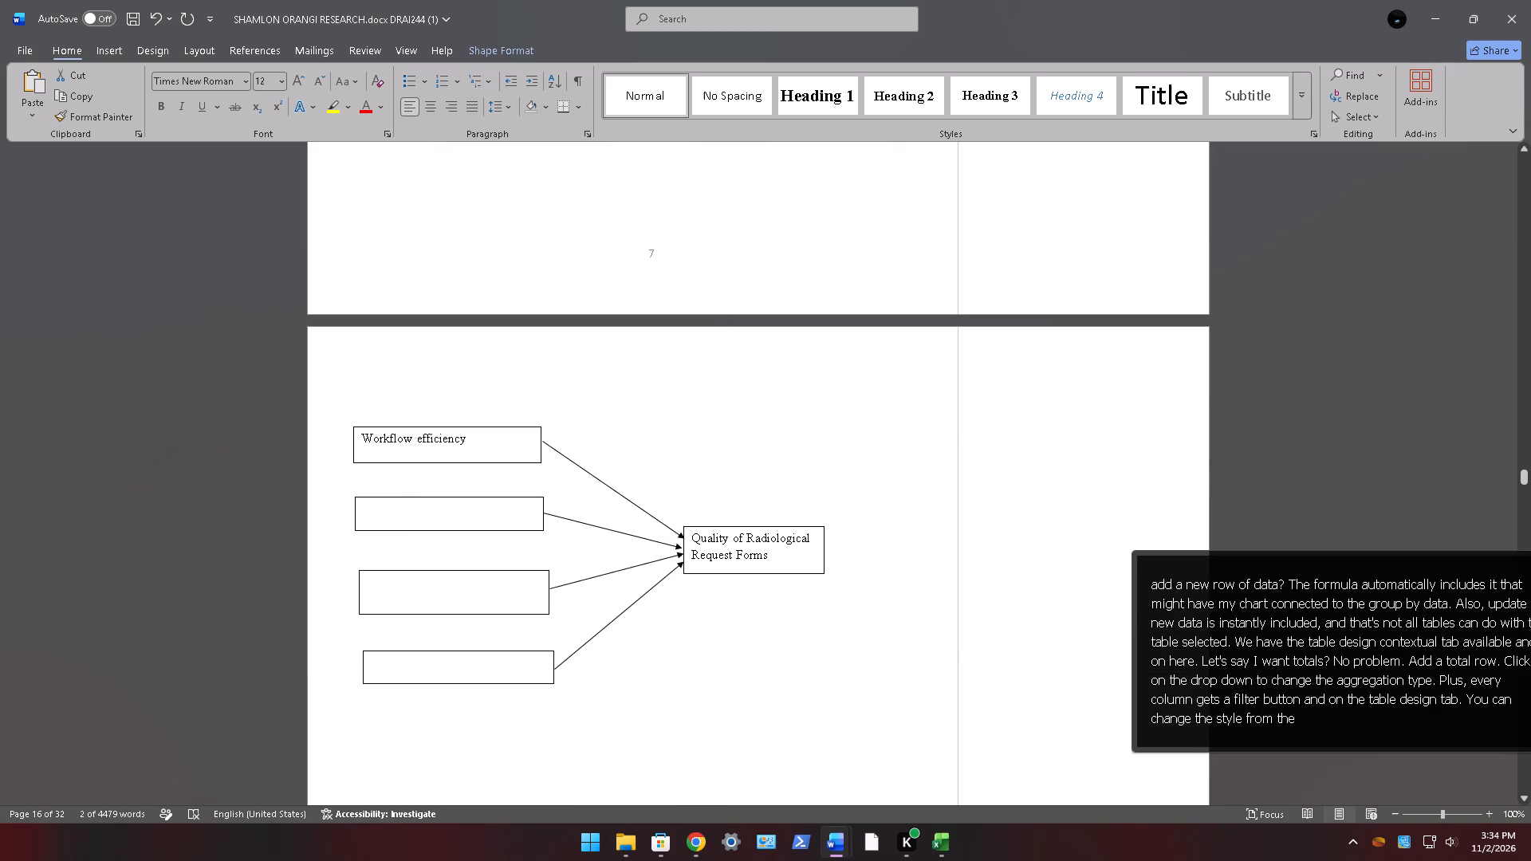
{"action": "left_click", "coordinate": [371, 509]}
{"action": "key", "text": "ctrl+v"}
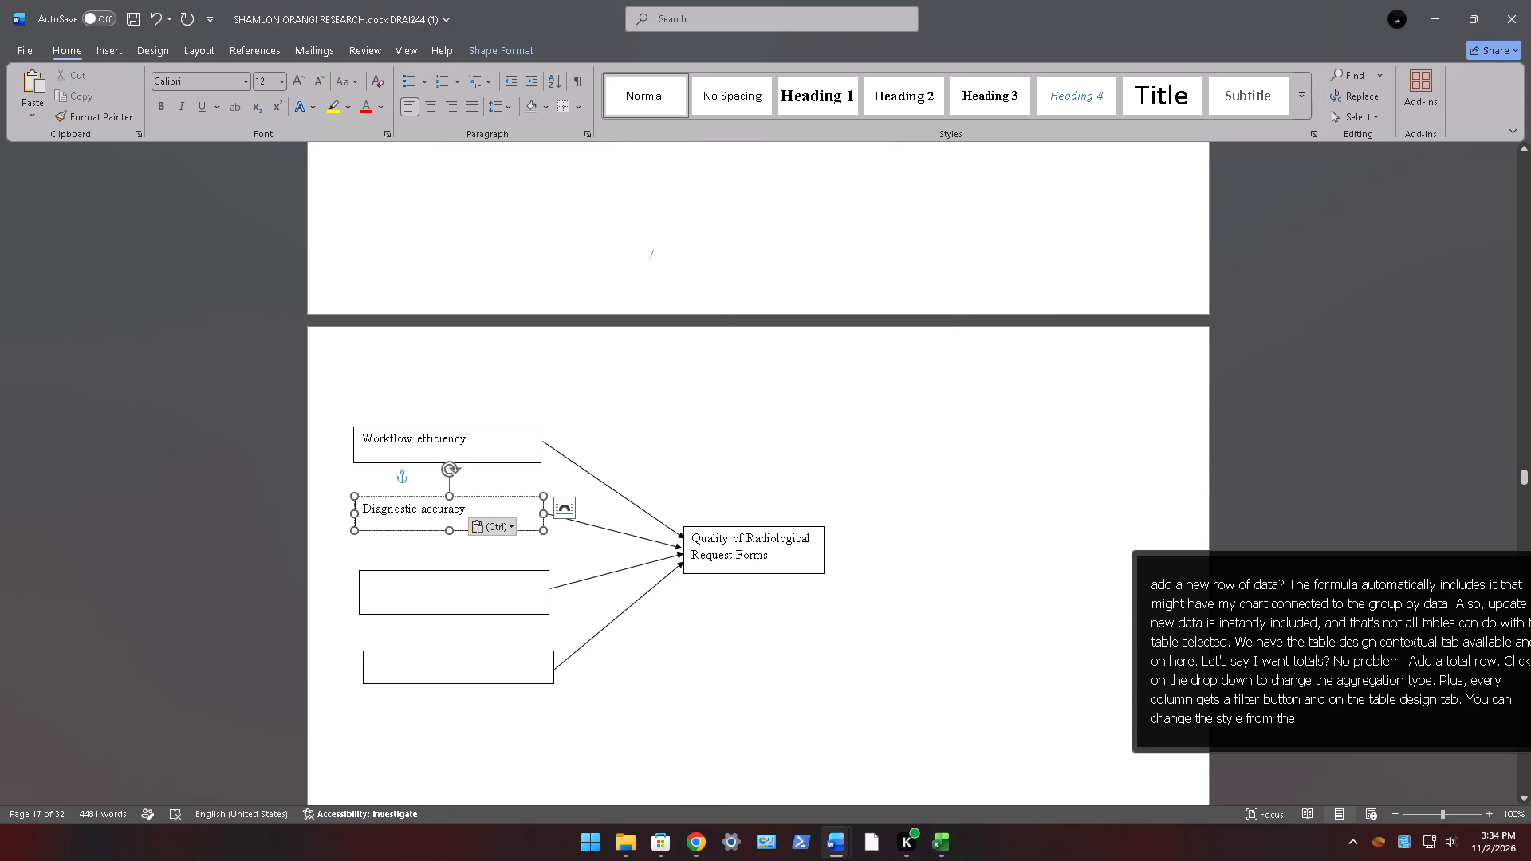
Copy "Reduction in service delays" from the old diagram into the third box of the new stack.
{"action": "scroll", "coordinate": [352, 424], "scroll_direction": "up", "scroll_amount": 15}
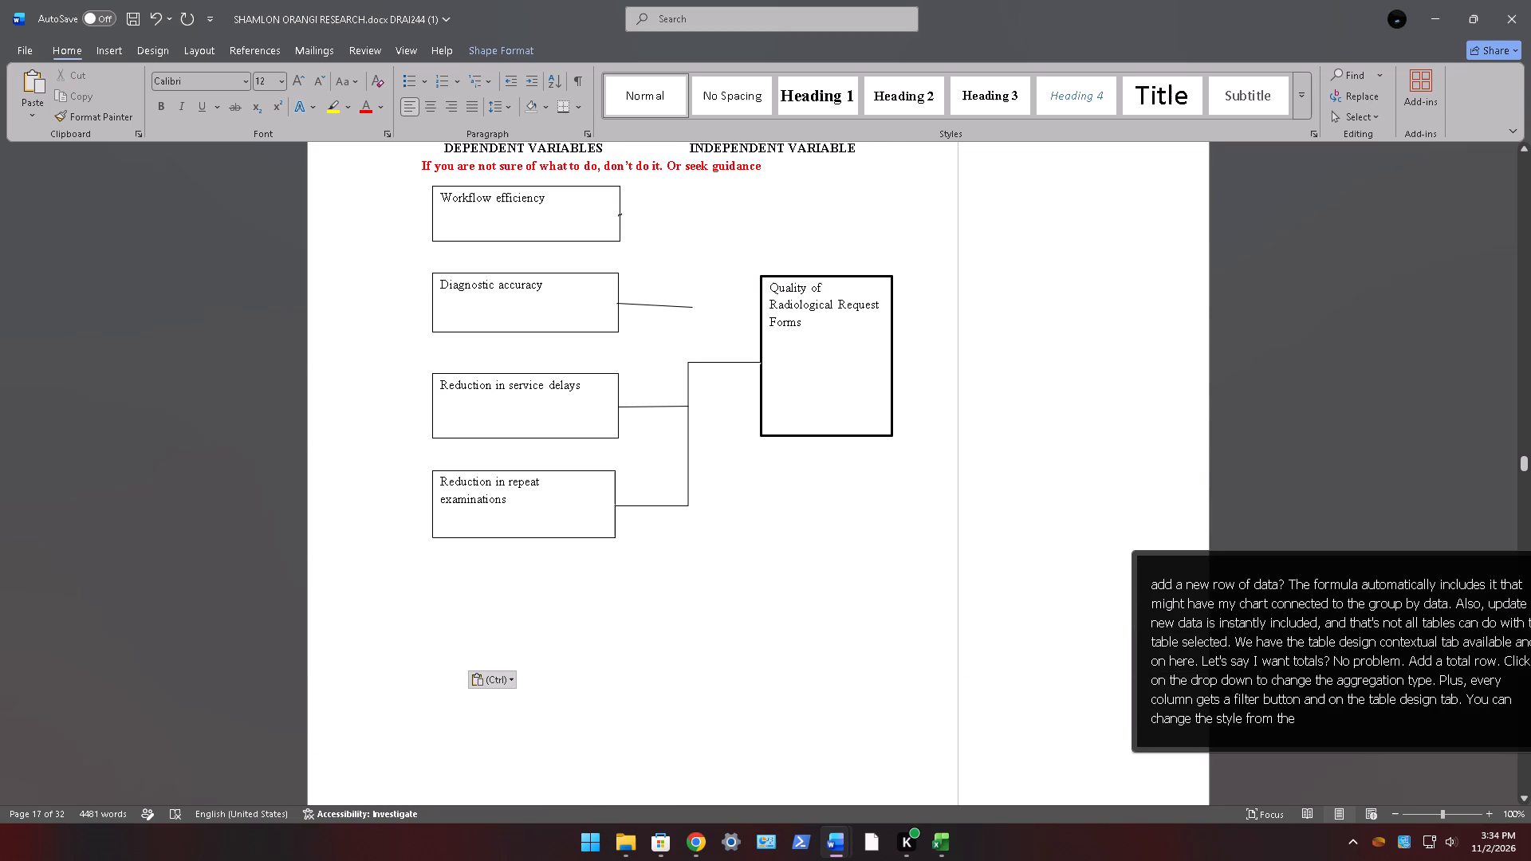
{"action": "left_click_drag", "start_coordinate": [585, 380], "coordinate": [442, 374]}
{"action": "key", "text": "ctrl+c"}
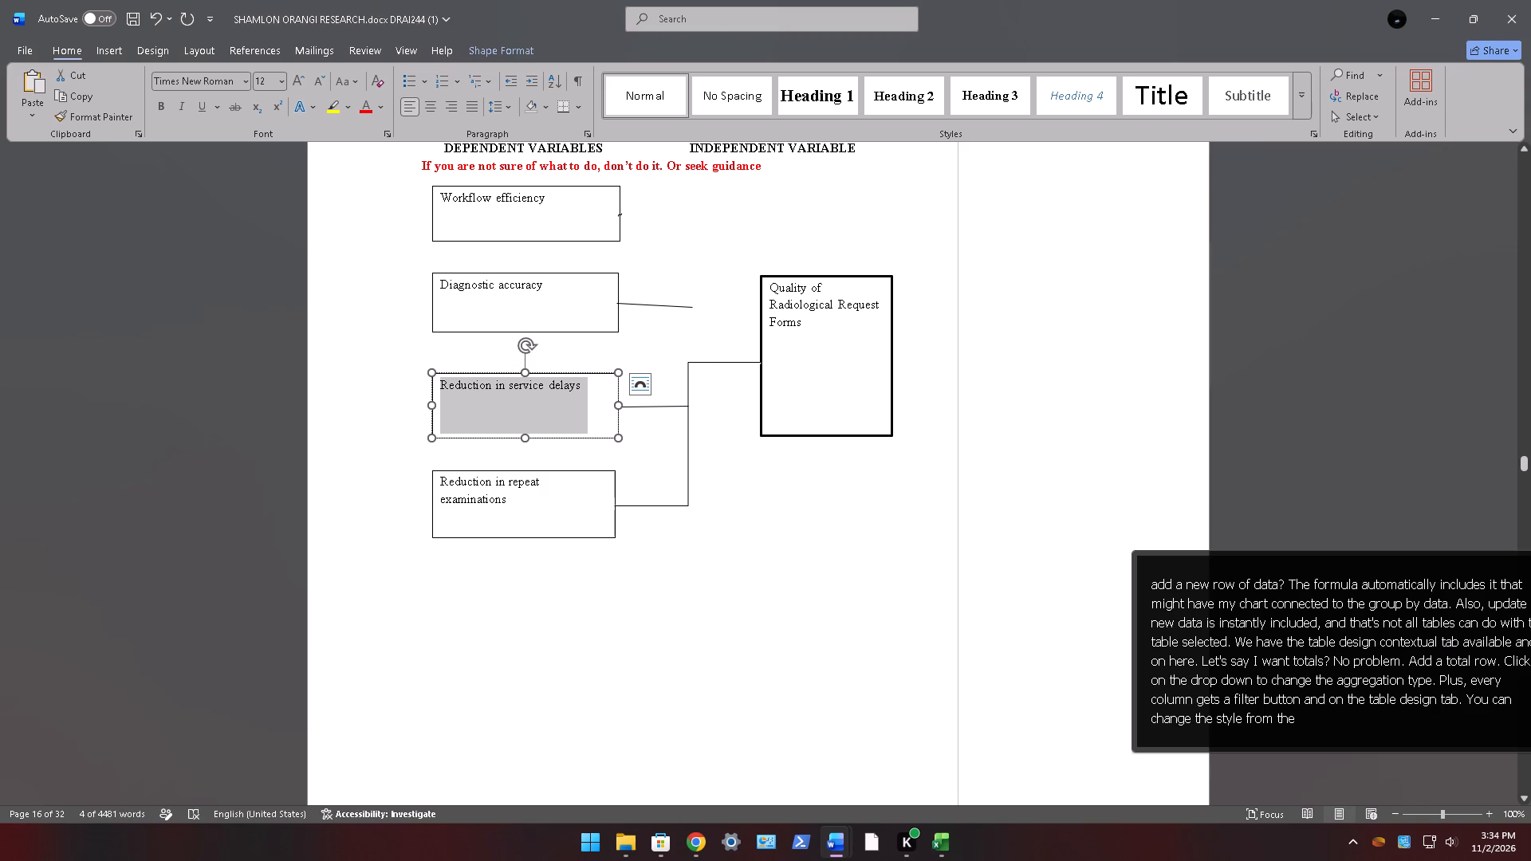
{"action": "scroll", "coordinate": [455, 372], "scroll_direction": "down", "scroll_amount": 18}
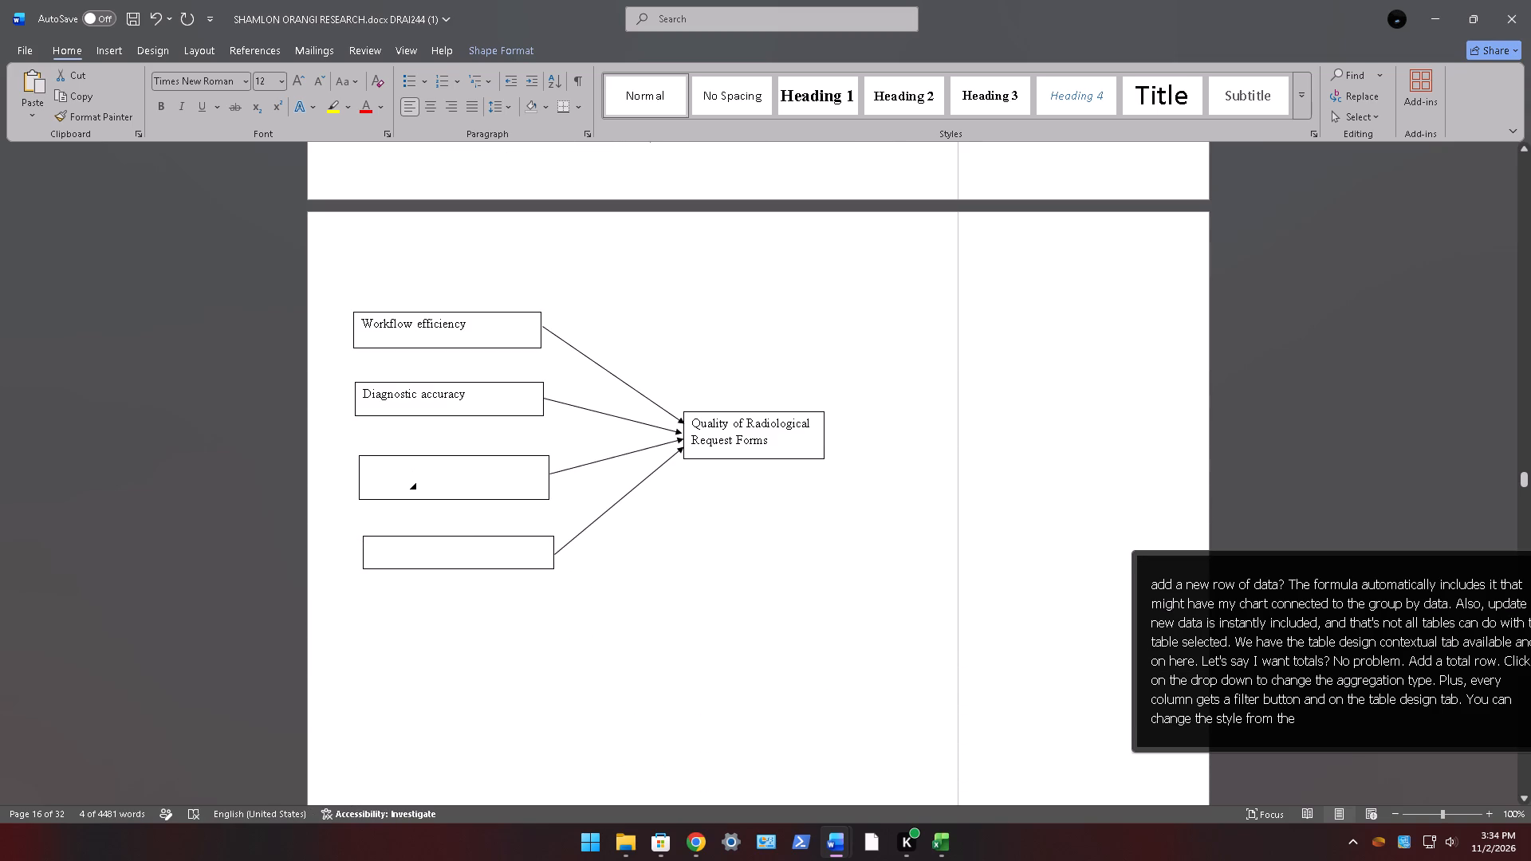
{"action": "left_click", "coordinate": [408, 470]}
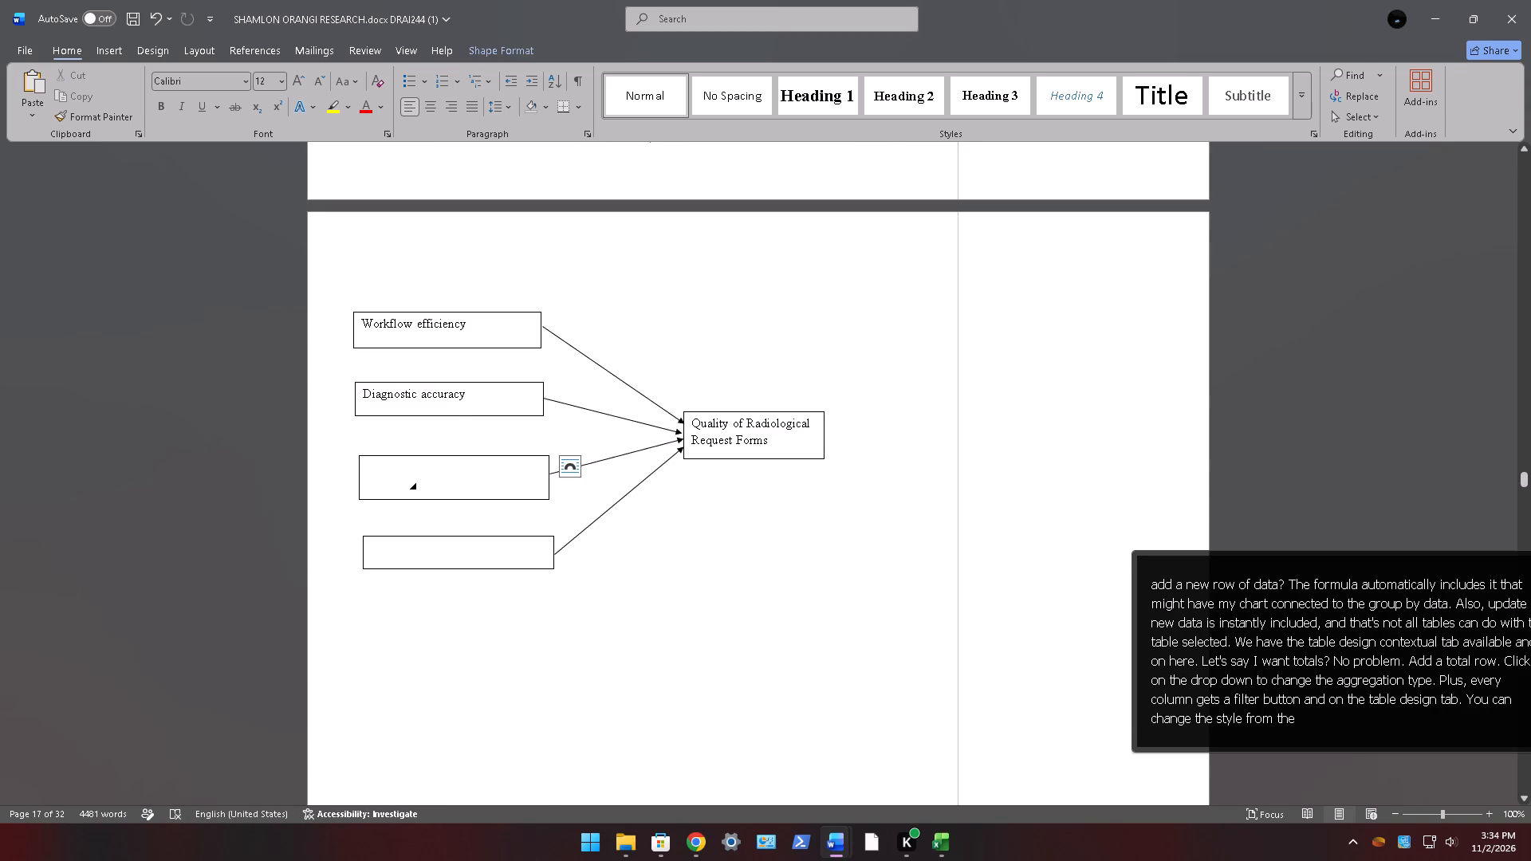
{"action": "key", "text": "ctrl+v"}
Copy "Reduction in repeat examinations" from the old diagram into the bottom box of the new stack.
{"action": "scroll", "coordinate": [423, 464], "scroll_direction": "up", "scroll_amount": 15}
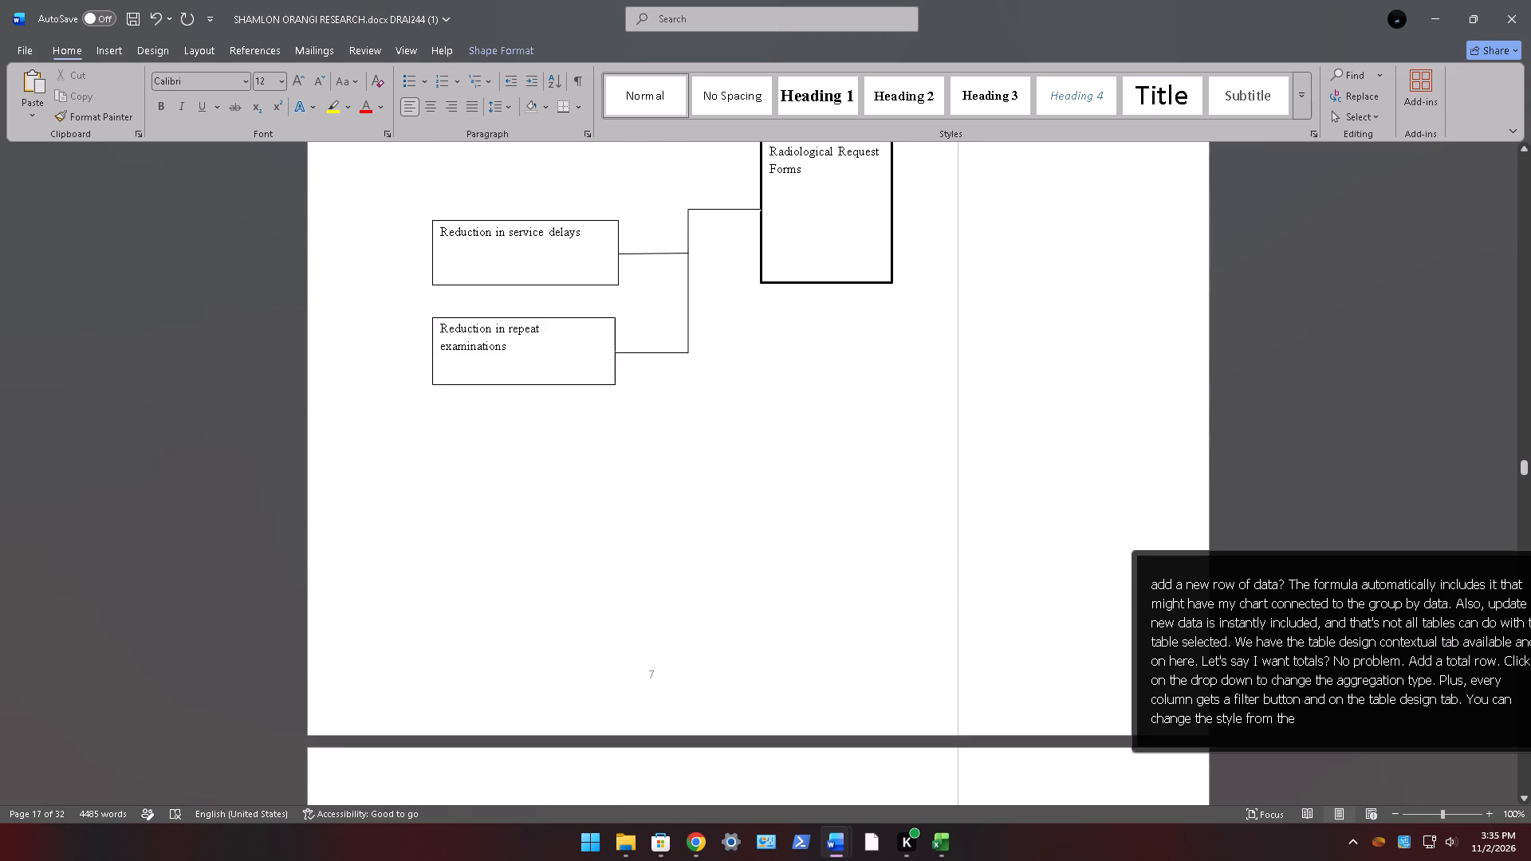
{"action": "scroll", "coordinate": [416, 462], "scroll_direction": "up", "scroll_amount": 4}
{"action": "left_click_drag", "start_coordinate": [543, 518], "coordinate": [463, 524]}
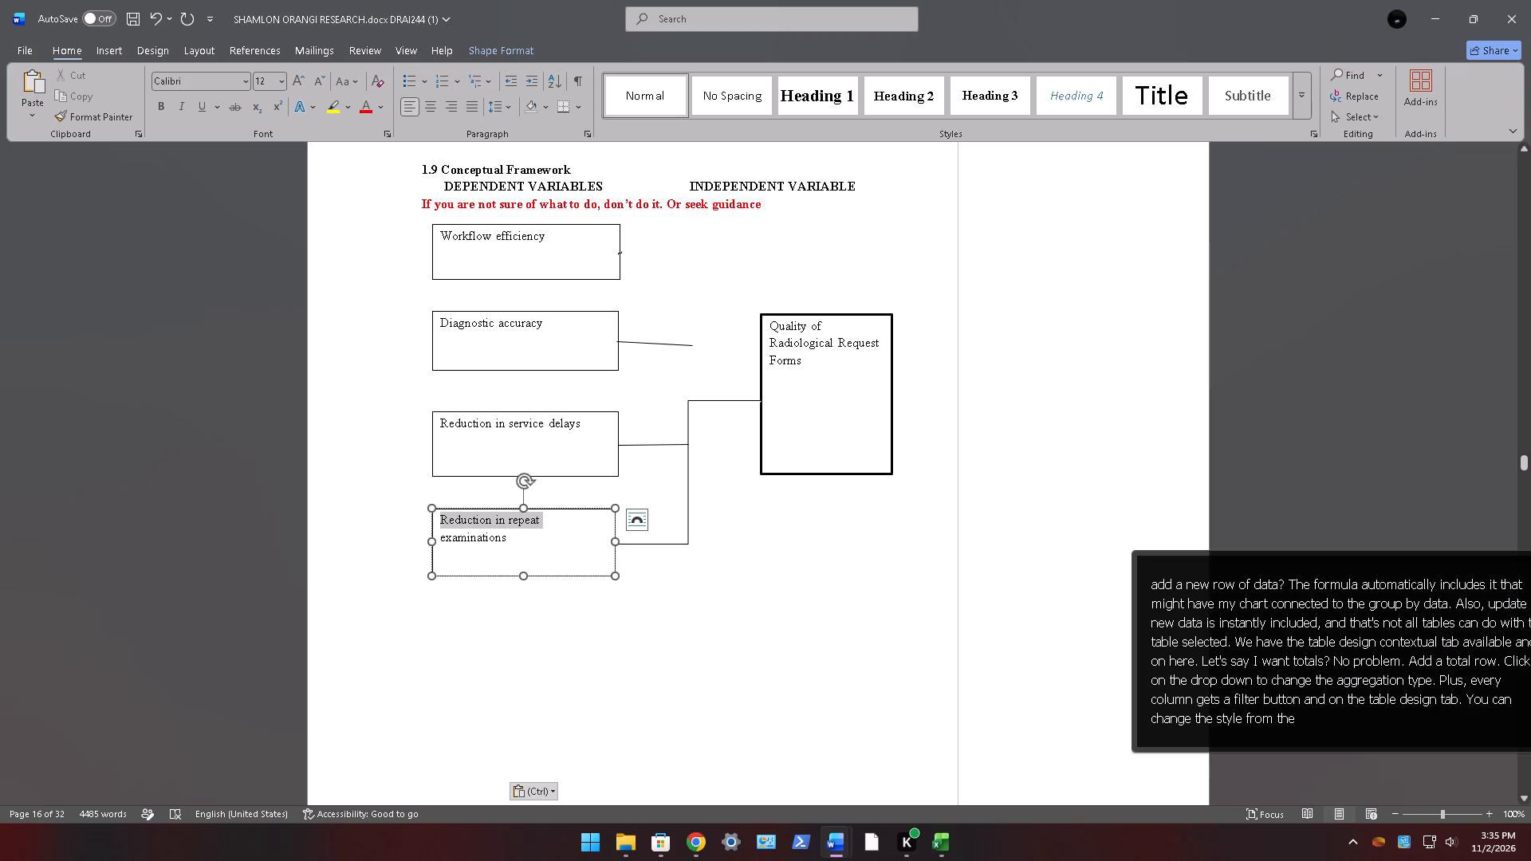
{"action": "left_click_drag", "start_coordinate": [463, 524], "coordinate": [473, 533]}
{"action": "left_click", "coordinate": [548, 562]}
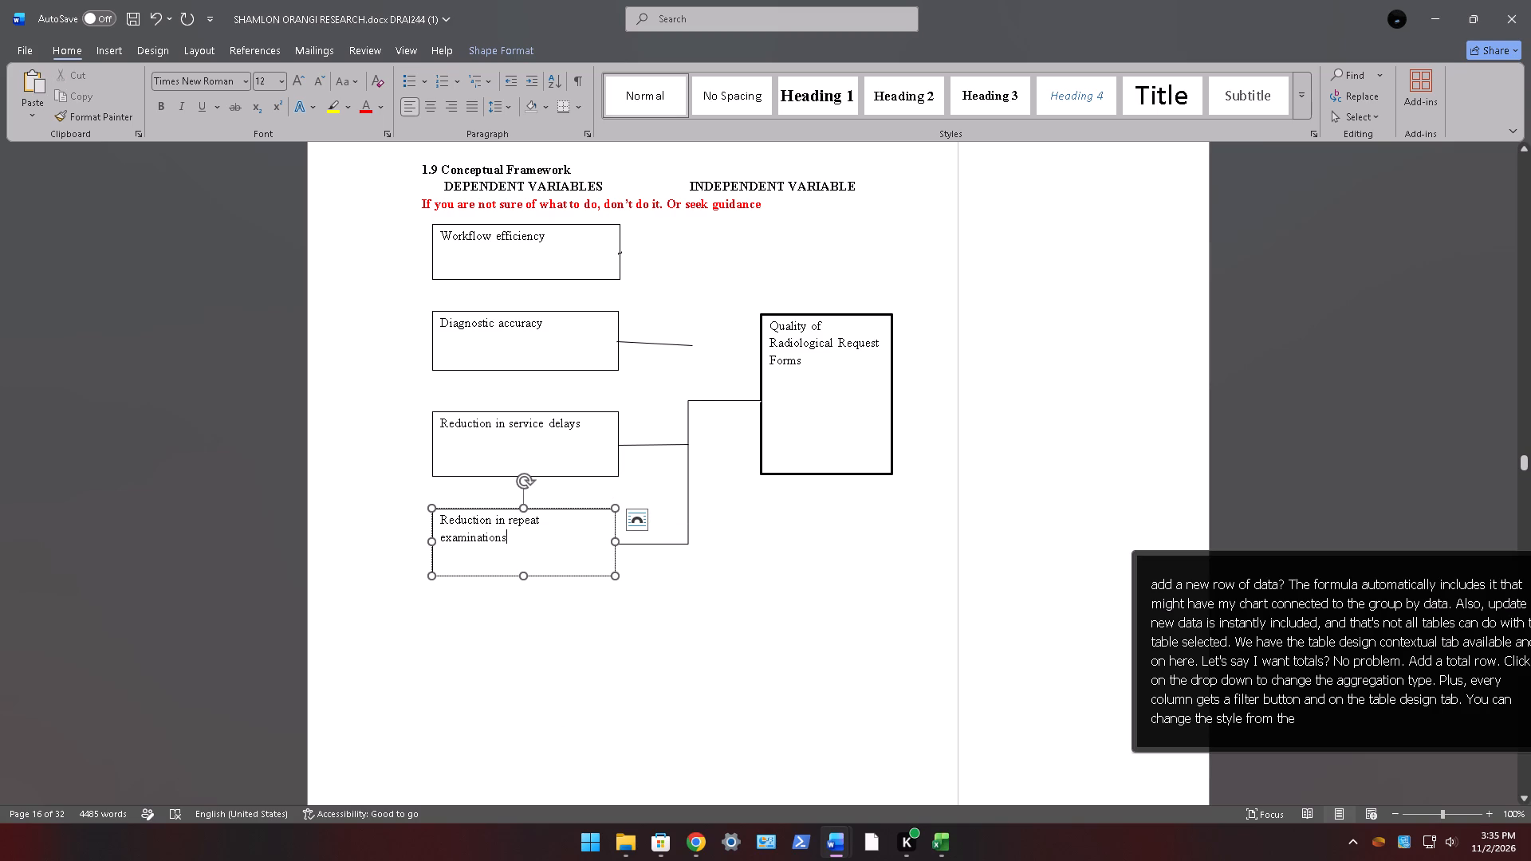
{"action": "left_click_drag", "start_coordinate": [439, 517], "coordinate": [542, 536]}
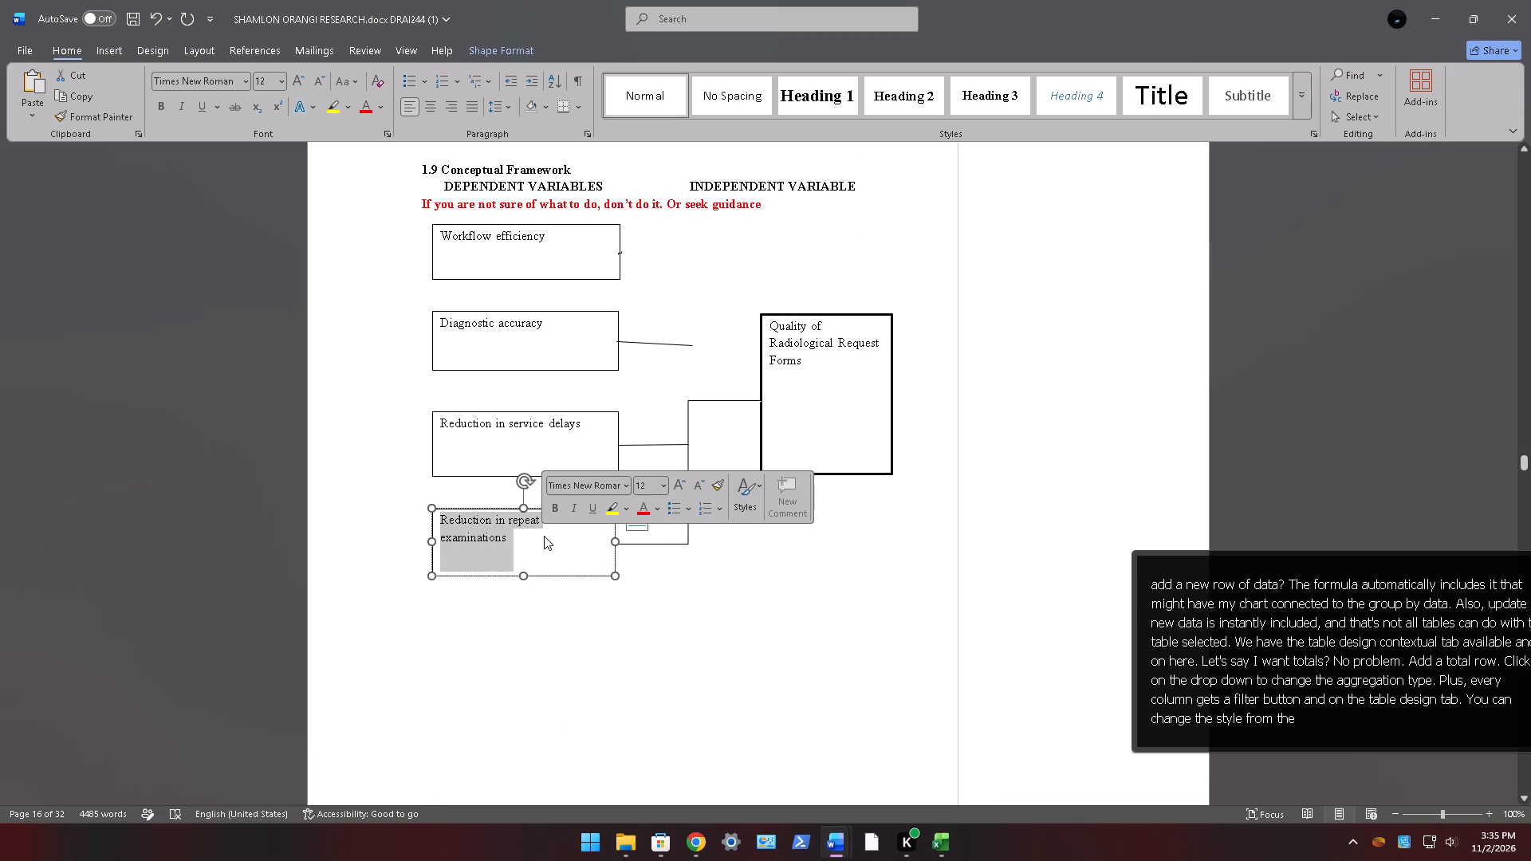
{"action": "key", "text": "ctrl+c"}
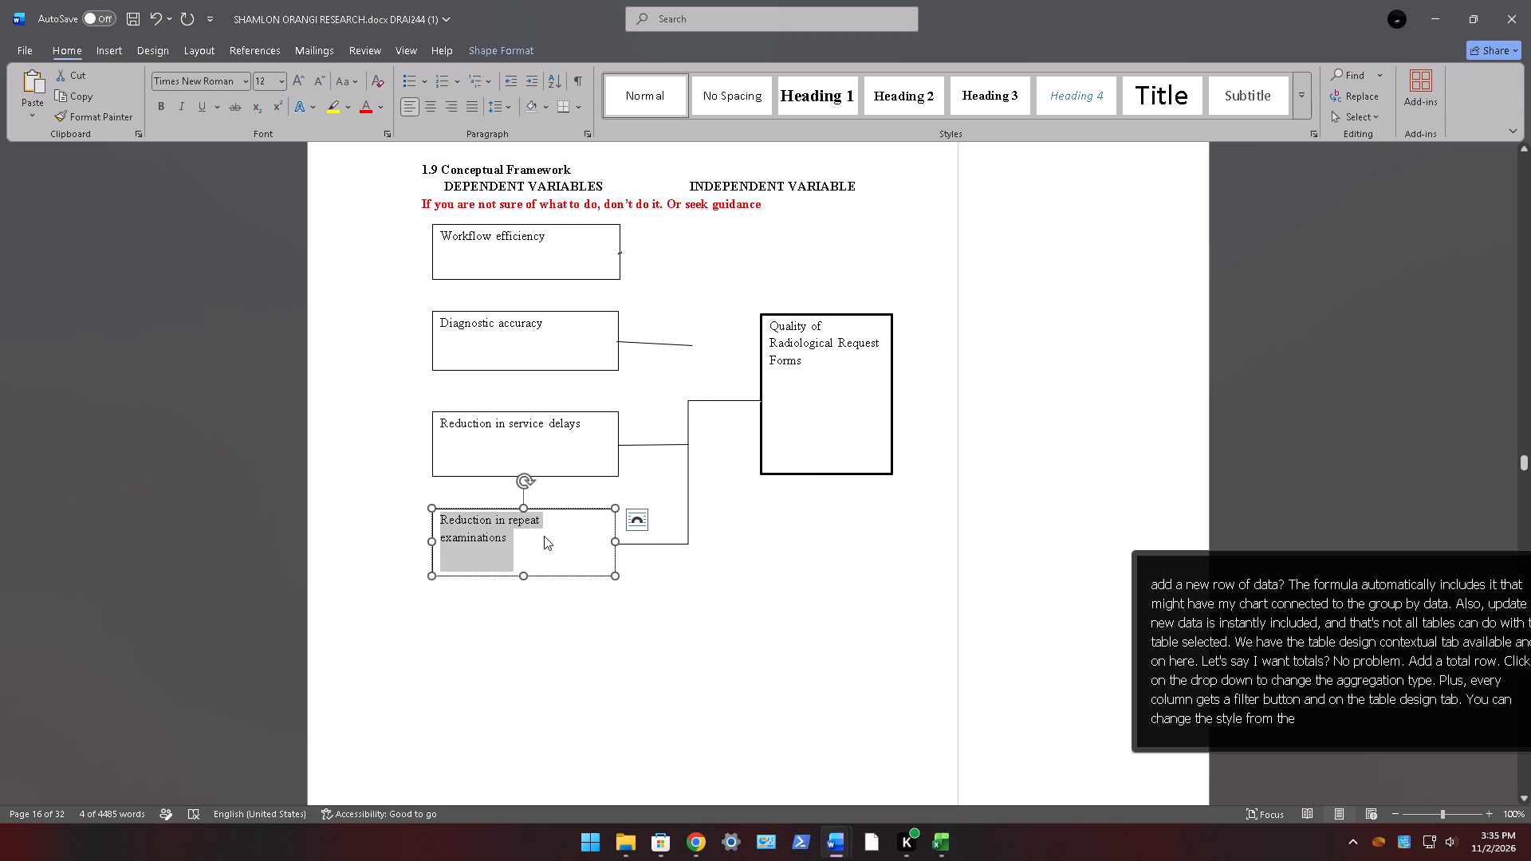
{"action": "scroll", "coordinate": [591, 536], "scroll_direction": "down", "scroll_amount": 20}
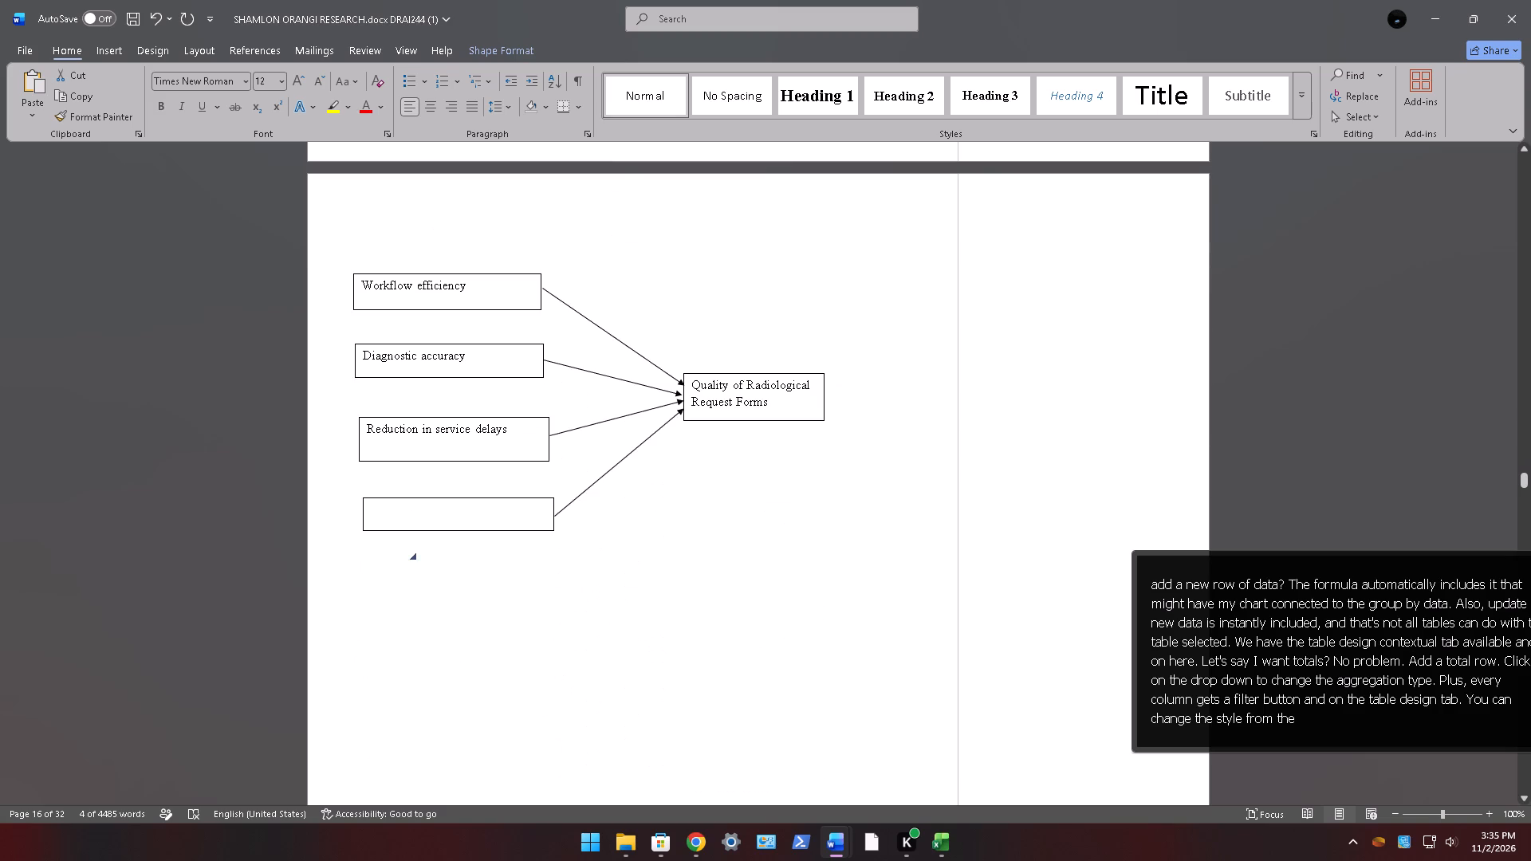
{"action": "left_click", "coordinate": [397, 513]}
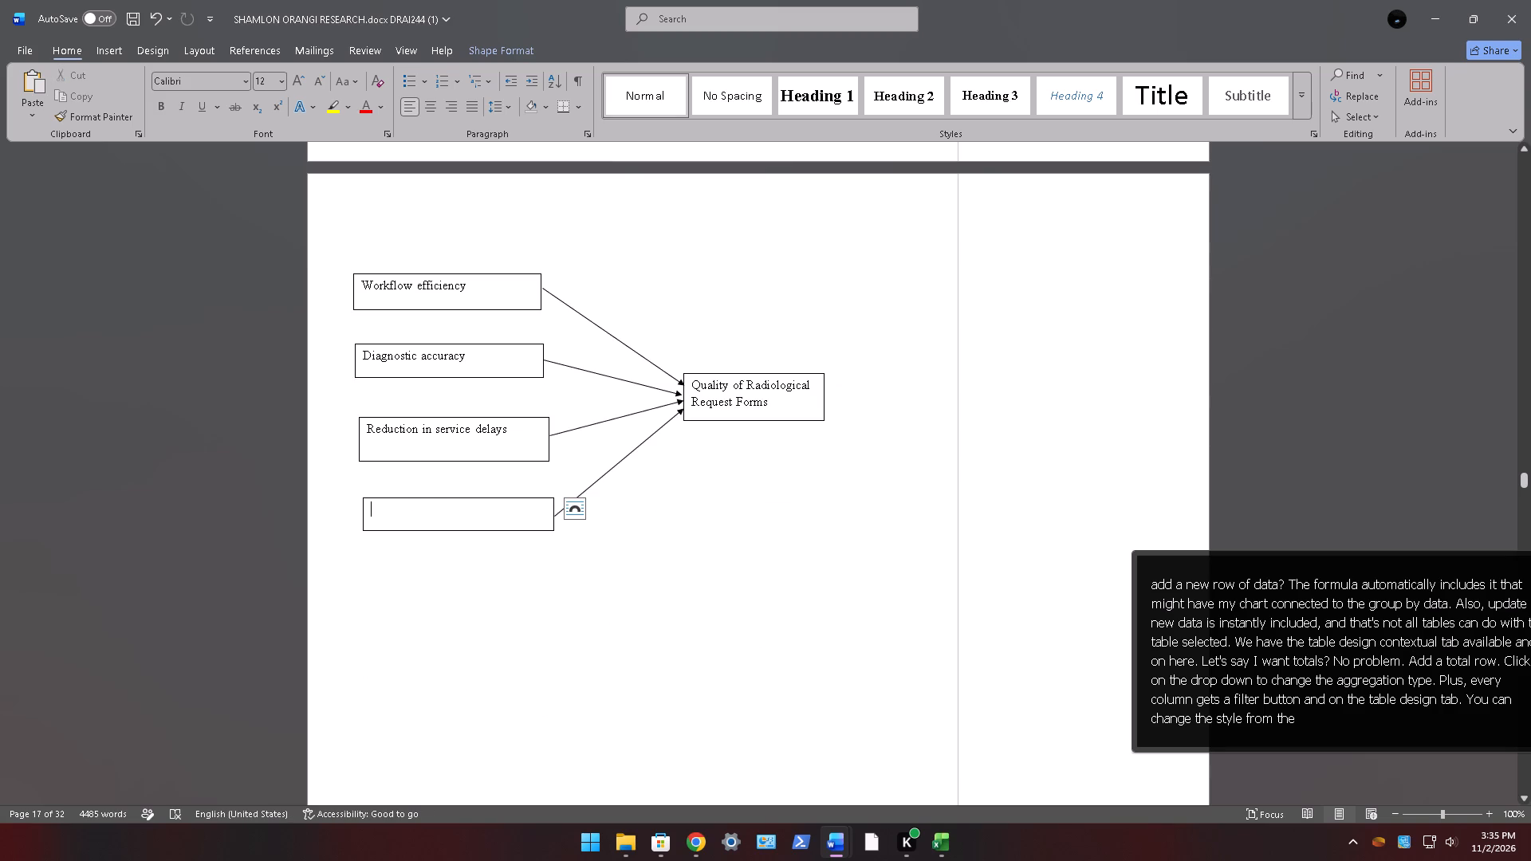
{"action": "key", "text": "ctrl+v"}
Delete backwards from the blank line above the new diagram into the end of the red note on the previous page.
{"action": "scroll", "coordinate": [557, 464], "scroll_direction": "up", "scroll_amount": 14}
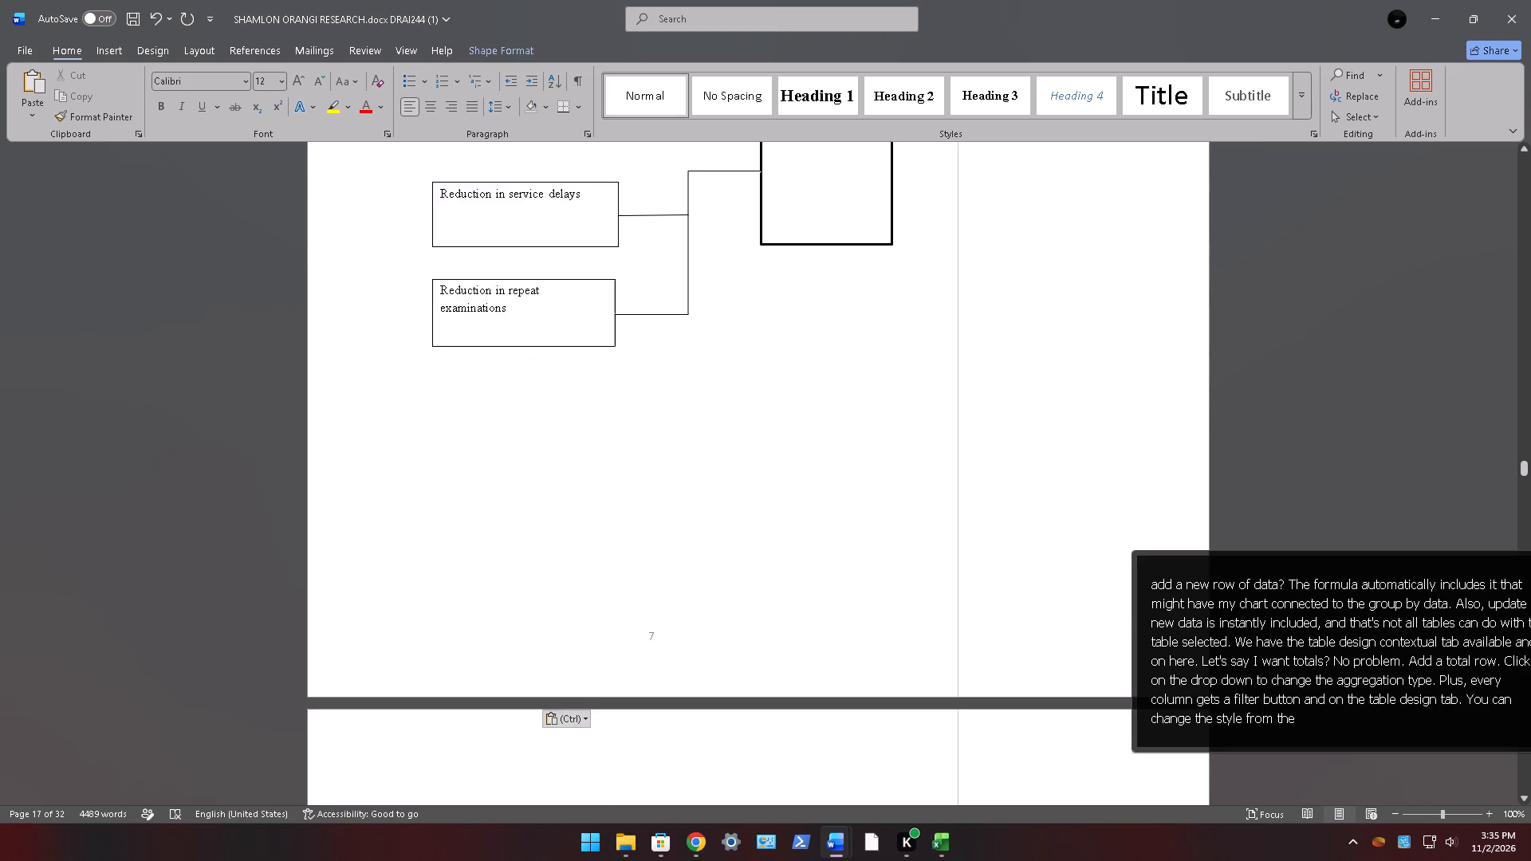
{"action": "scroll", "coordinate": [557, 464], "scroll_direction": "up", "scroll_amount": 5}
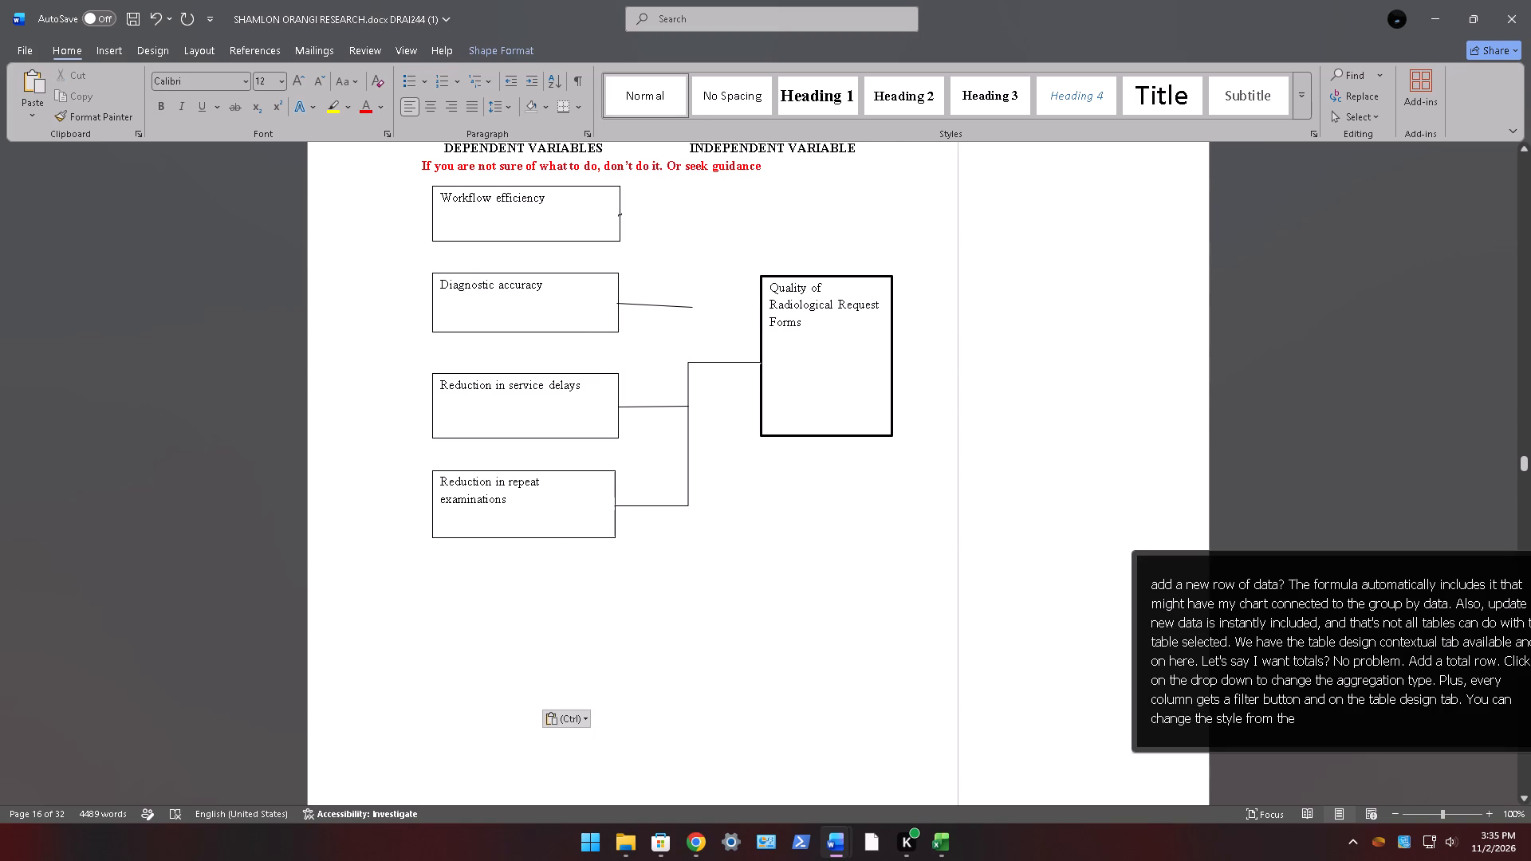
{"action": "left_click_drag", "start_coordinate": [640, 537], "coordinate": [493, 407]}
{"action": "scroll", "coordinate": [921, 536], "scroll_direction": "down", "scroll_amount": 1}
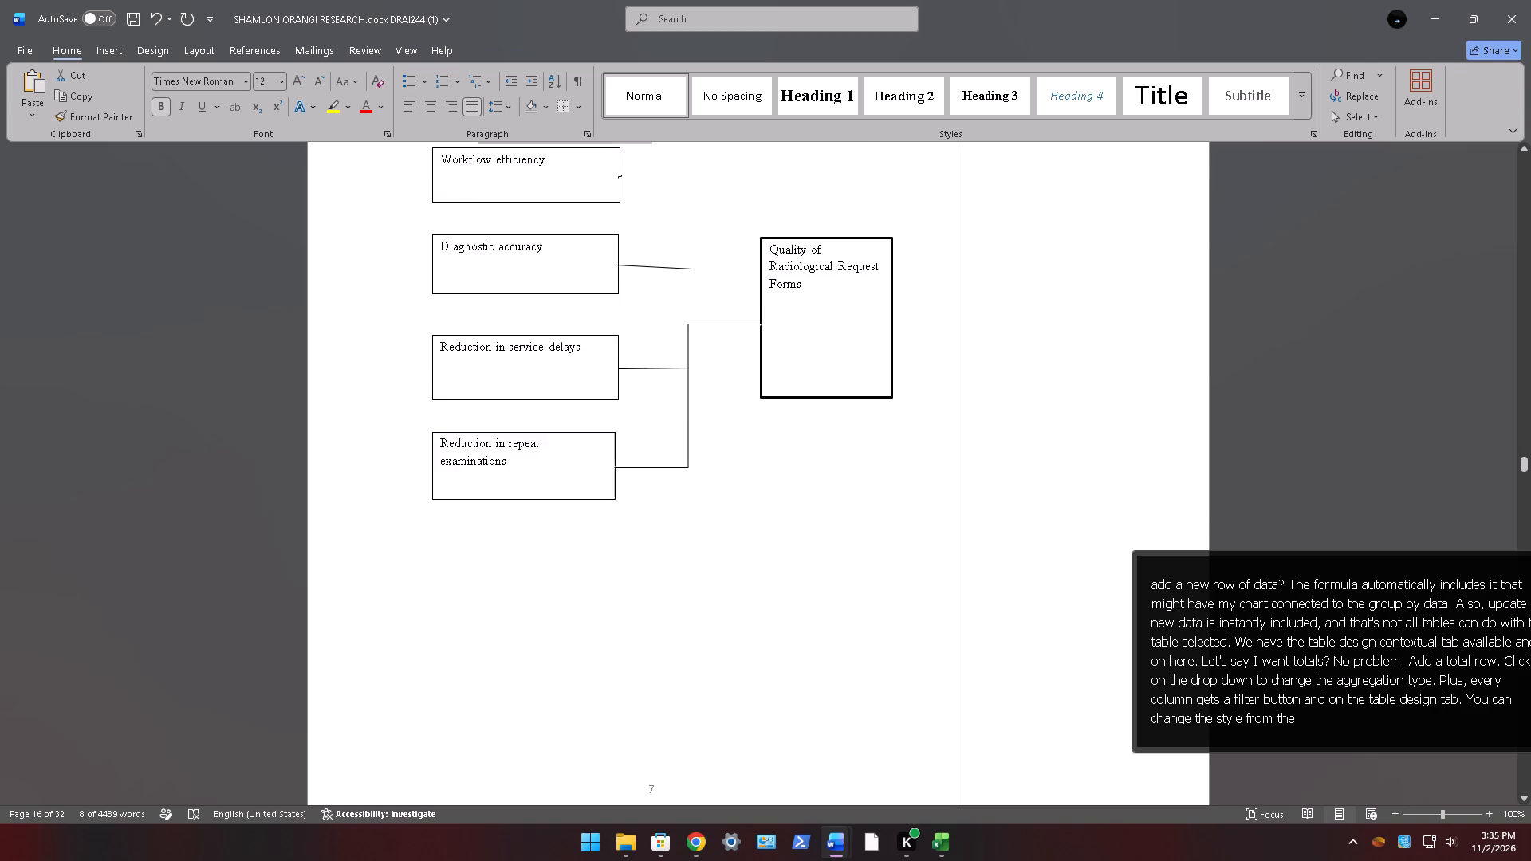
{"action": "scroll", "coordinate": [921, 536], "scroll_direction": "down", "scroll_amount": 1}
{"action": "scroll", "coordinate": [921, 536], "scroll_direction": "up", "scroll_amount": 5}
{"action": "scroll", "coordinate": [922, 535], "scroll_direction": "down", "scroll_amount": 13}
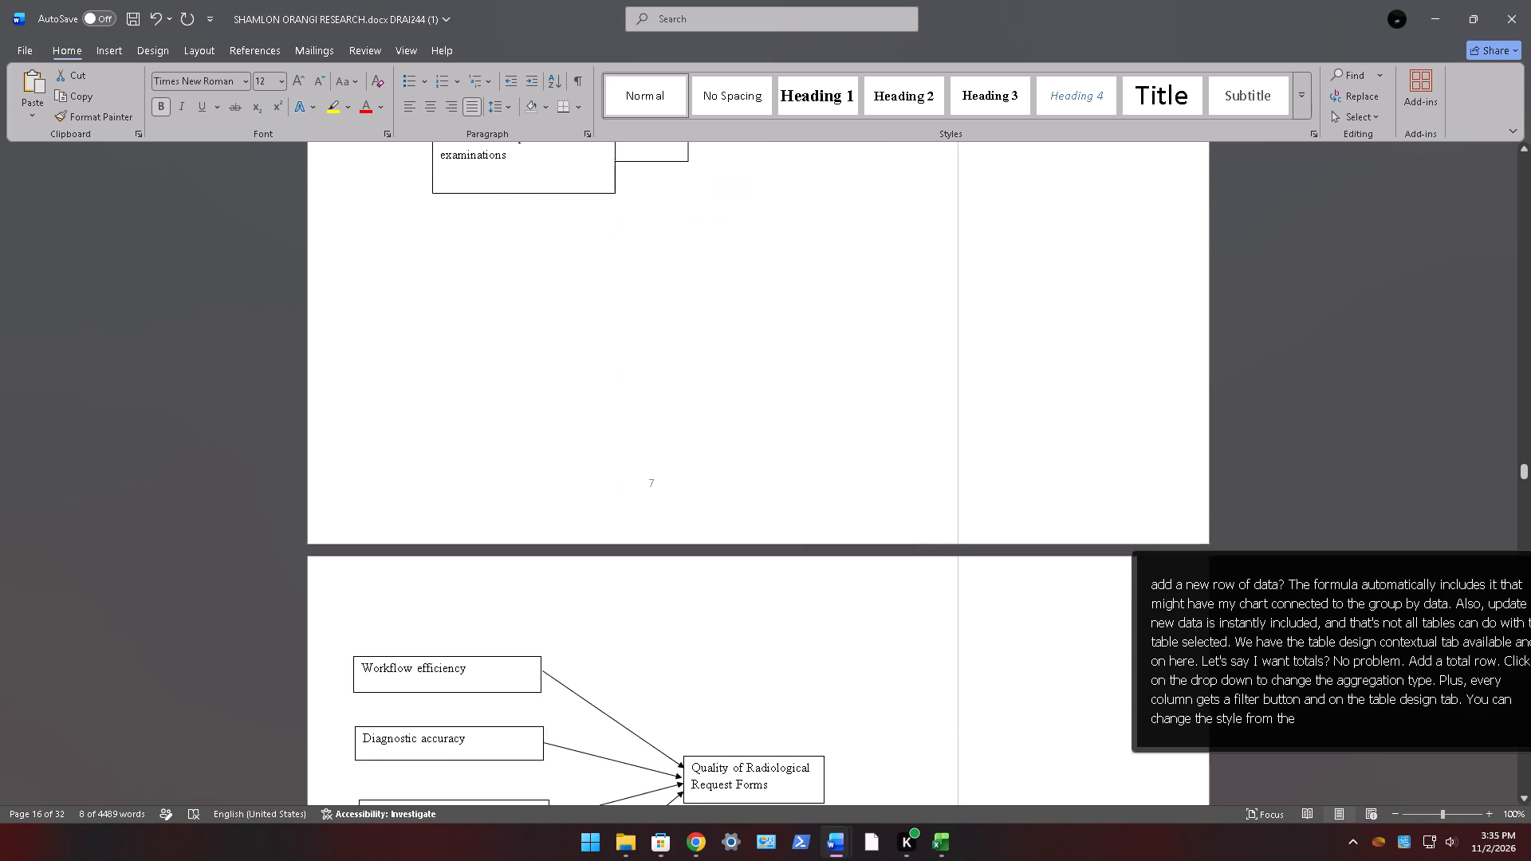
{"action": "left_click", "coordinate": [377, 586]}
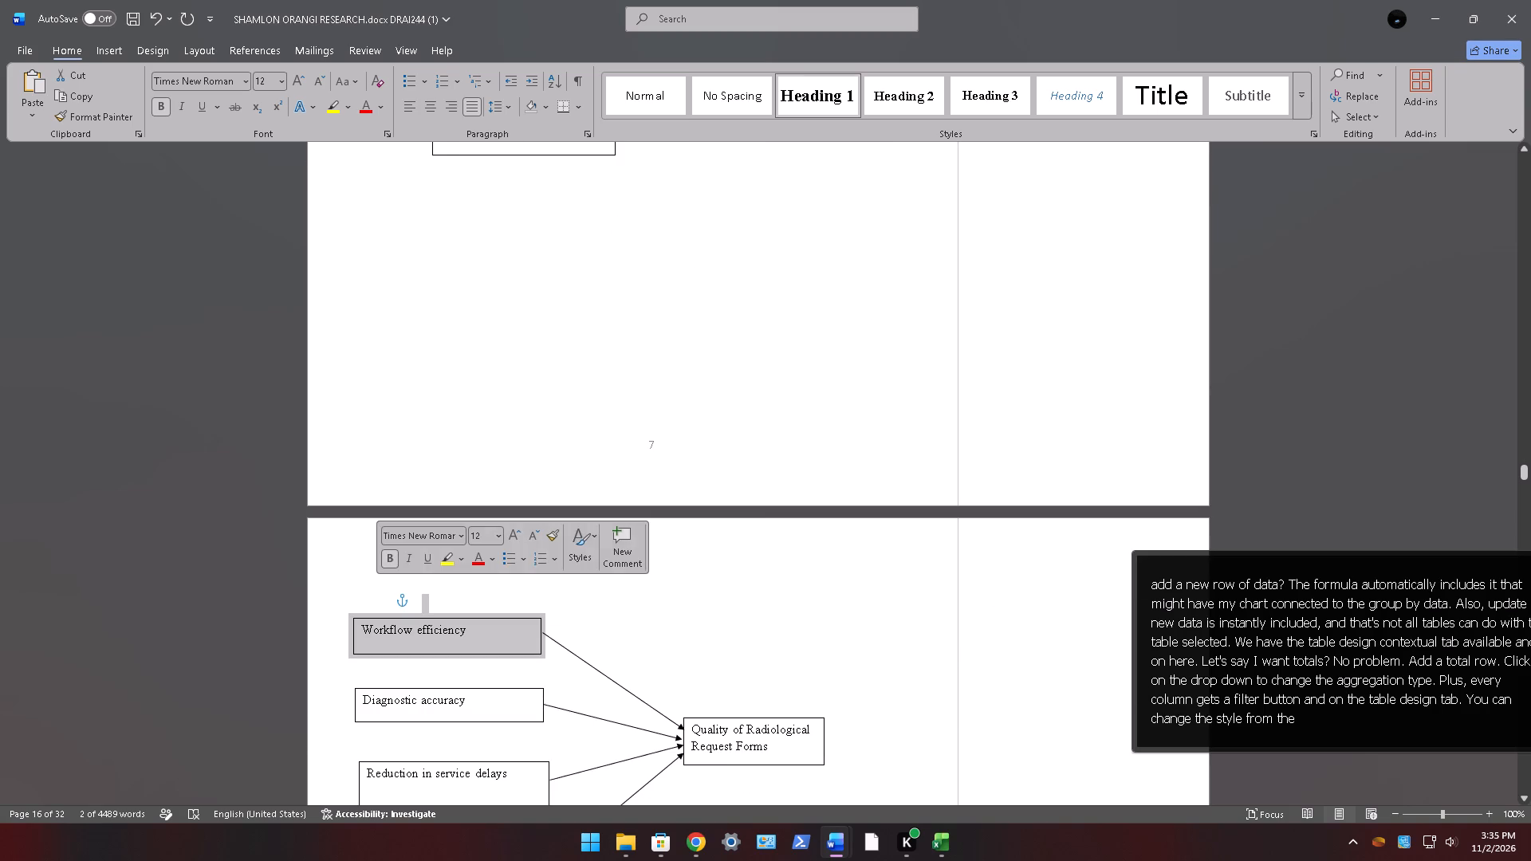
{"action": "left_click", "coordinate": [373, 573]}
{"action": "left_click", "coordinate": [497, 575]}
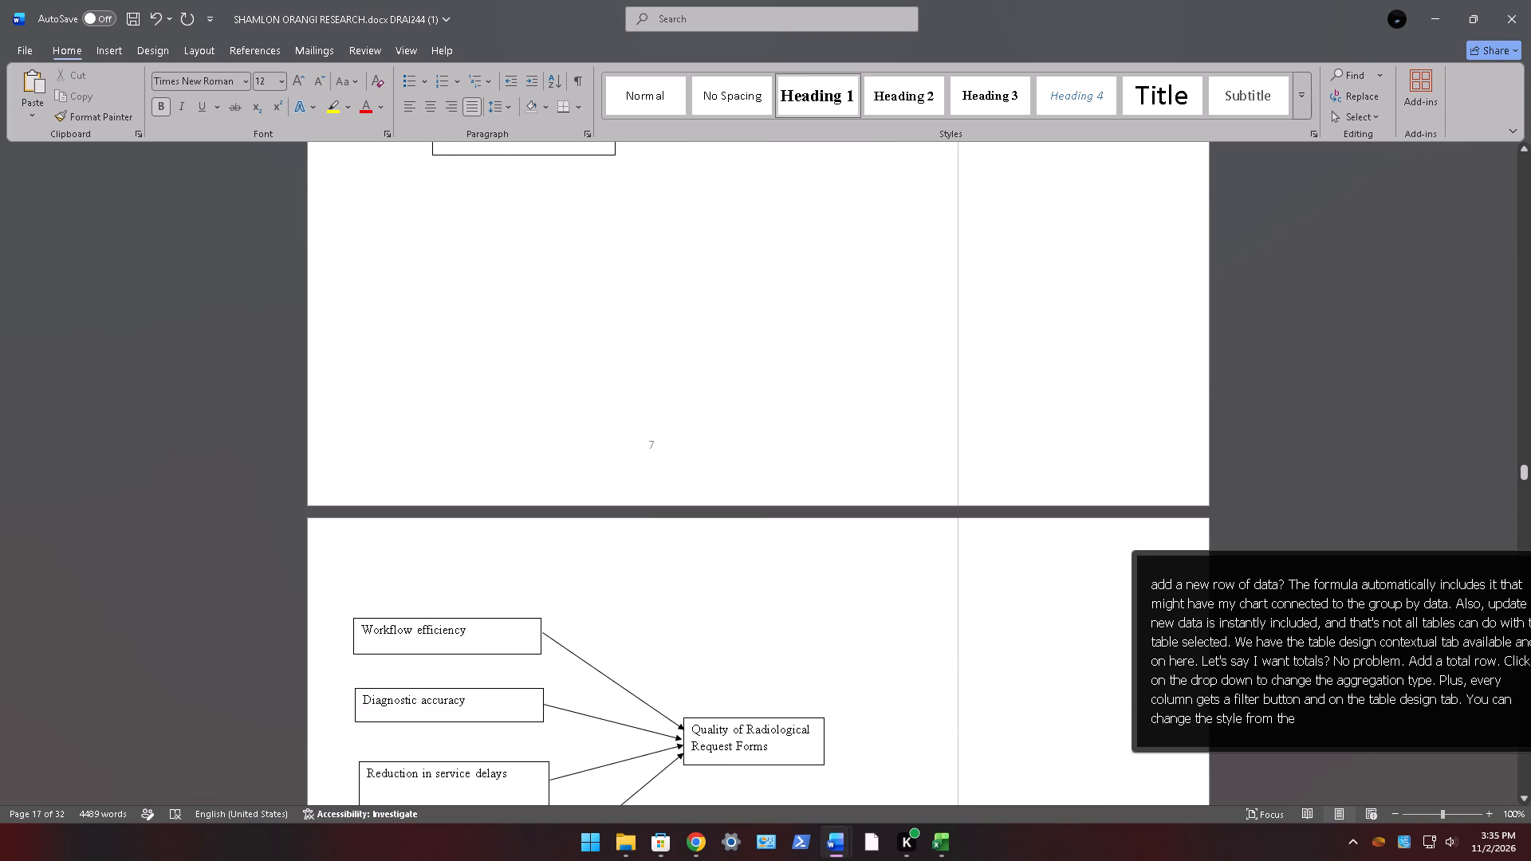
{"action": "key", "text": "BackSpace"}
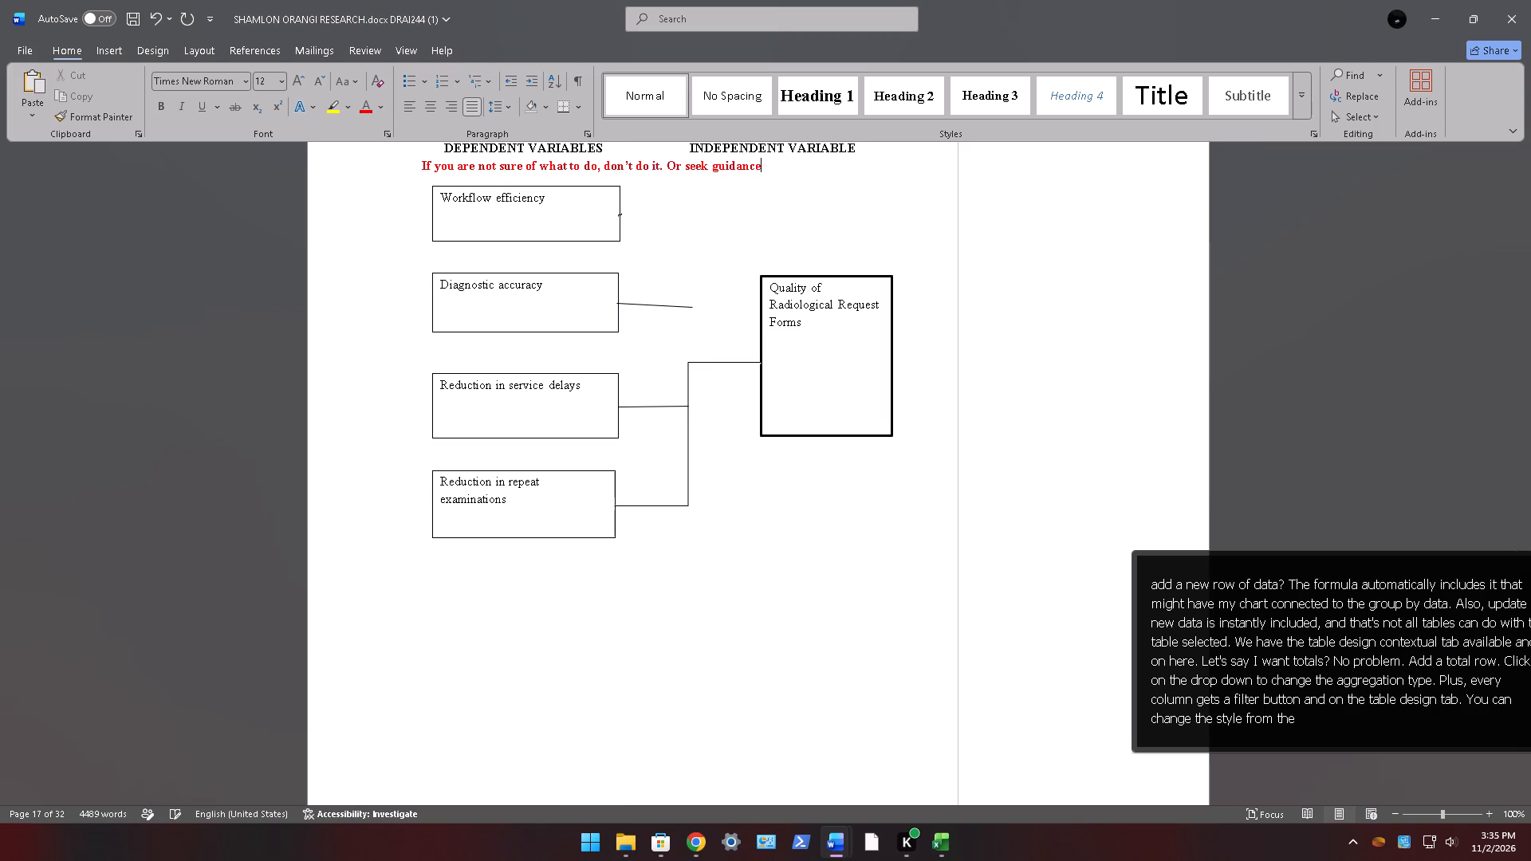
{"action": "key", "text": "BackSpace"}
{"action": "key", "text": "BackSpace"}
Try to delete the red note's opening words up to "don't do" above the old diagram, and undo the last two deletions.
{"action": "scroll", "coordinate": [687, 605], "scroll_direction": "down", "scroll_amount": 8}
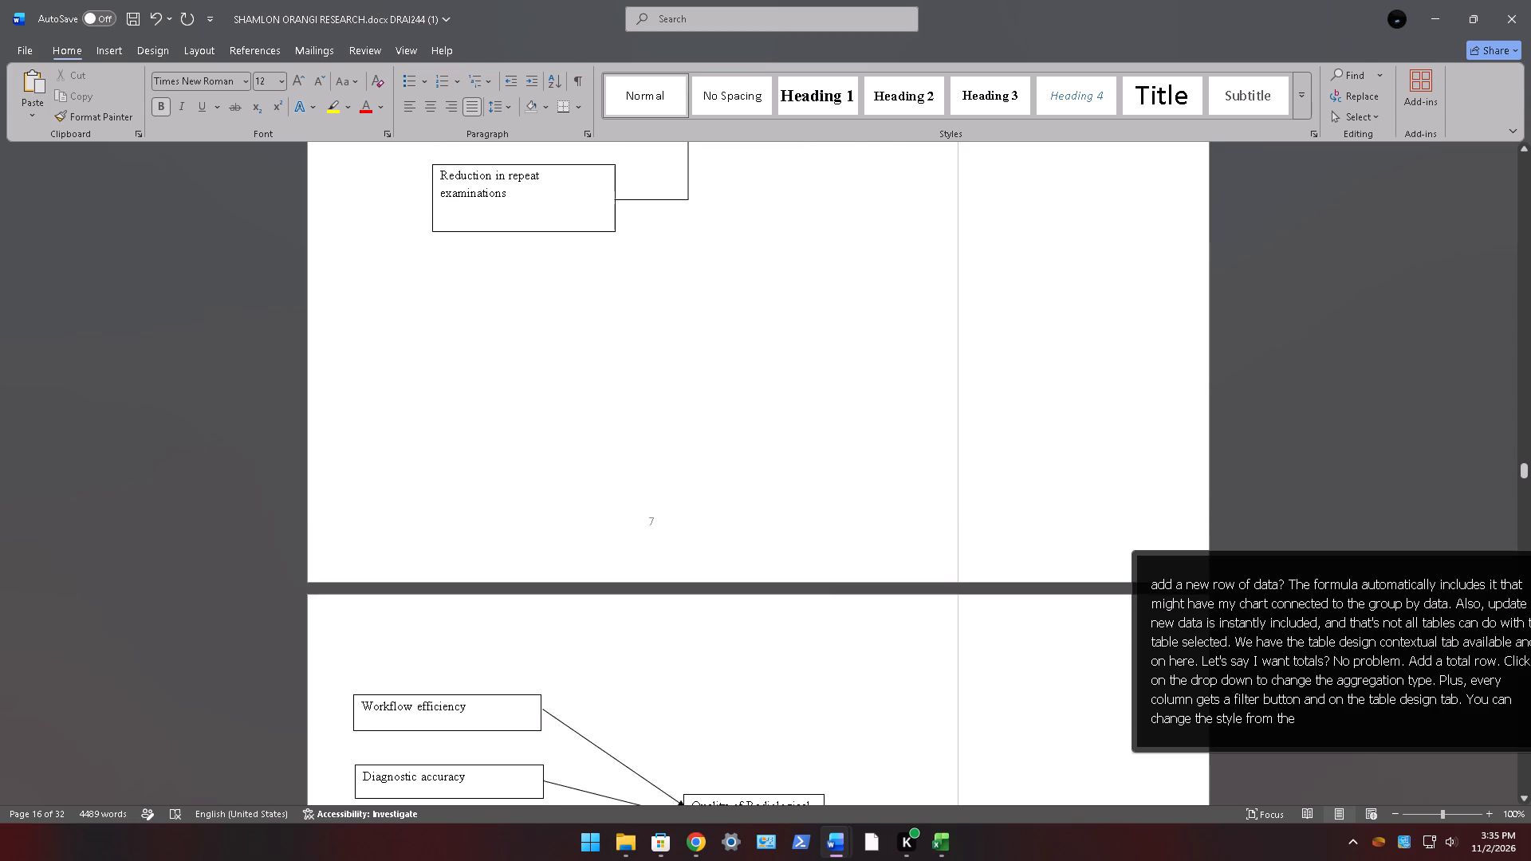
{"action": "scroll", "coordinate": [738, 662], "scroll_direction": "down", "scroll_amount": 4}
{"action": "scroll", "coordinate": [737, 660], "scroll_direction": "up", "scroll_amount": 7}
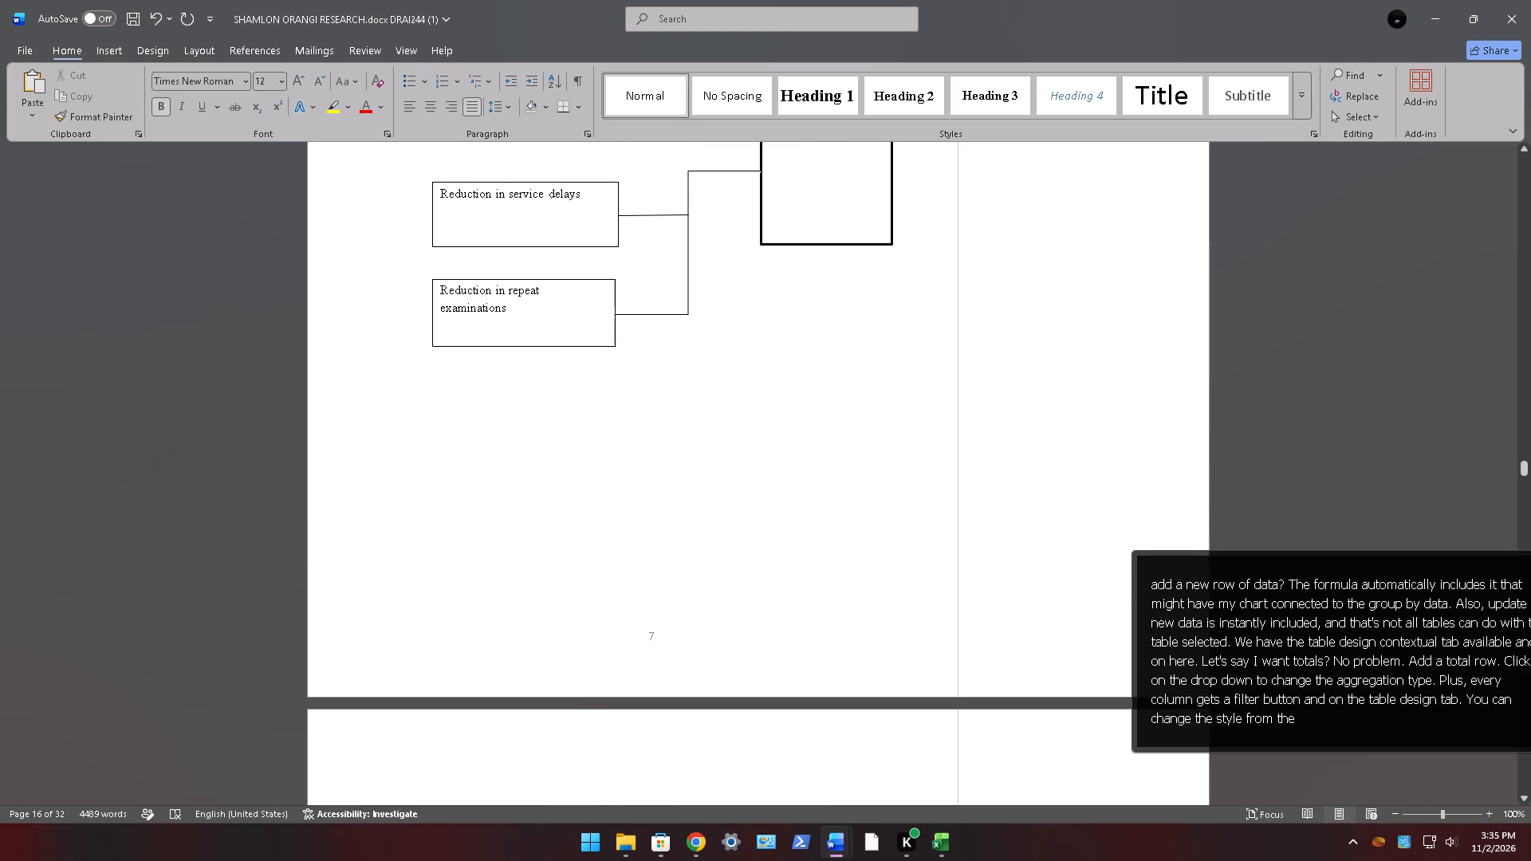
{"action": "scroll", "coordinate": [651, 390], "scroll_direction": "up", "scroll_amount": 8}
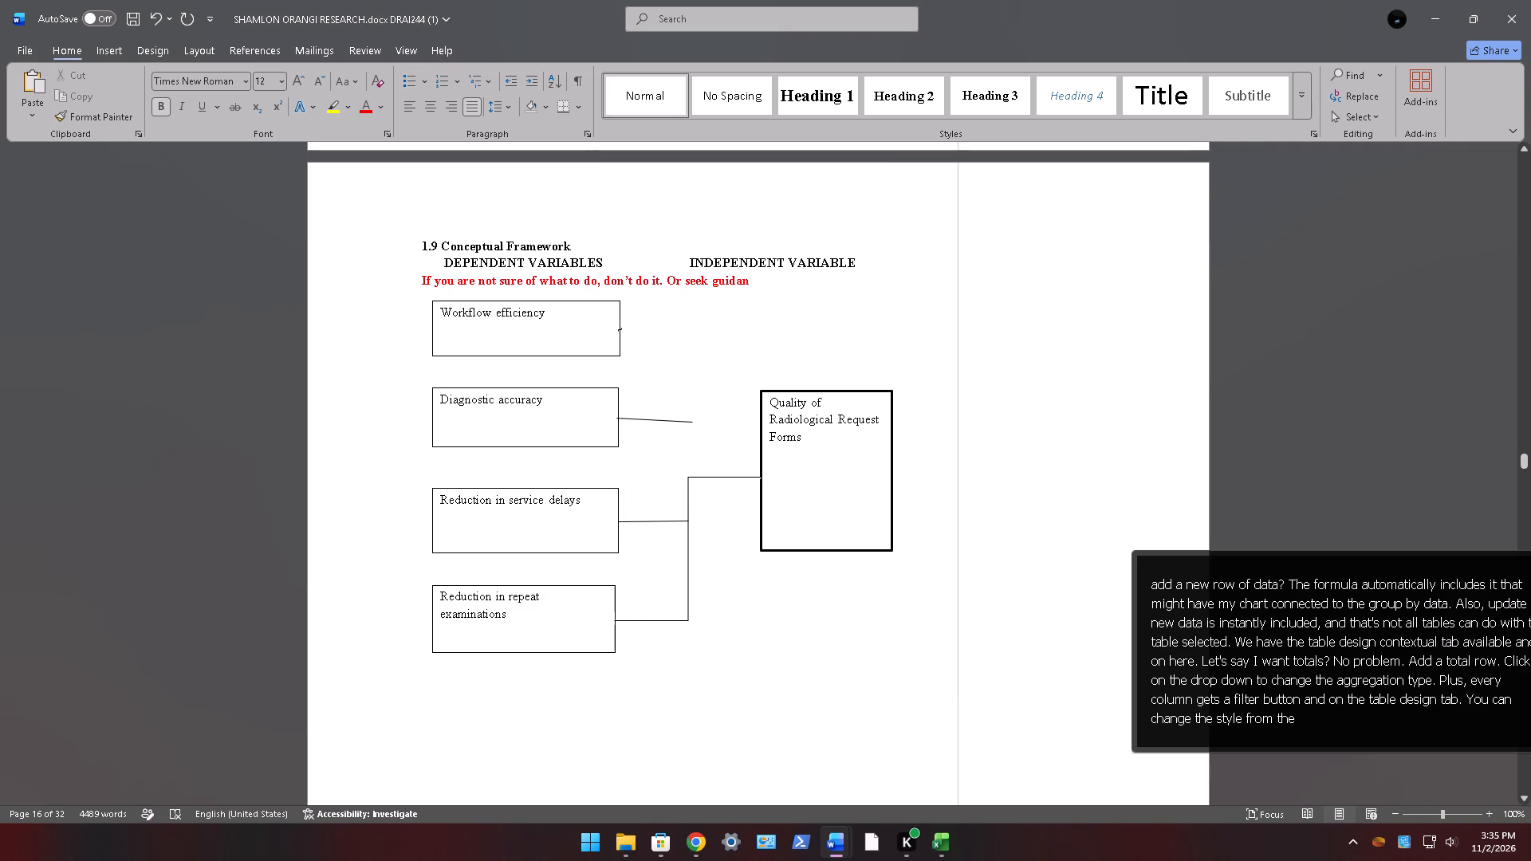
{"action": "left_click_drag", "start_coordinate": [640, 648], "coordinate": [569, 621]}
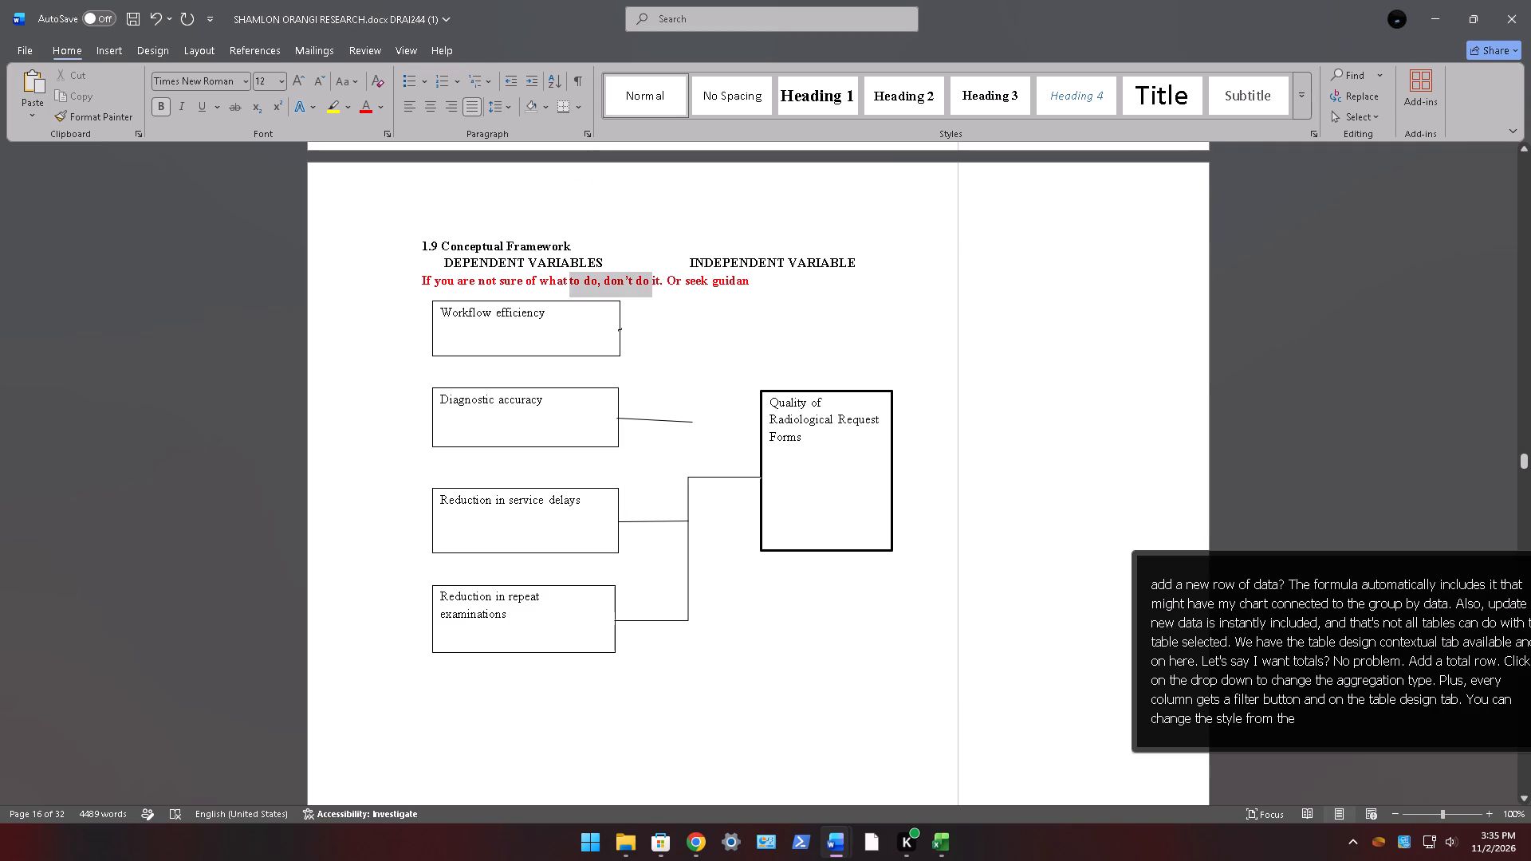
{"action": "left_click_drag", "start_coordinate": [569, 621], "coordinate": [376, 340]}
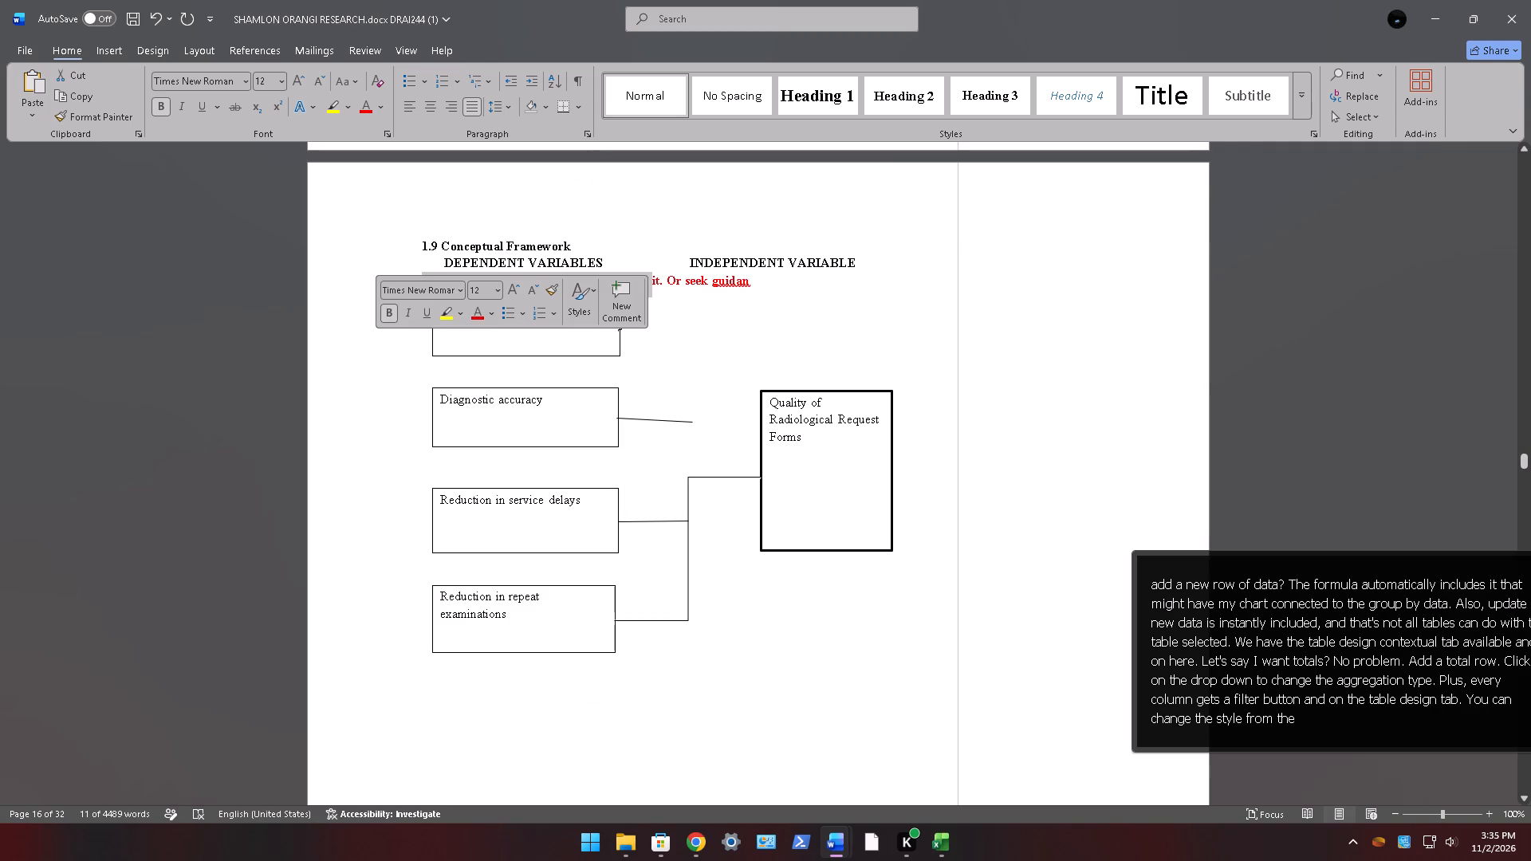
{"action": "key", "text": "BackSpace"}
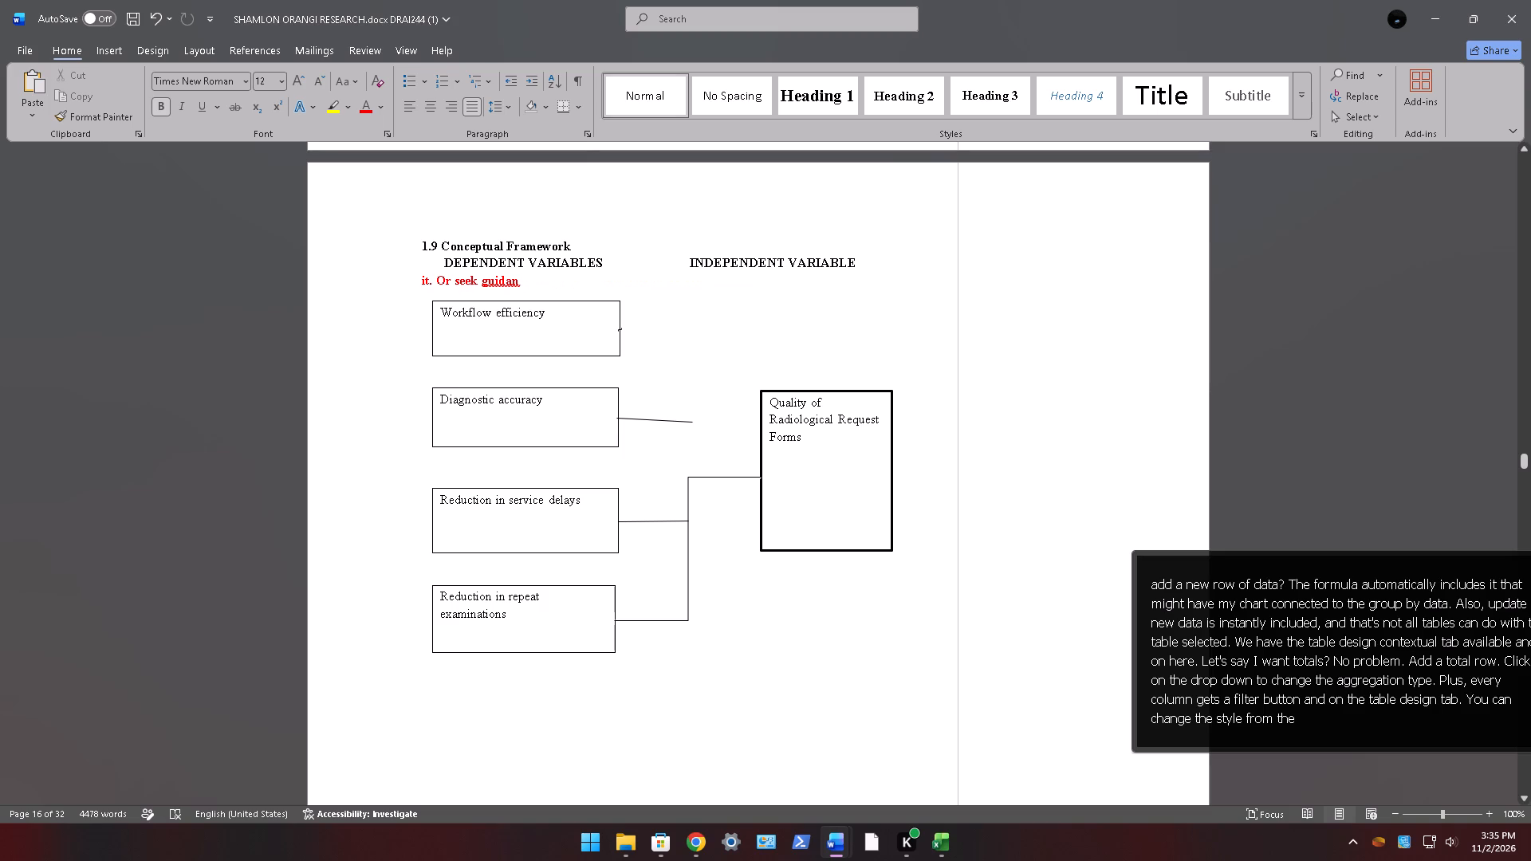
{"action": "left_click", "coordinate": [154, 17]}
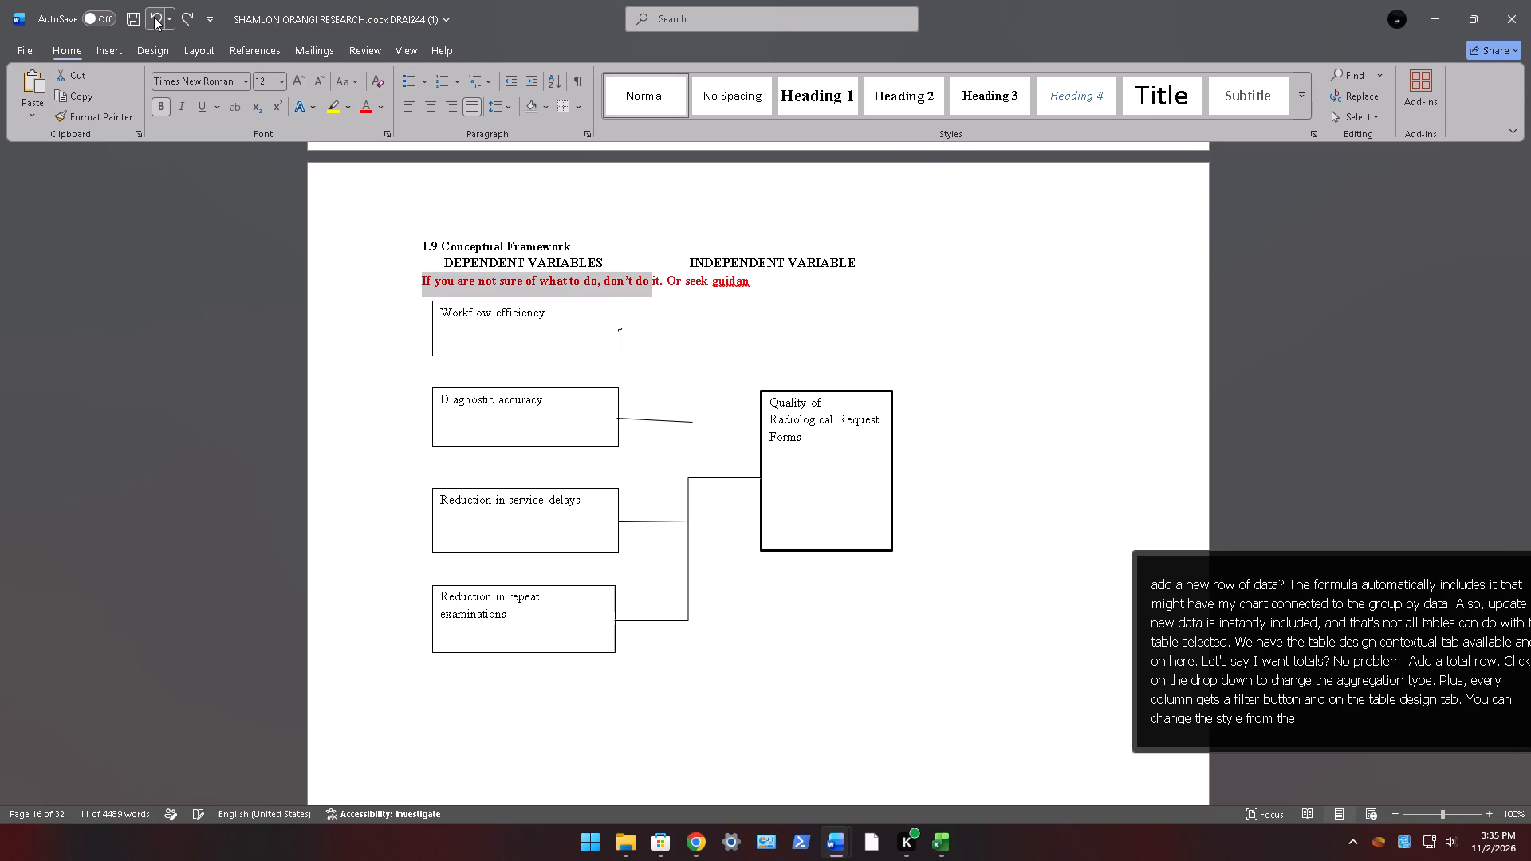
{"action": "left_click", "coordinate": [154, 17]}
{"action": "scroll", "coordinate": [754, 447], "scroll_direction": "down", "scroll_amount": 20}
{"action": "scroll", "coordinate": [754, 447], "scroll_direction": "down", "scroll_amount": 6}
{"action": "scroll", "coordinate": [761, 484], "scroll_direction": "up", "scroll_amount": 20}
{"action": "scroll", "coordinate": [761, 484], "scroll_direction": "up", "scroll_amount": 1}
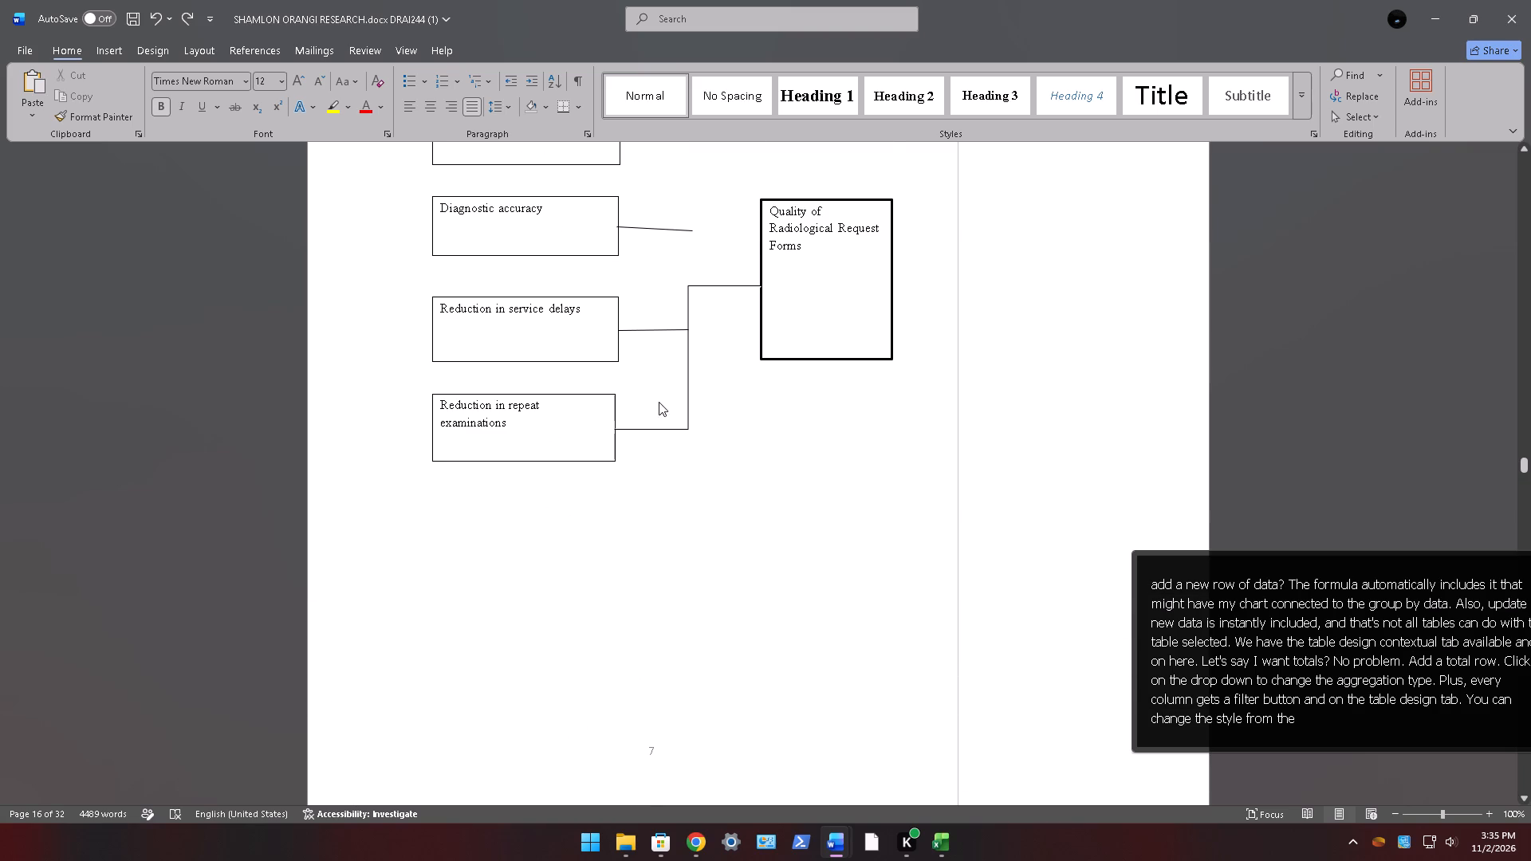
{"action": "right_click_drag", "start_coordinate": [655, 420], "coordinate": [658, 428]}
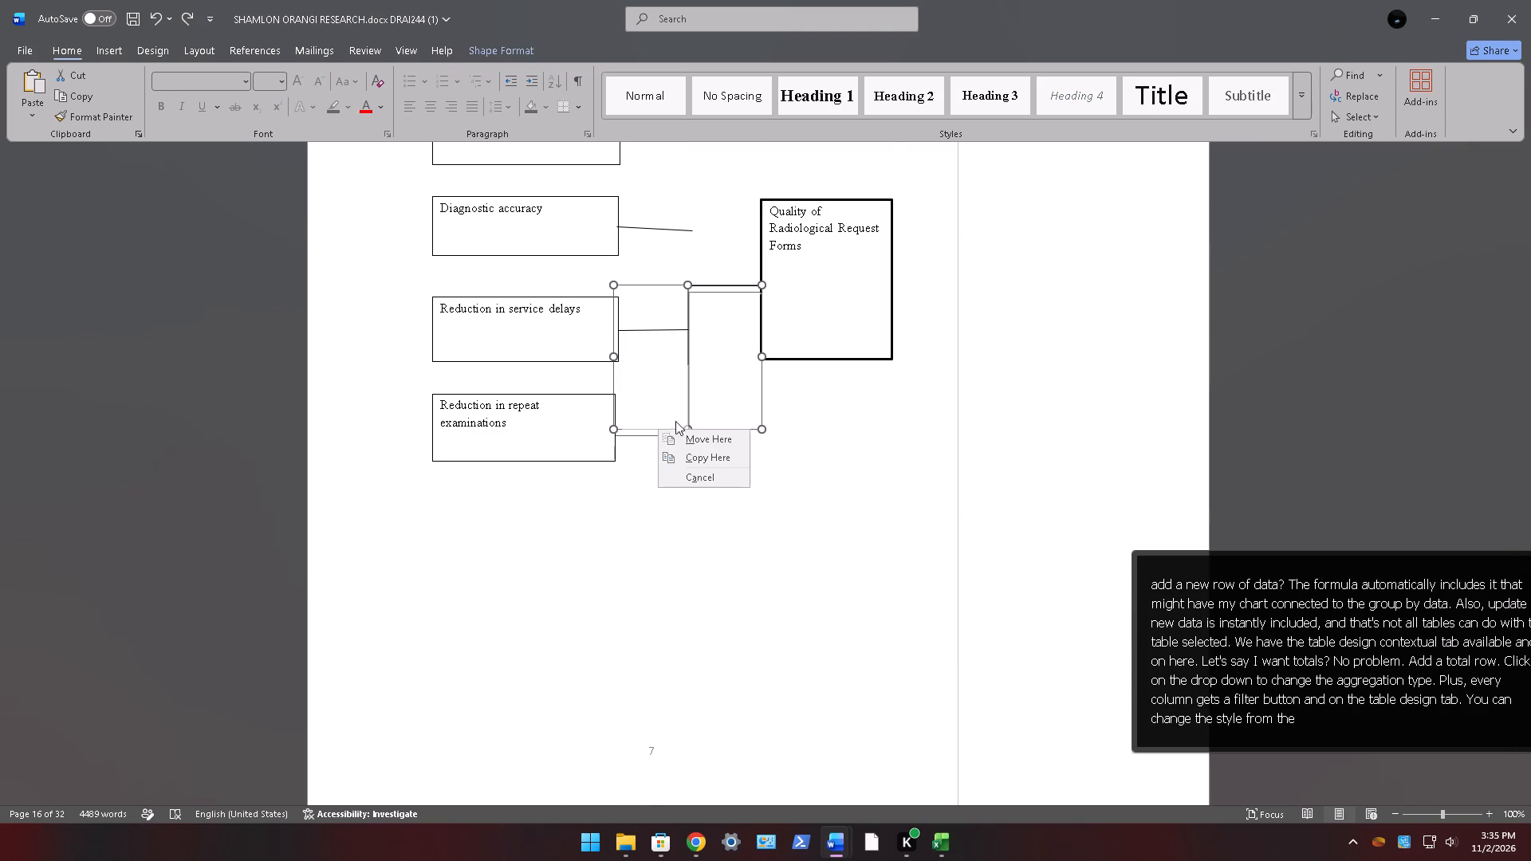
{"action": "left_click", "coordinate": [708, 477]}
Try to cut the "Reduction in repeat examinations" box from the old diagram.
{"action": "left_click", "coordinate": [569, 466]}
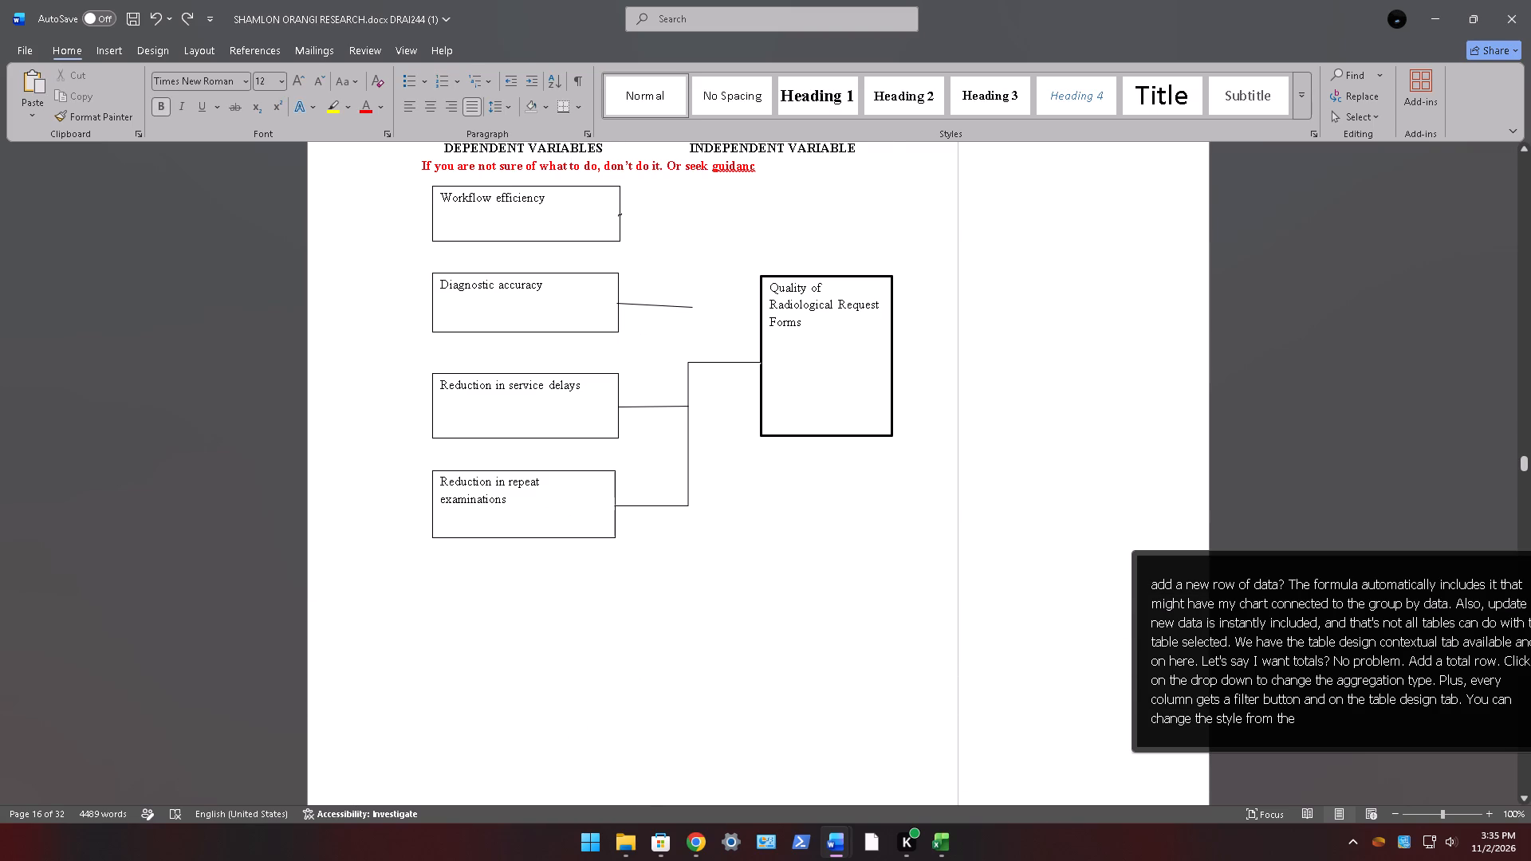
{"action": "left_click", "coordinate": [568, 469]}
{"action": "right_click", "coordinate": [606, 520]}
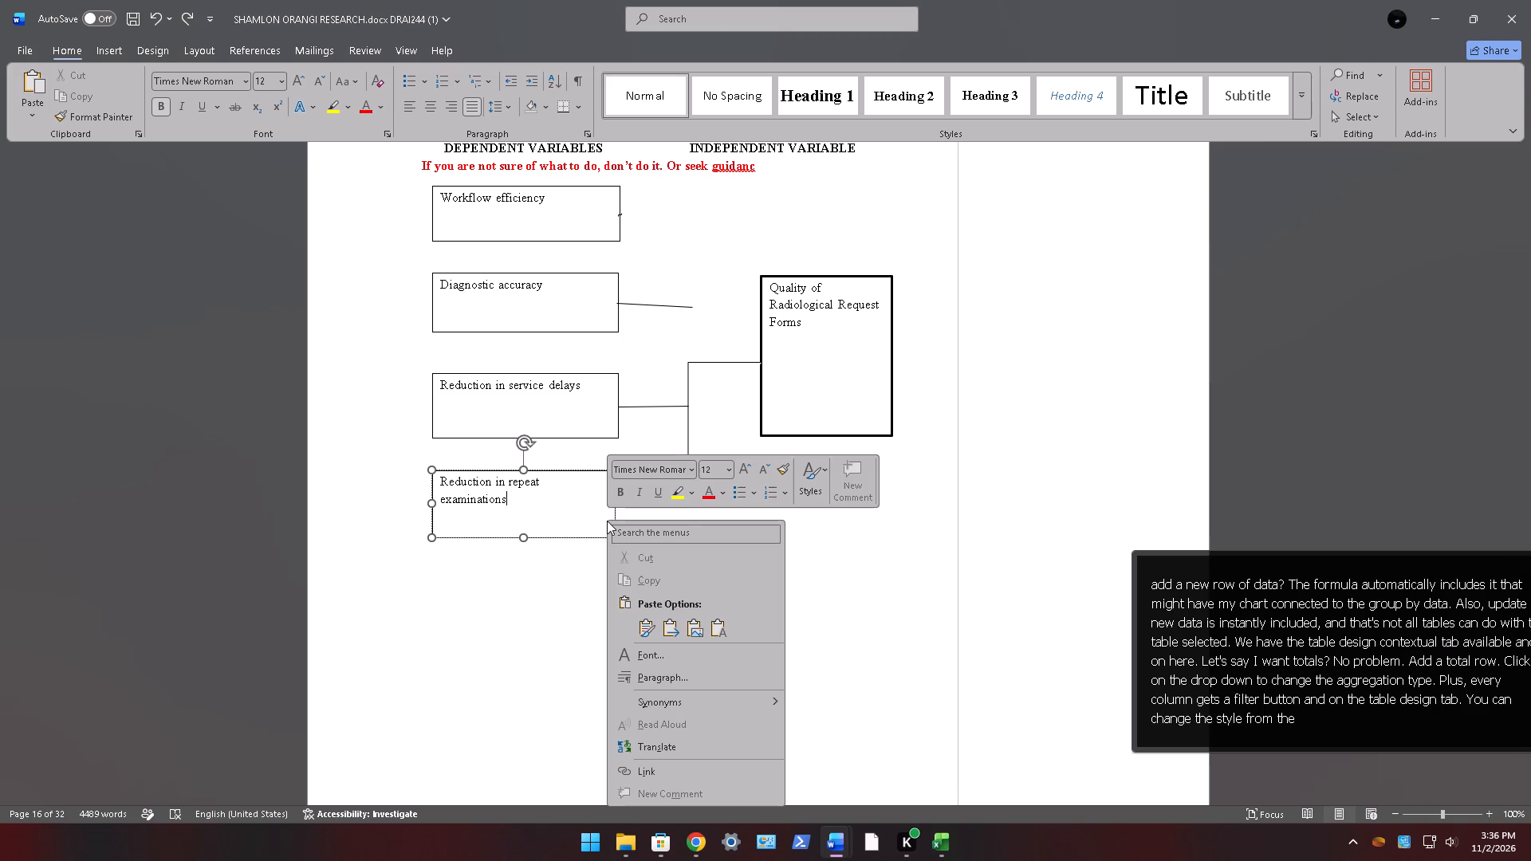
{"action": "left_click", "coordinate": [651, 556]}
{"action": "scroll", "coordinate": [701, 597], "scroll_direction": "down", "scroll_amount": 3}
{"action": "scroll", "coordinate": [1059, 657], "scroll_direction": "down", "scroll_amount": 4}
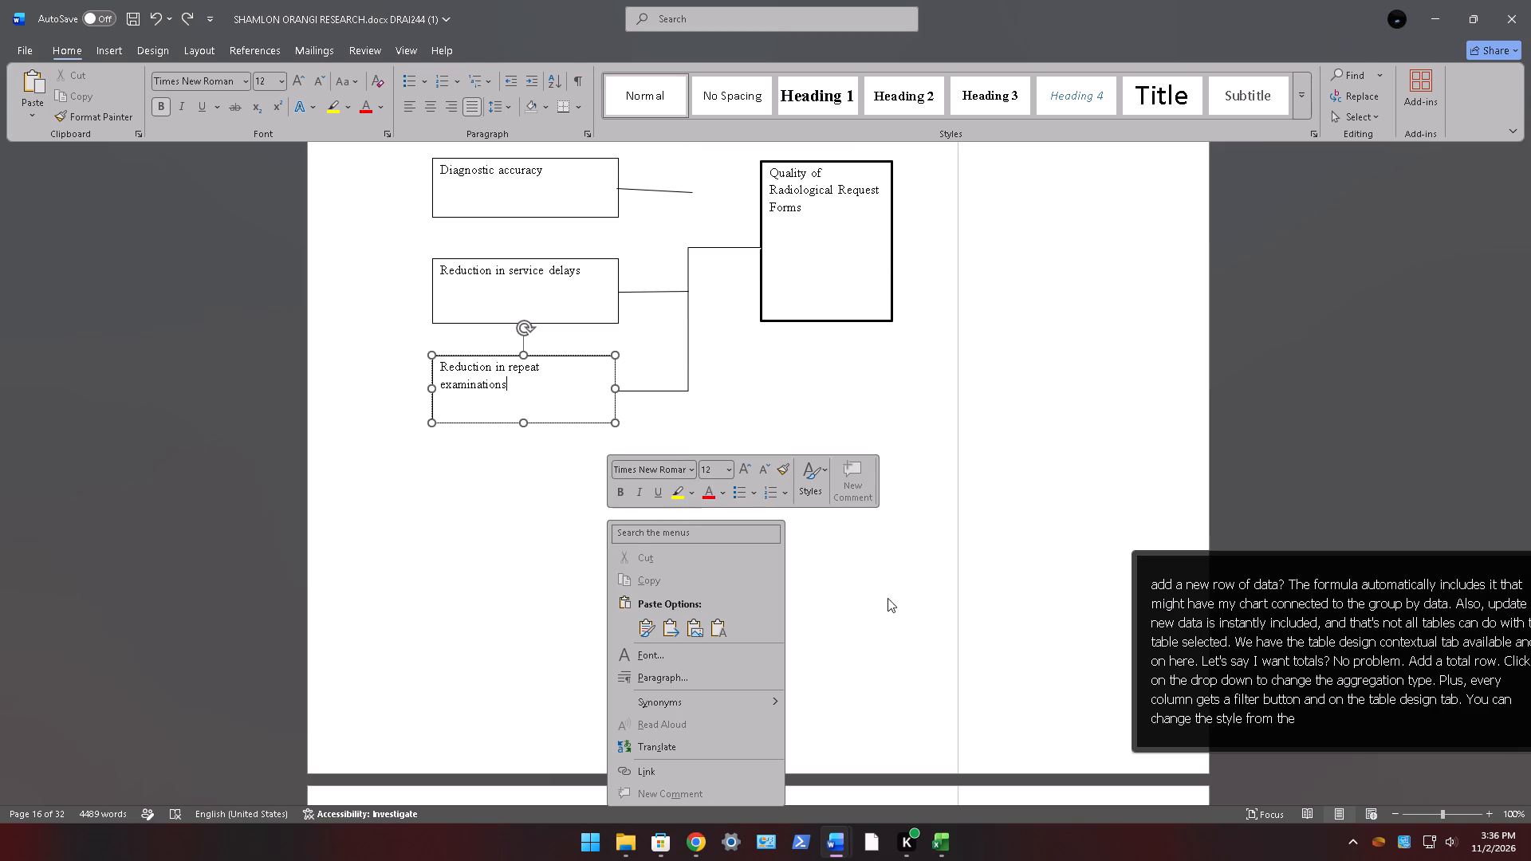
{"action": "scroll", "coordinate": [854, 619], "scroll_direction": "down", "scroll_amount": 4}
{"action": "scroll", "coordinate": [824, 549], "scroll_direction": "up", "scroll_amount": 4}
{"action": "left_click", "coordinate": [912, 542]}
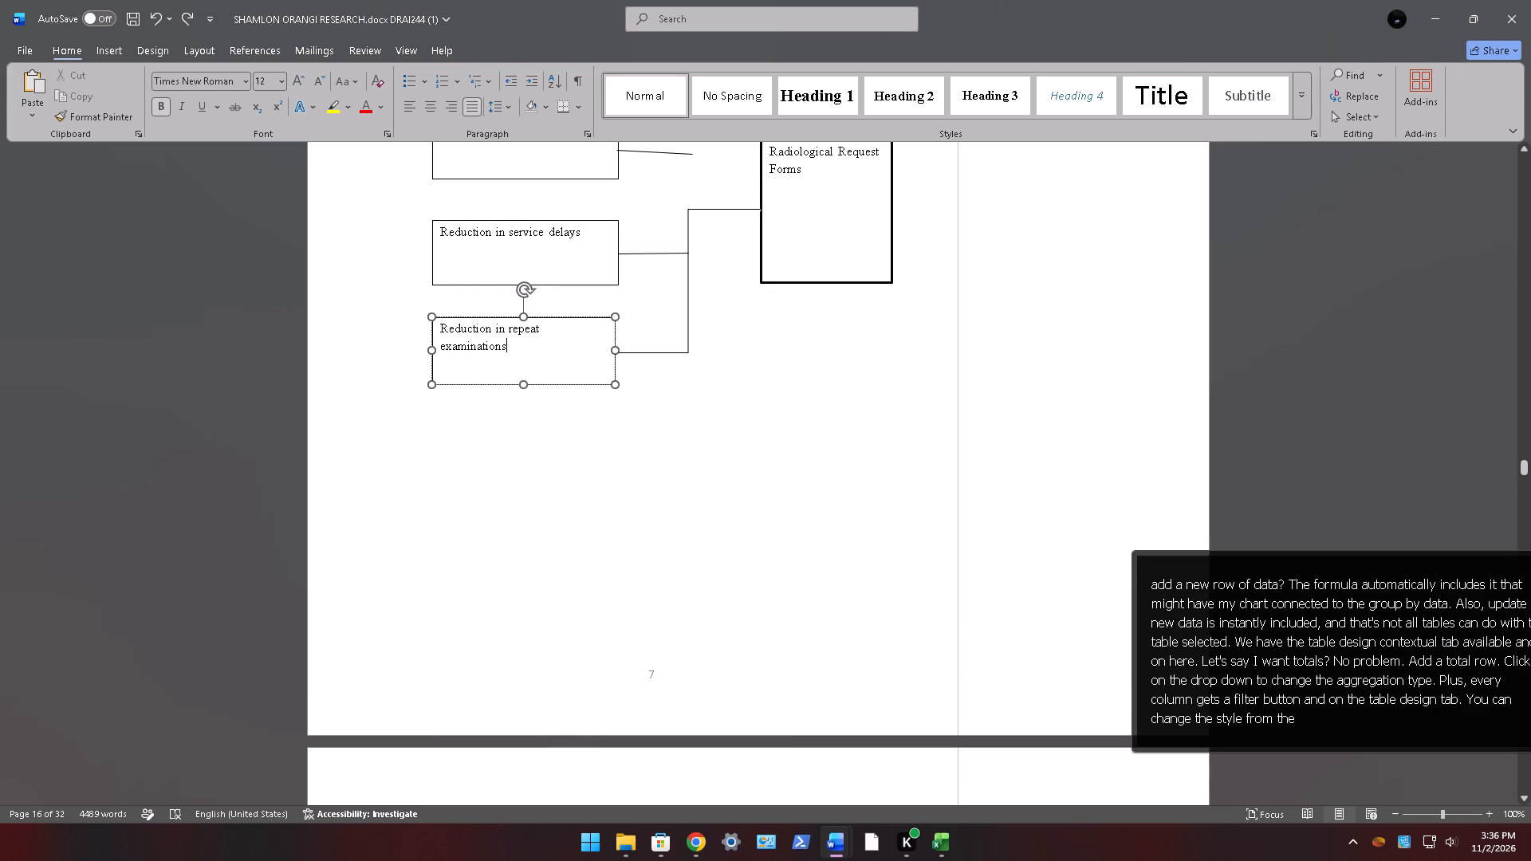
Delete the remaining red note "If you are not sure of what to do, don't do it. Or seek guidanc" above the old diagram.
{"action": "scroll", "coordinate": [588, 328], "scroll_direction": "up", "scroll_amount": 4}
{"action": "scroll", "coordinate": [600, 399], "scroll_direction": "up", "scroll_amount": 7}
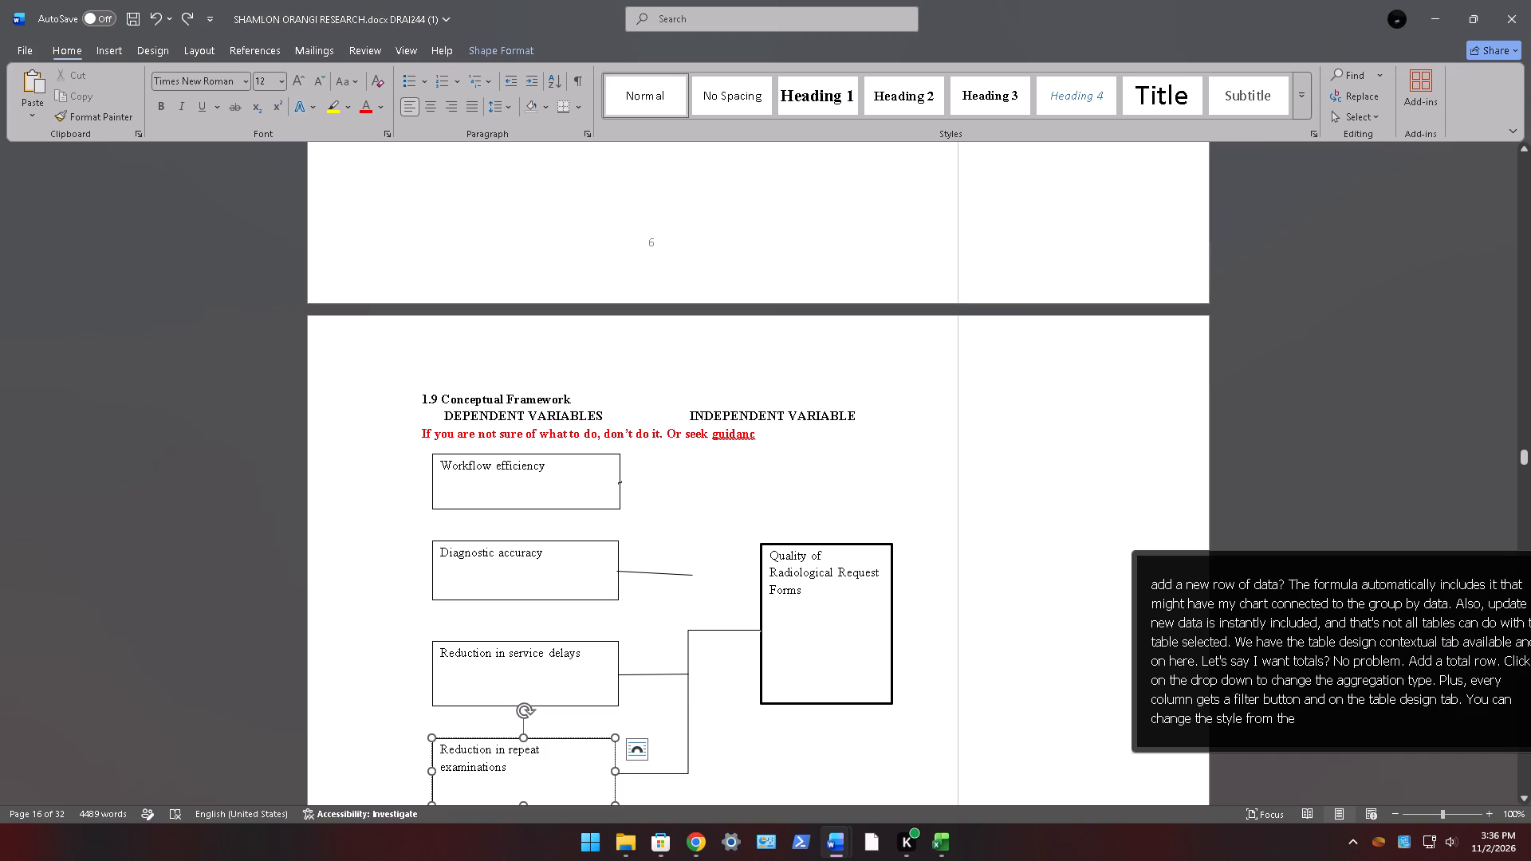
{"action": "left_click_drag", "start_coordinate": [430, 449], "coordinate": [846, 804]}
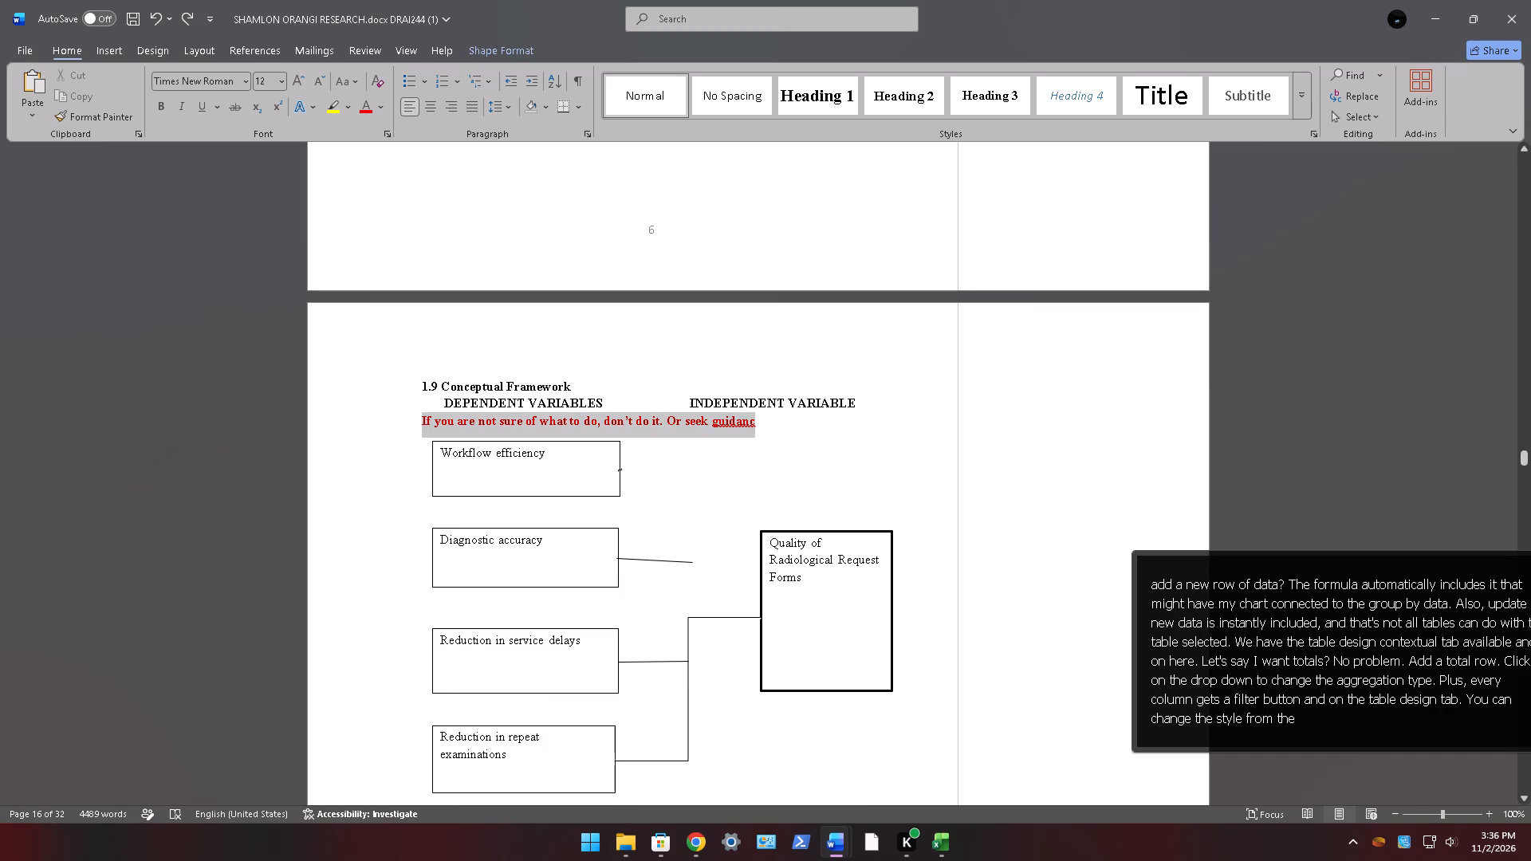
{"action": "left_click_drag", "start_coordinate": [846, 804], "coordinate": [864, 338]}
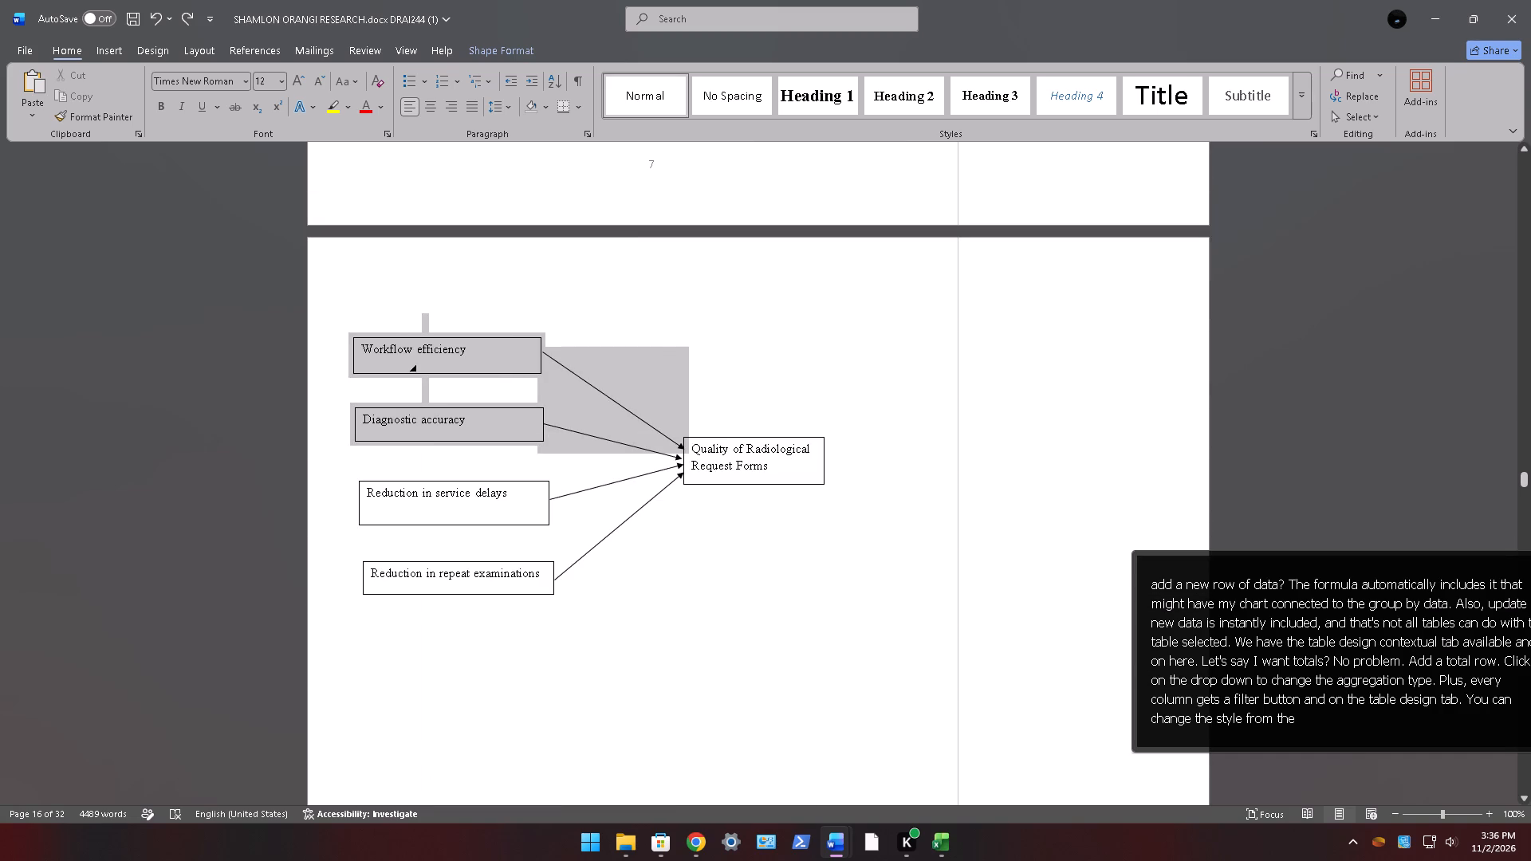
{"action": "left_click_drag", "start_coordinate": [864, 338], "coordinate": [864, 207]}
{"action": "key", "text": "BackSpace"}
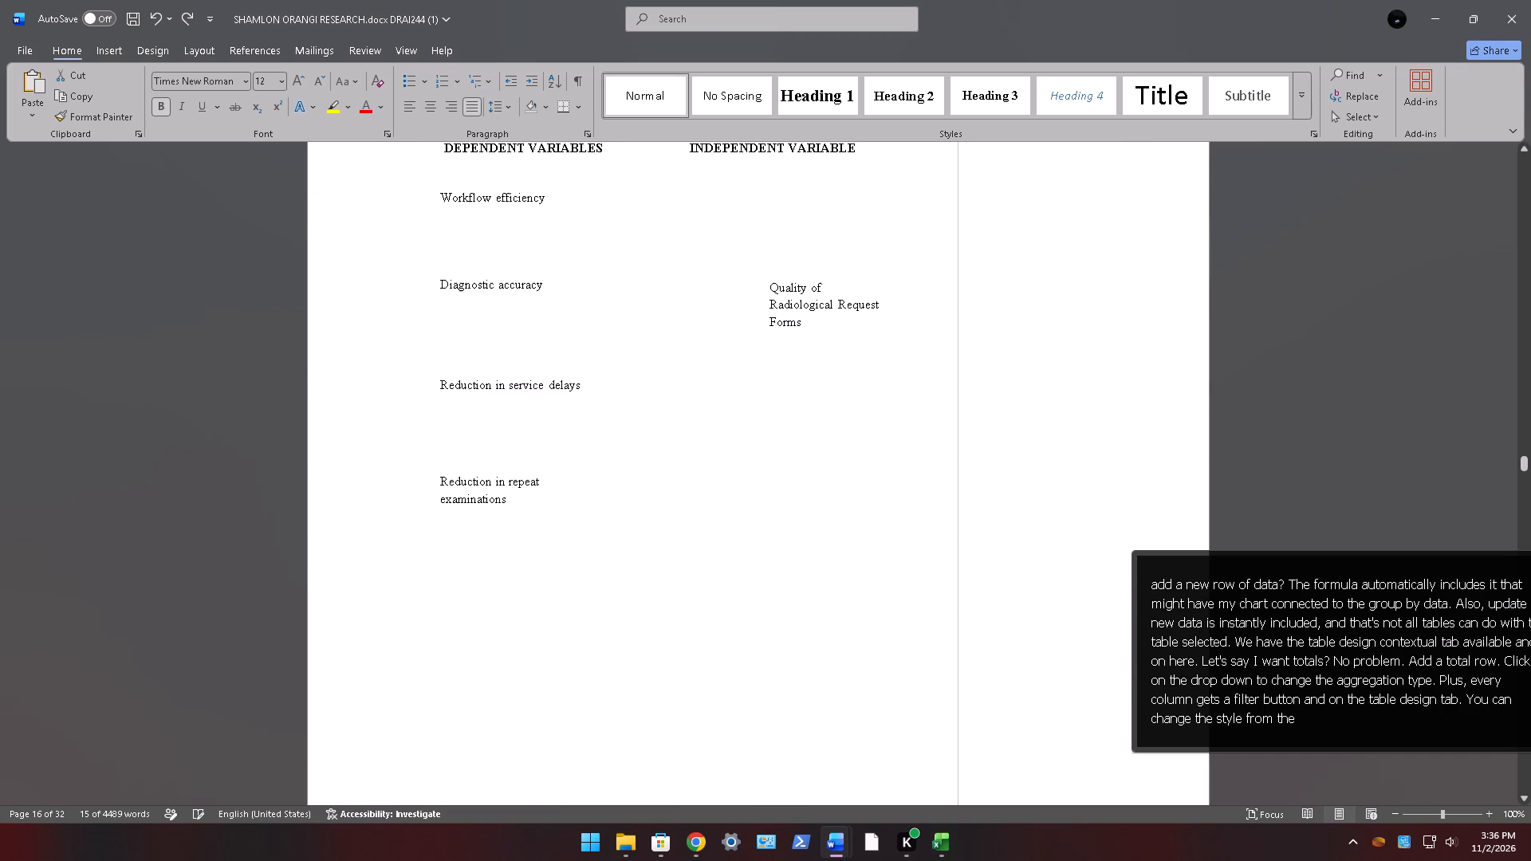
Cut the "Quality of Radiological Request Forms" box out of the old diagram under 1.9 Conceptual Framework.
{"action": "scroll", "coordinate": [864, 207], "scroll_direction": "up", "scroll_amount": 4}
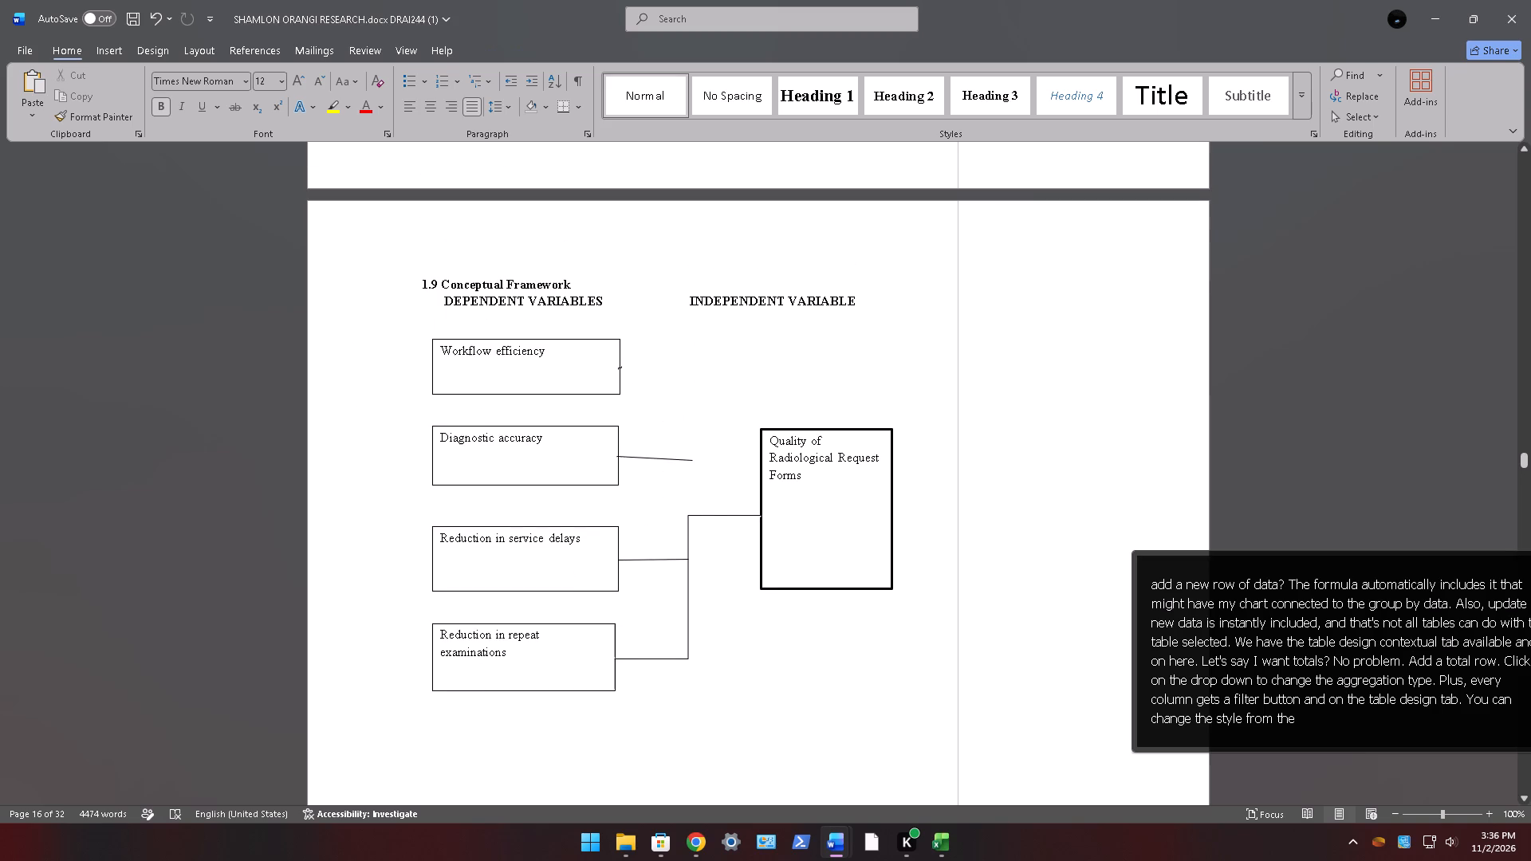
{"action": "scroll", "coordinate": [864, 207], "scroll_direction": "up", "scroll_amount": 6}
{"action": "scroll", "coordinate": [864, 207], "scroll_direction": "down", "scroll_amount": 5}
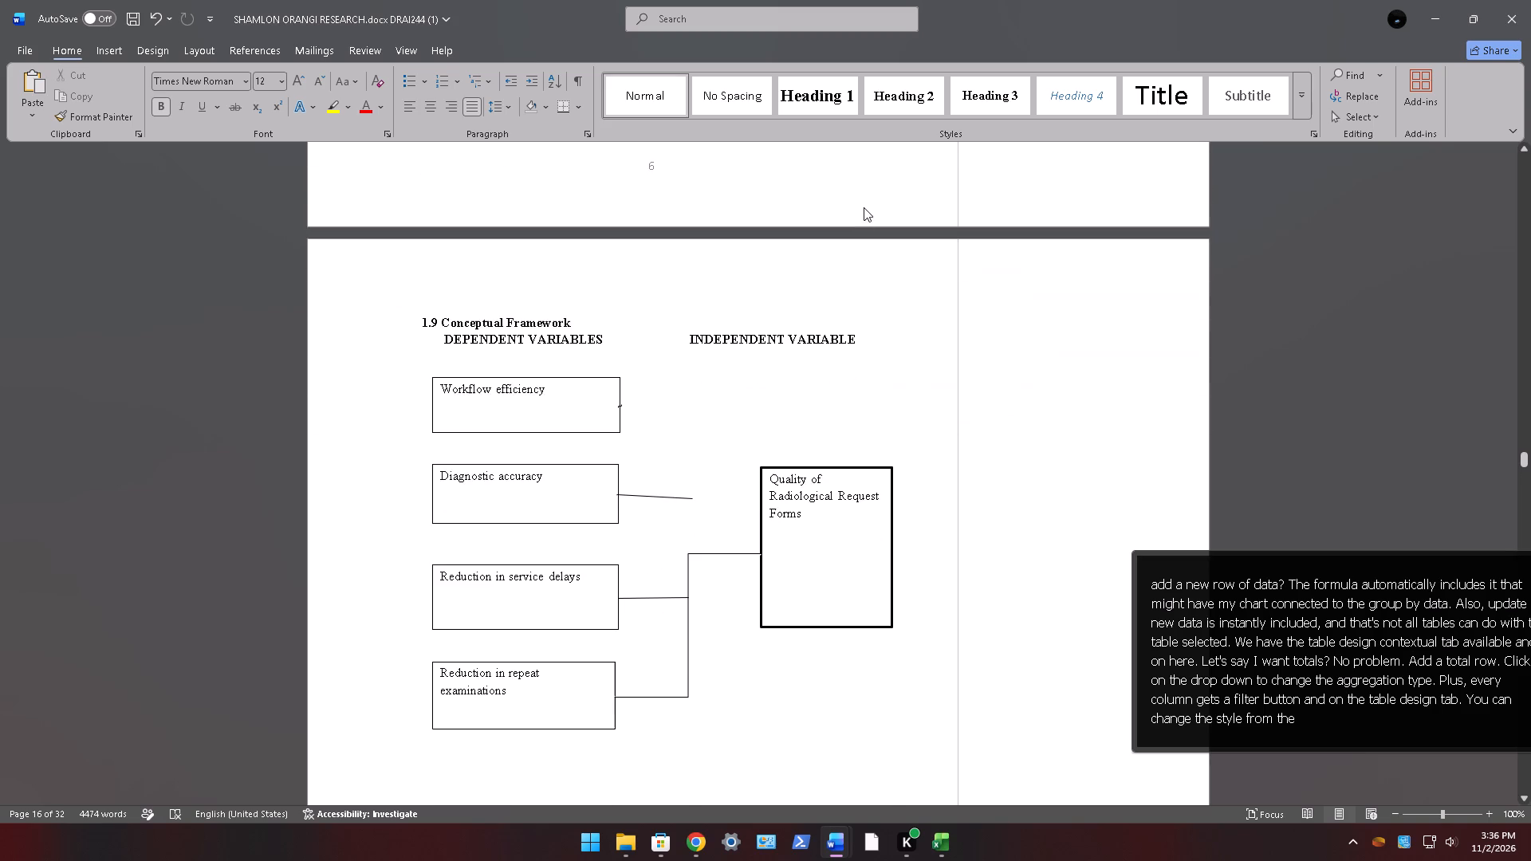
{"action": "scroll", "coordinate": [864, 207], "scroll_direction": "down", "scroll_amount": 17}
{"action": "scroll", "coordinate": [864, 207], "scroll_direction": "up", "scroll_amount": 3}
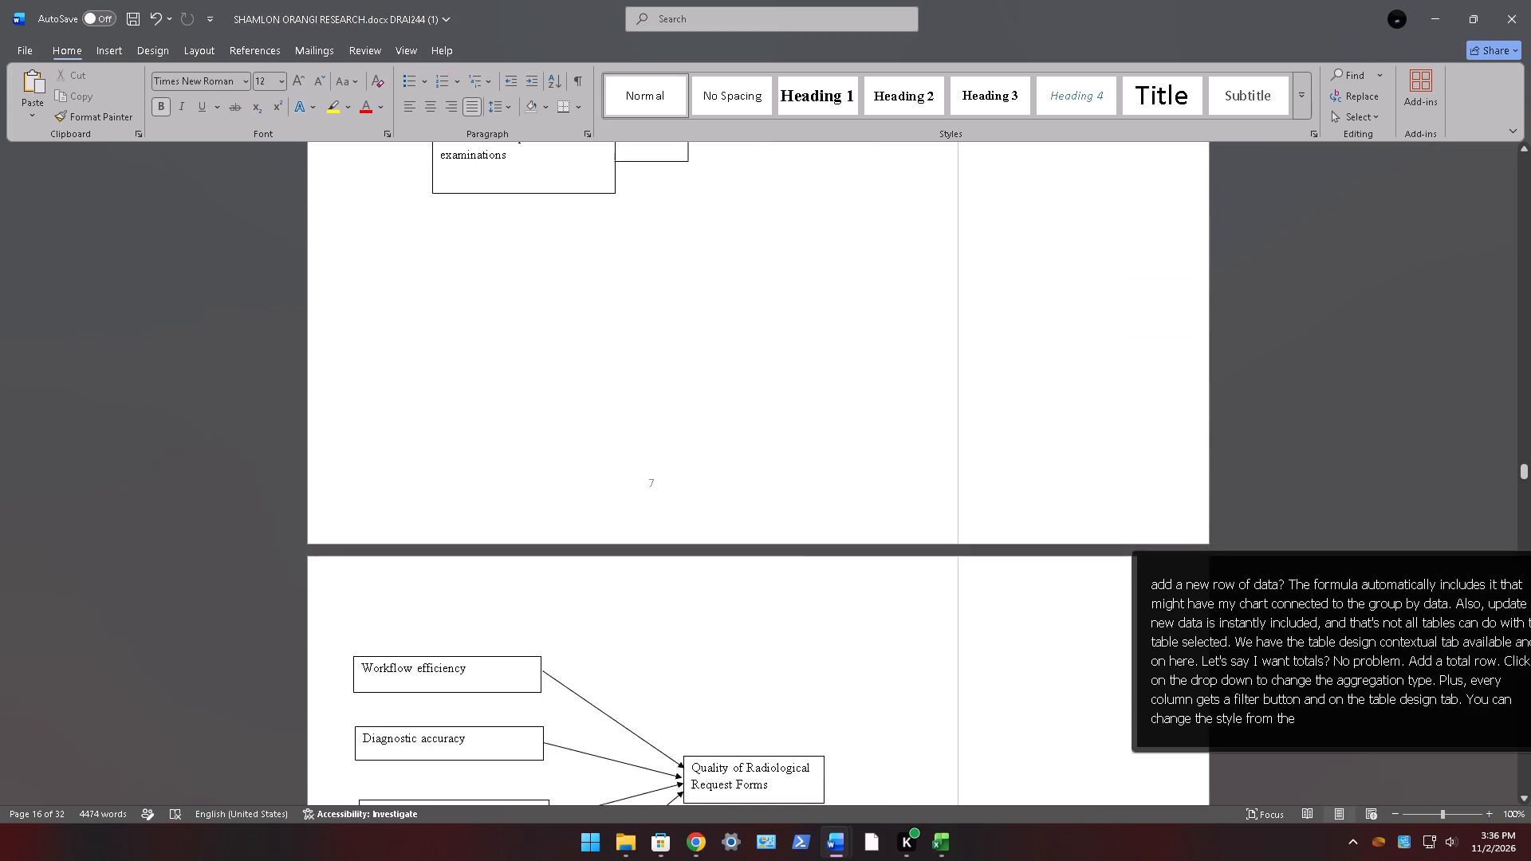
{"action": "scroll", "coordinate": [864, 207], "scroll_direction": "up", "scroll_amount": 12}
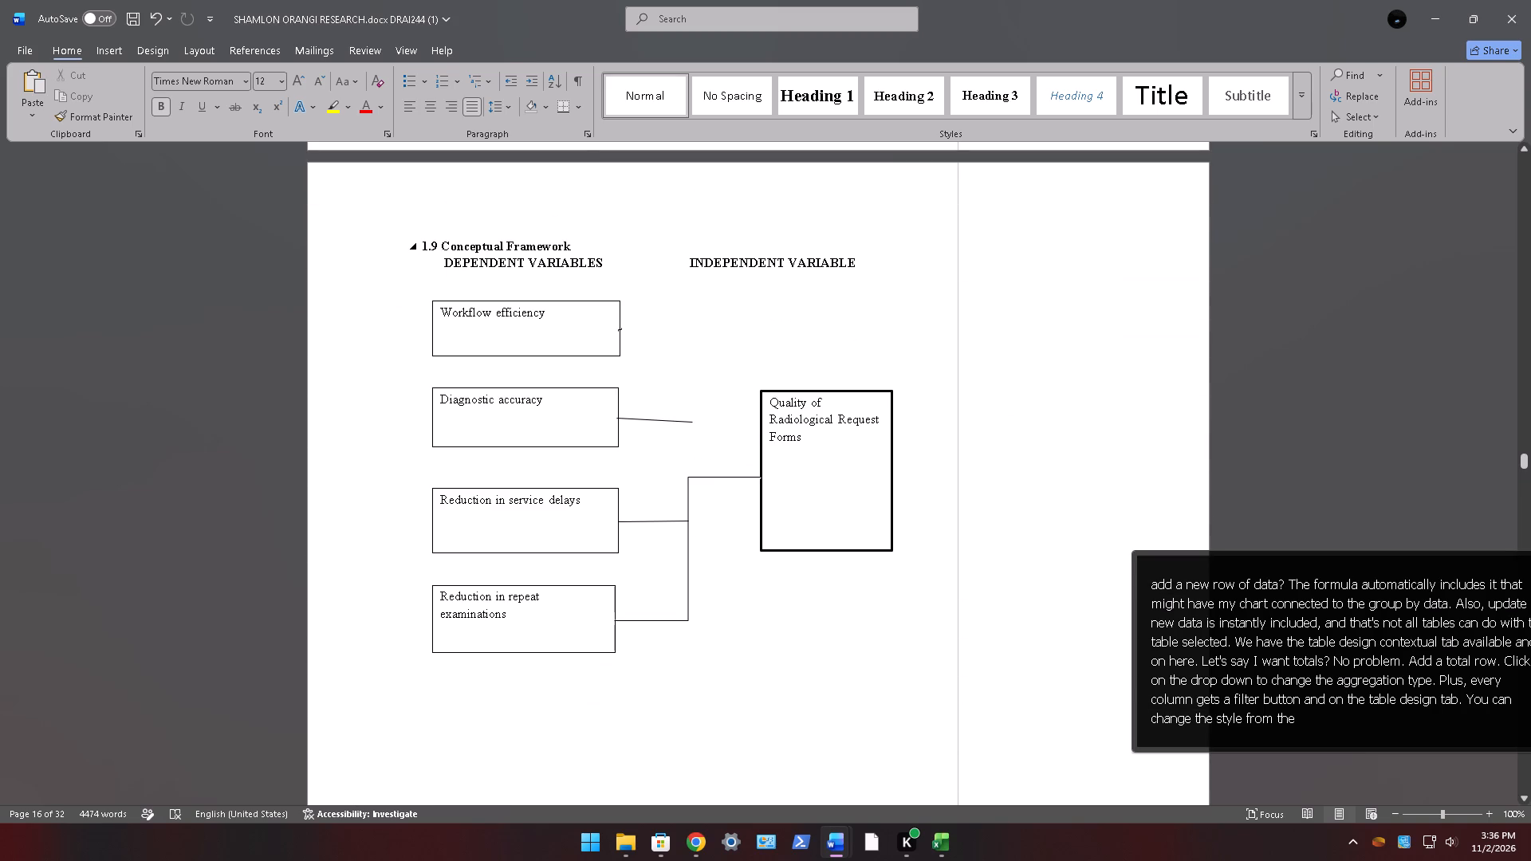
{"action": "left_click", "coordinate": [831, 518]}
{"action": "right_click", "coordinate": [832, 387]}
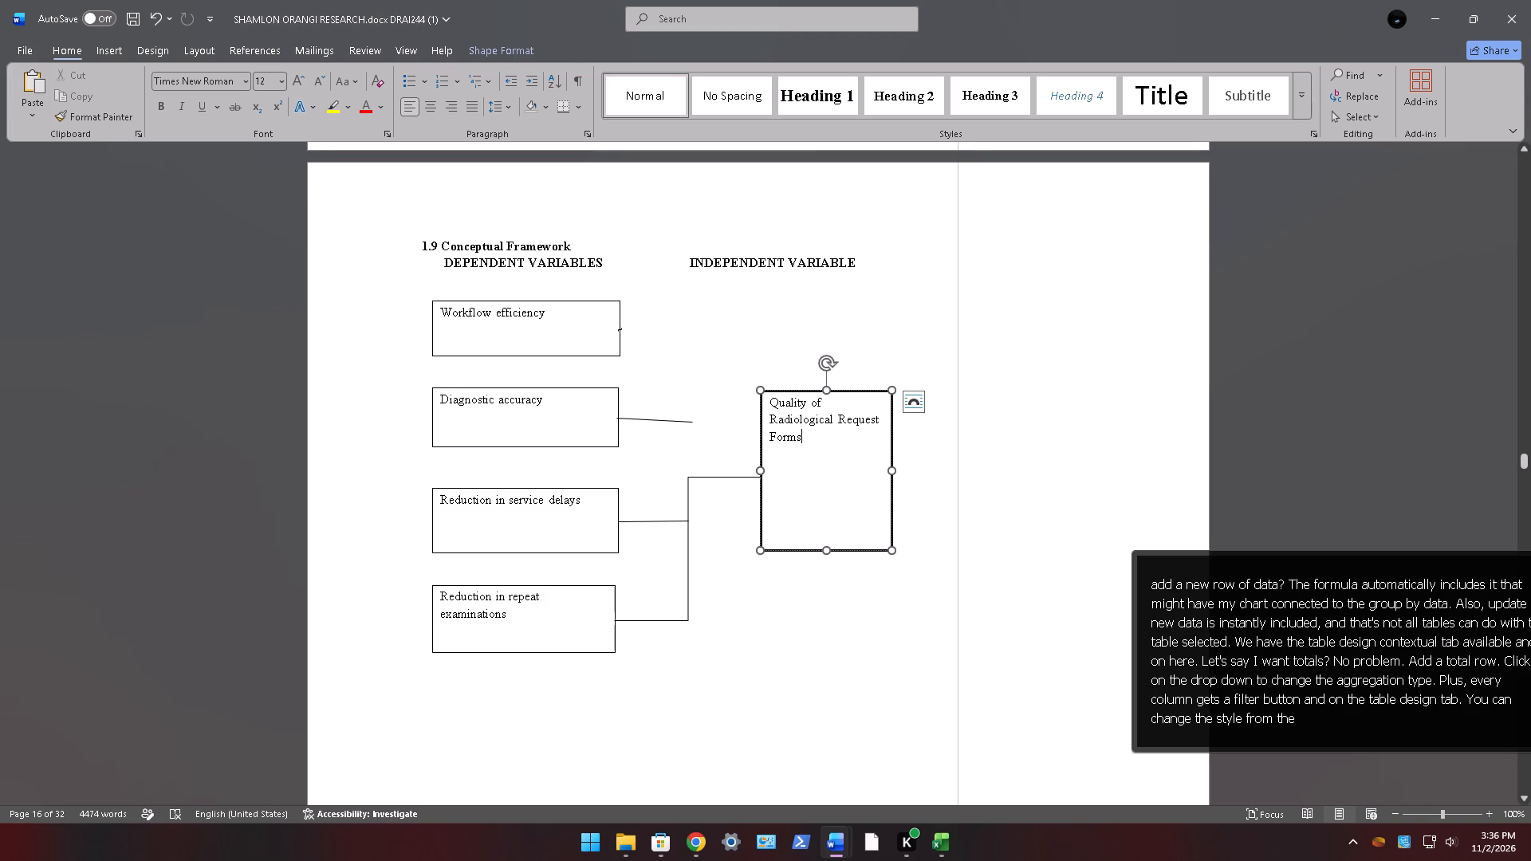
{"action": "right_click", "coordinate": [831, 387]}
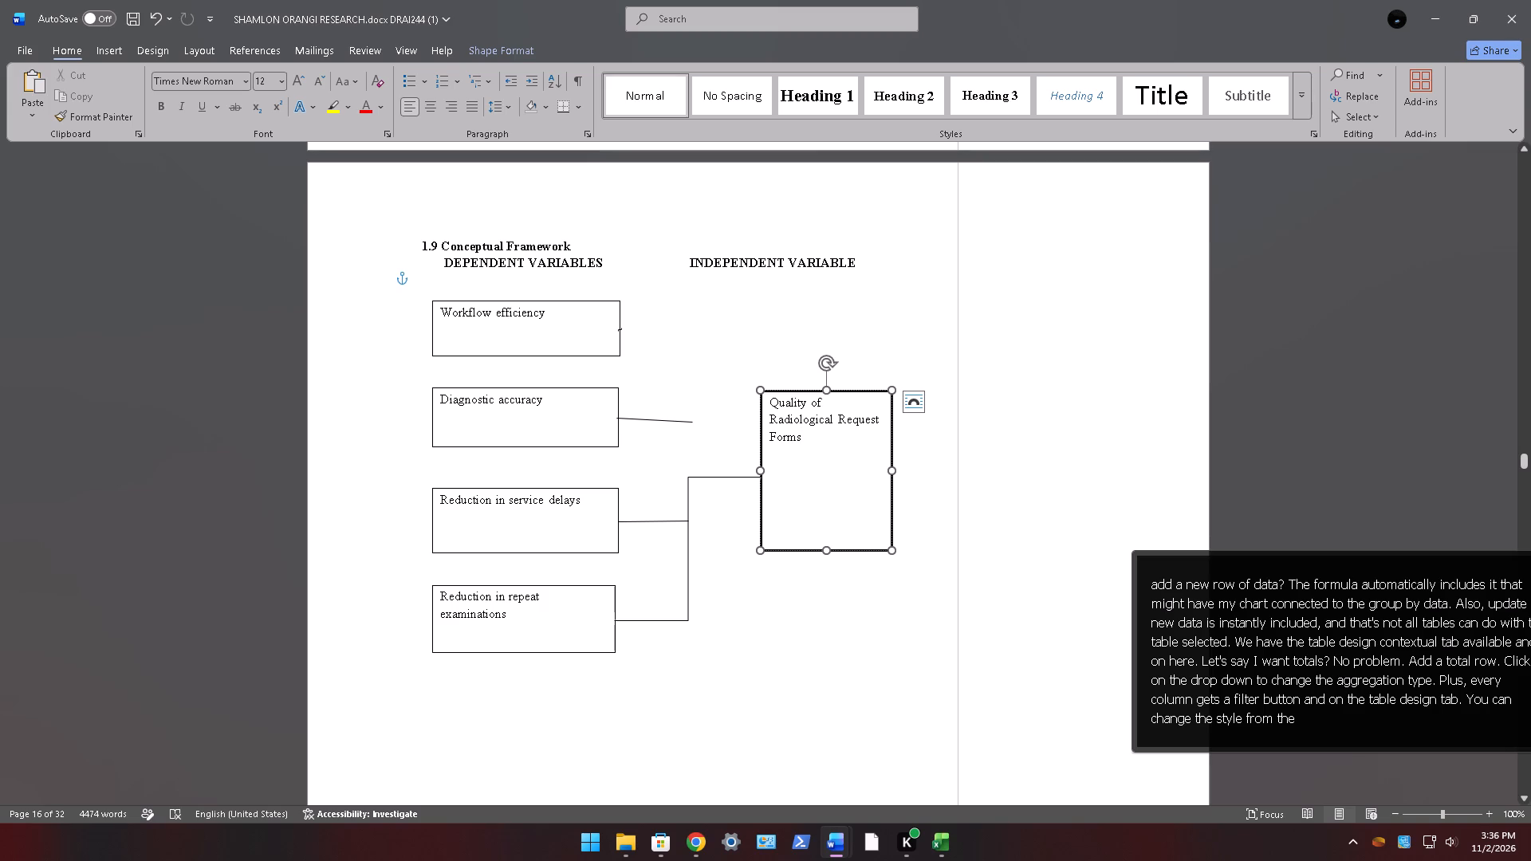
{"action": "left_click", "coordinate": [842, 388]}
{"action": "right_click", "coordinate": [841, 388]}
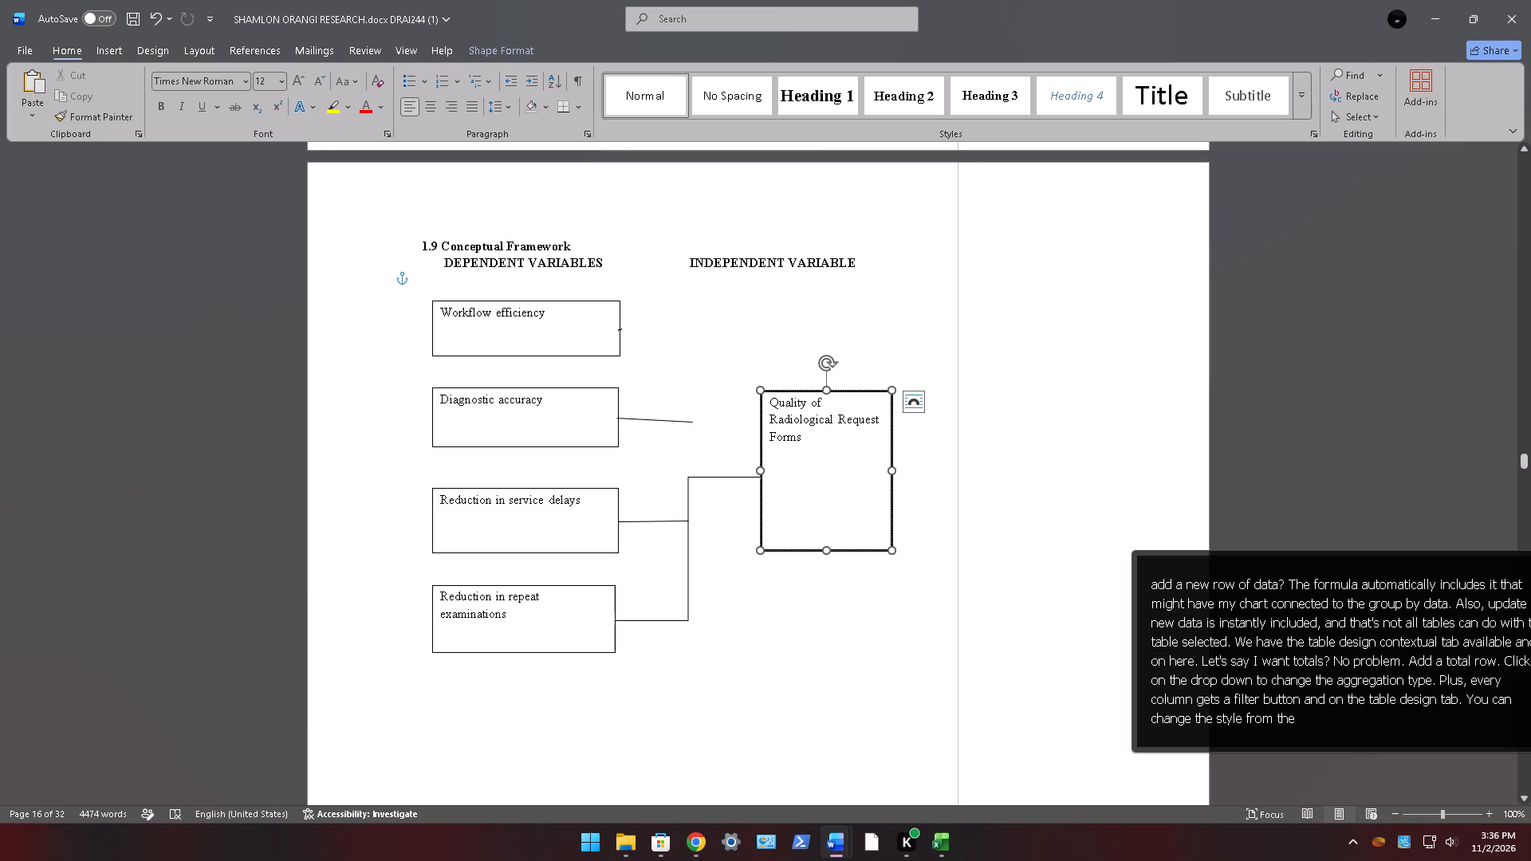
{"action": "right_click", "coordinate": [882, 395]}
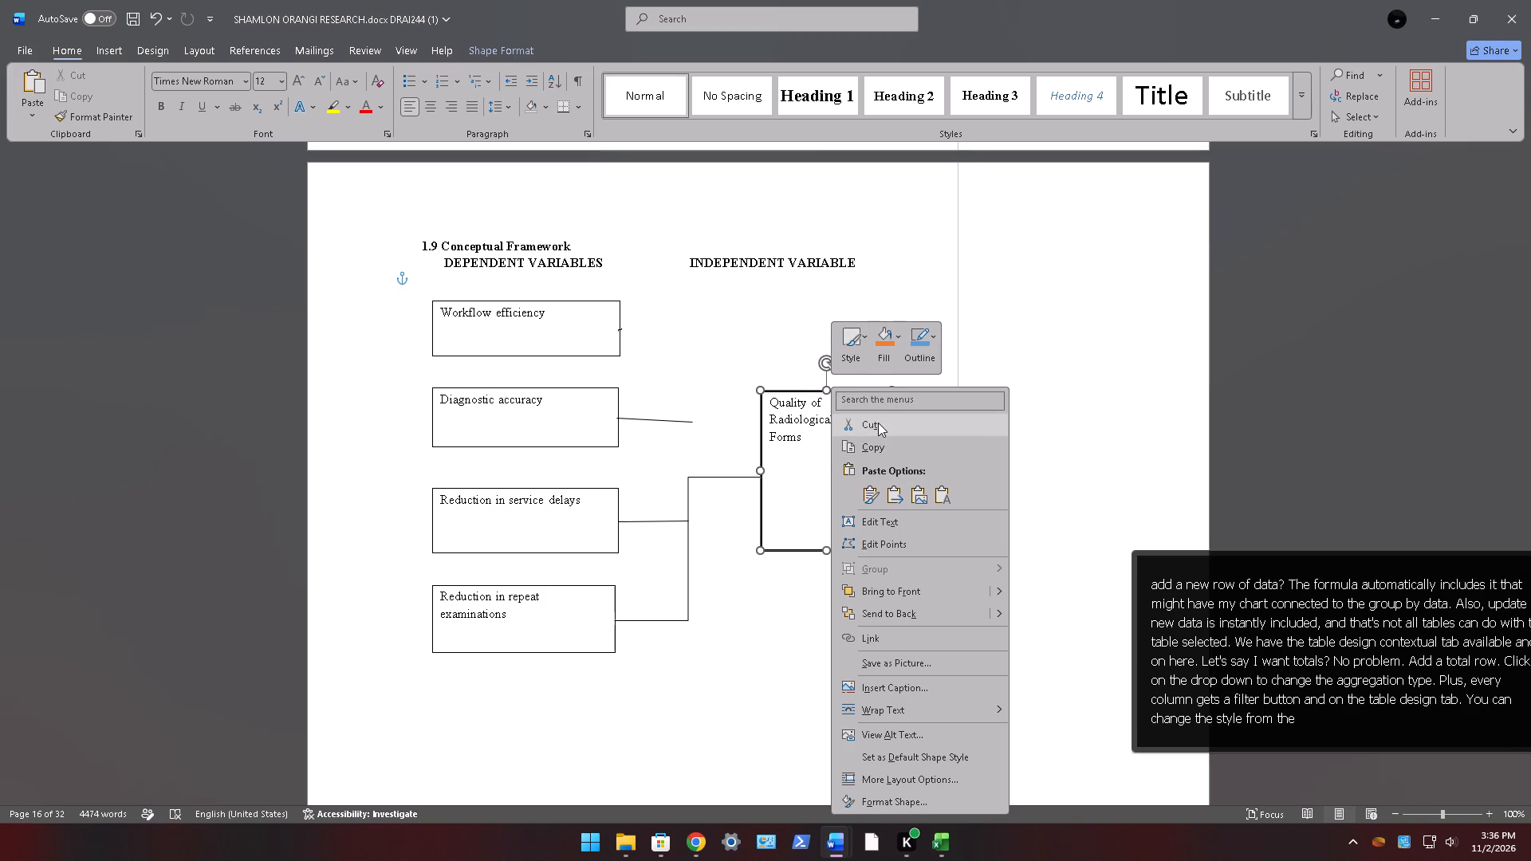
{"action": "left_click", "coordinate": [878, 423]}
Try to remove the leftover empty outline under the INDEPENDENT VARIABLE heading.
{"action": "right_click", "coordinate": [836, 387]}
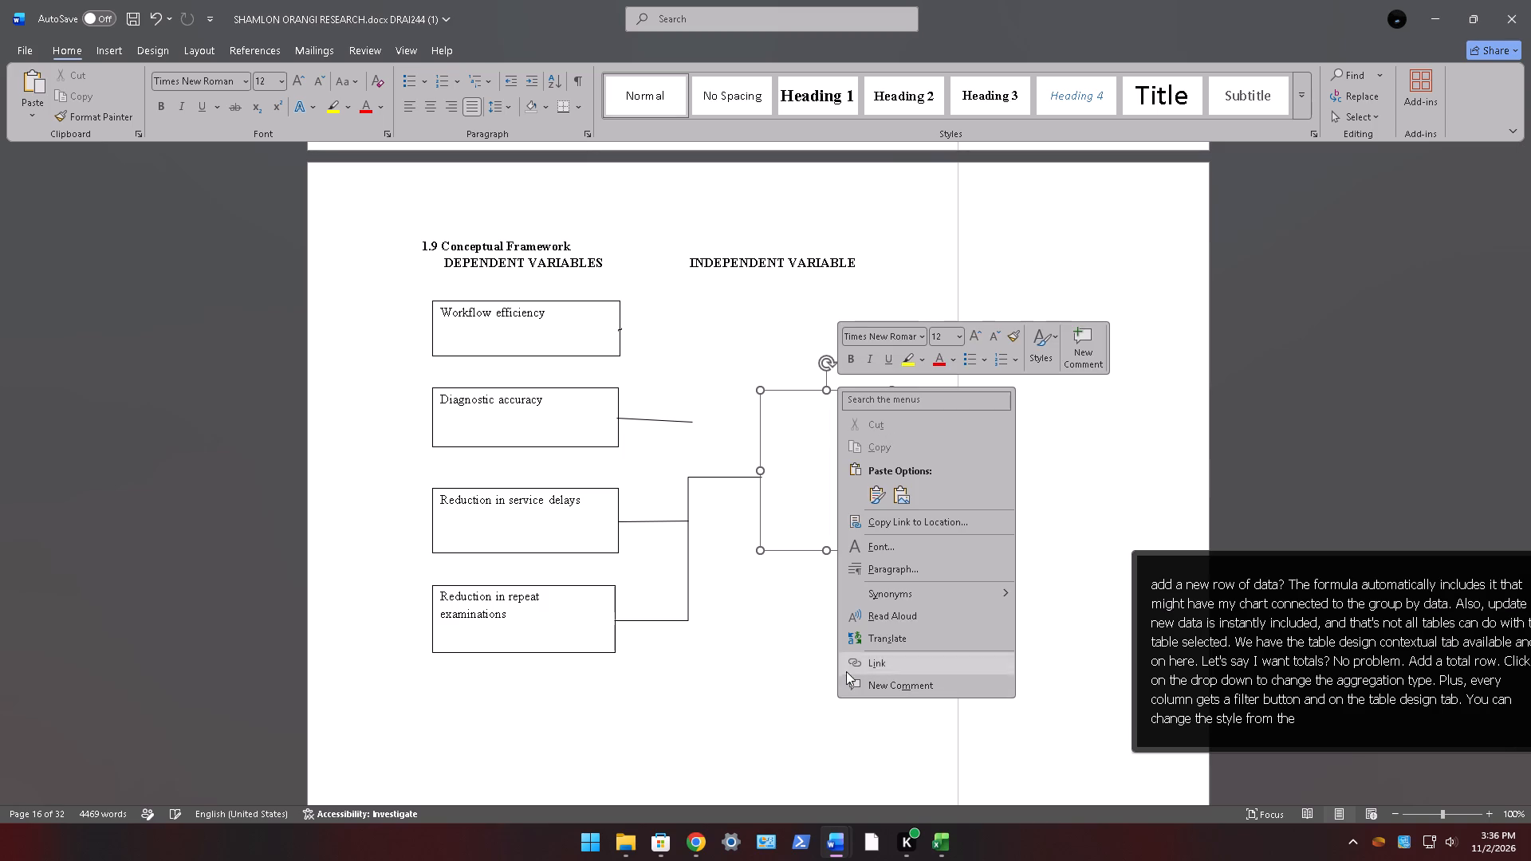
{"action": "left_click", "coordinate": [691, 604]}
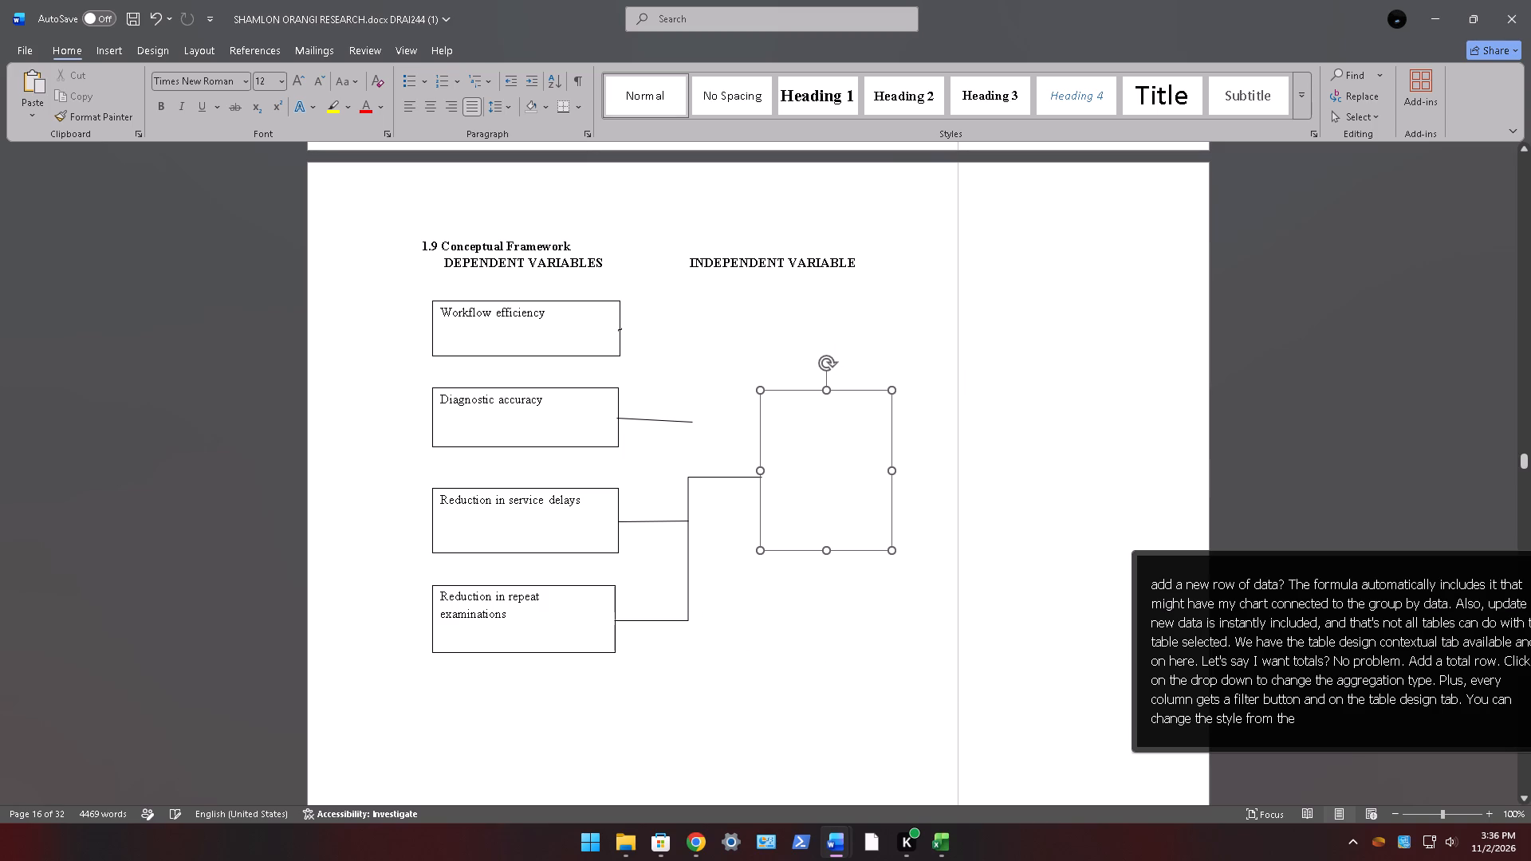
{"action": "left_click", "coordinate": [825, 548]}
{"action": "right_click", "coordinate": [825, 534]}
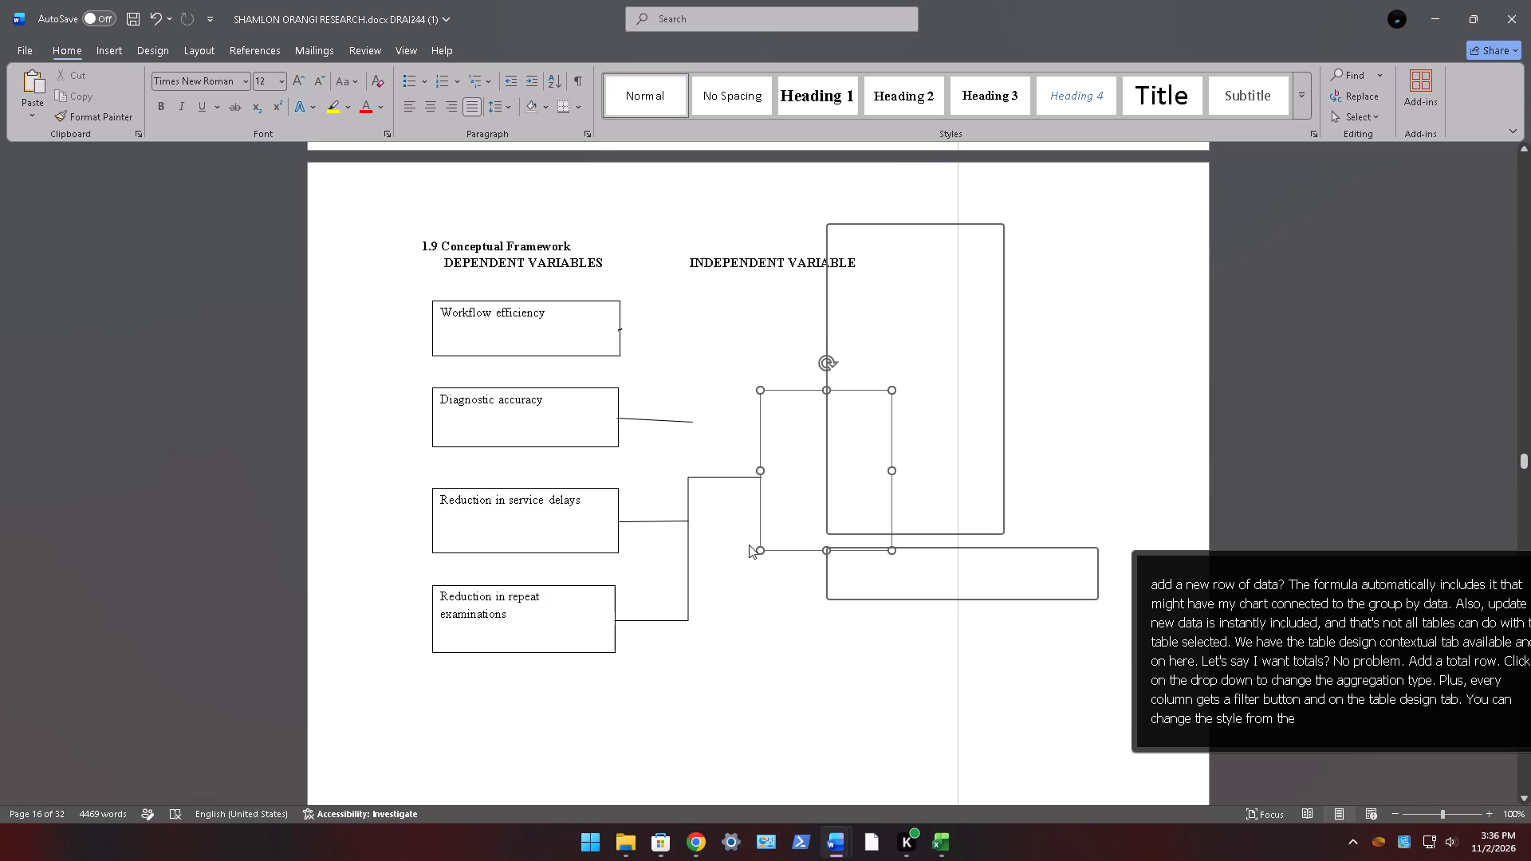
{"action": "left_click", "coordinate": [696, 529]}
Cut the bent connector line that ran from the bottom dependent-variable box to the independent-variable box in the old diagram.
{"action": "scroll", "coordinate": [709, 437], "scroll_direction": "down", "scroll_amount": 4}
{"action": "left_click", "coordinate": [681, 467]}
{"action": "right_click", "coordinate": [681, 465]}
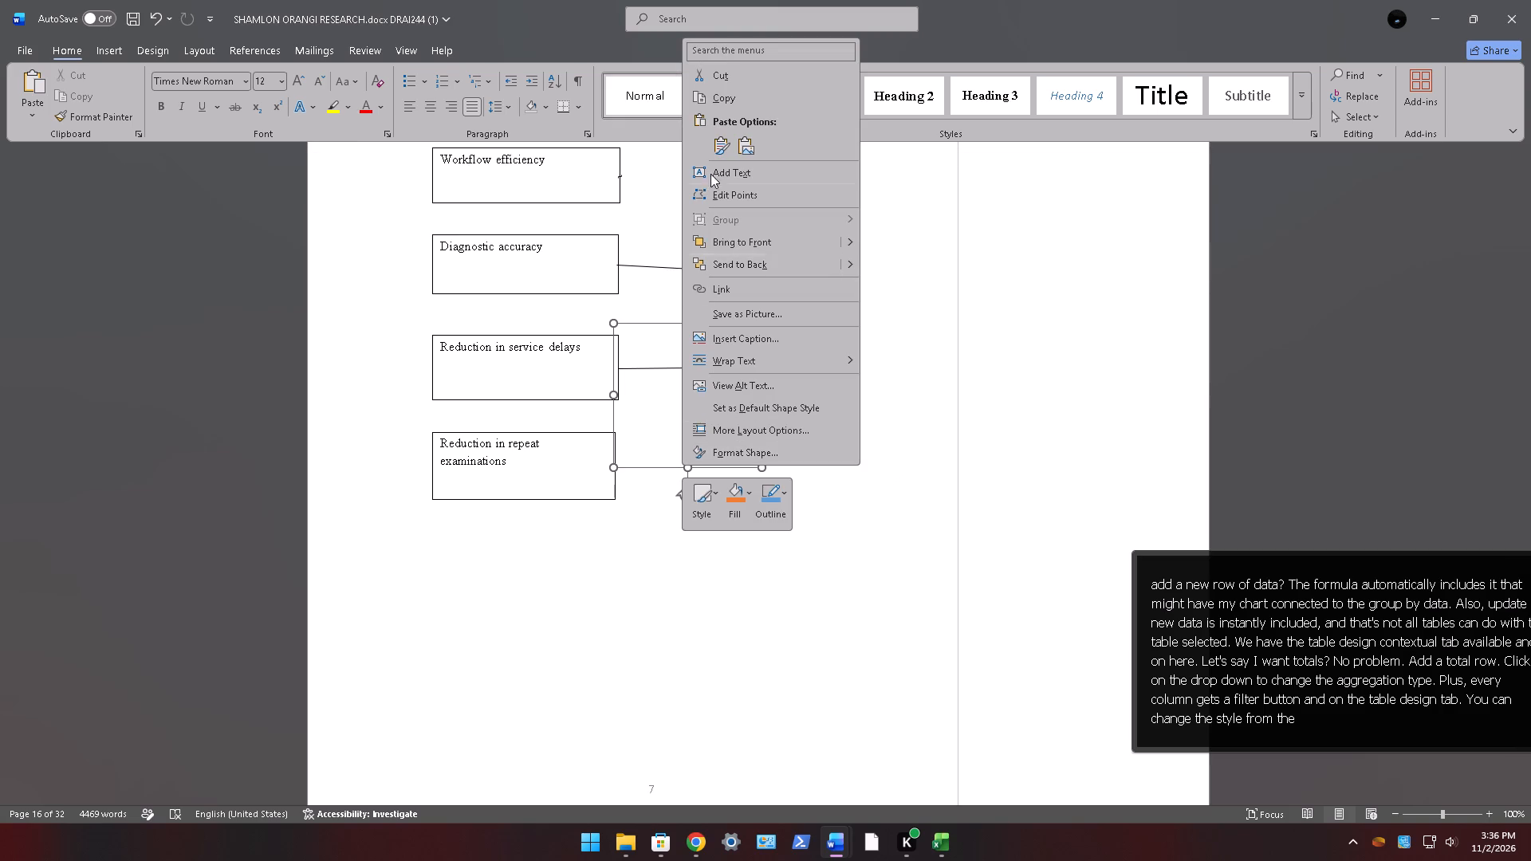
{"action": "left_click", "coordinate": [744, 78]}
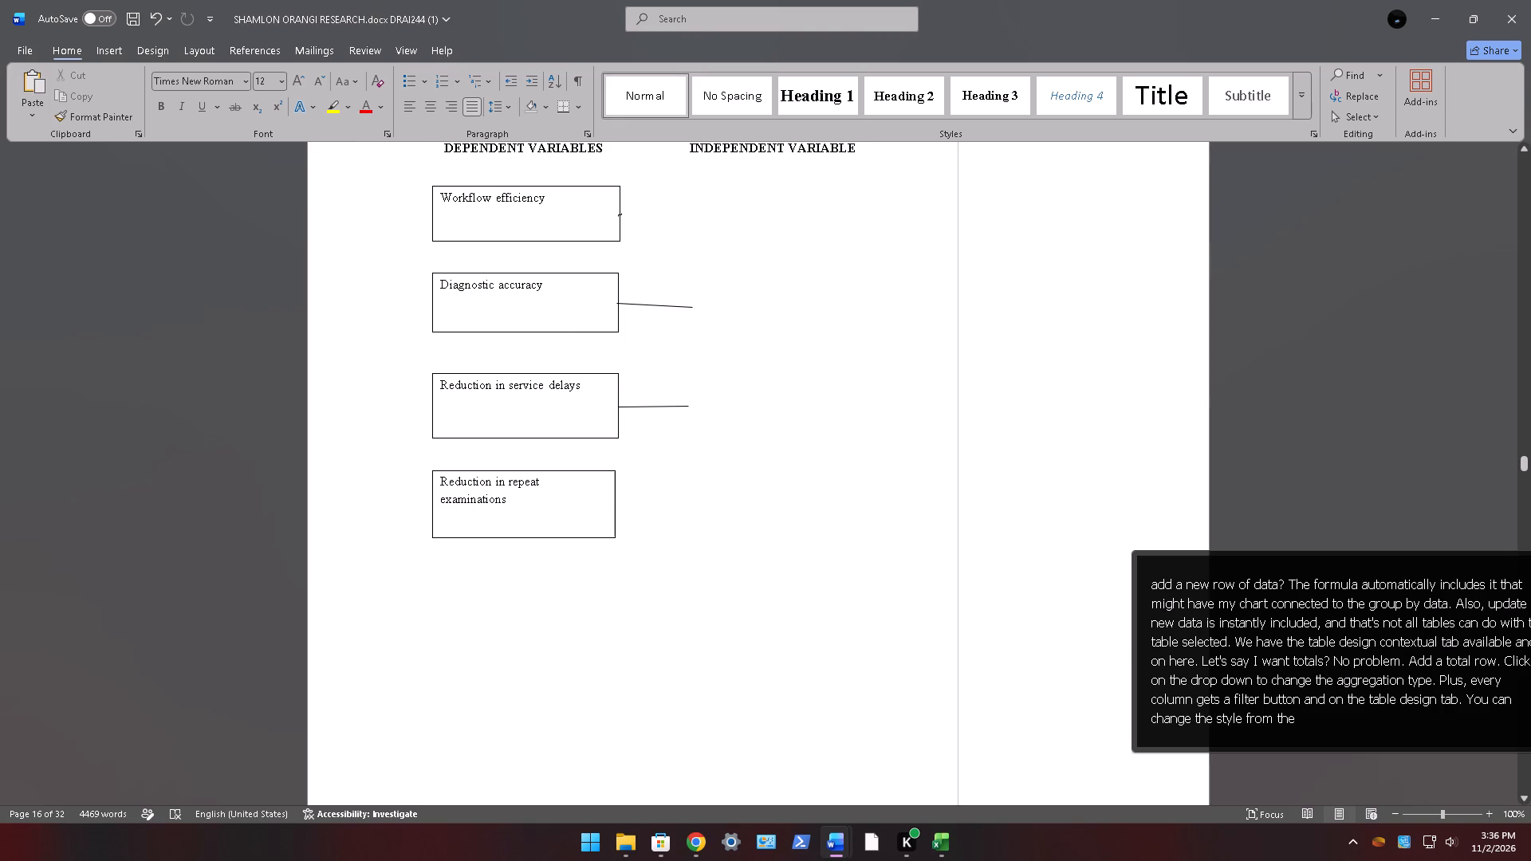
Cut the old diagram's four dependent-variable boxes one by one, from "Reduction in repeat examinations" up to "Workflow efficiency".
{"action": "left_click", "coordinate": [549, 537]}
{"action": "right_click", "coordinate": [547, 533]}
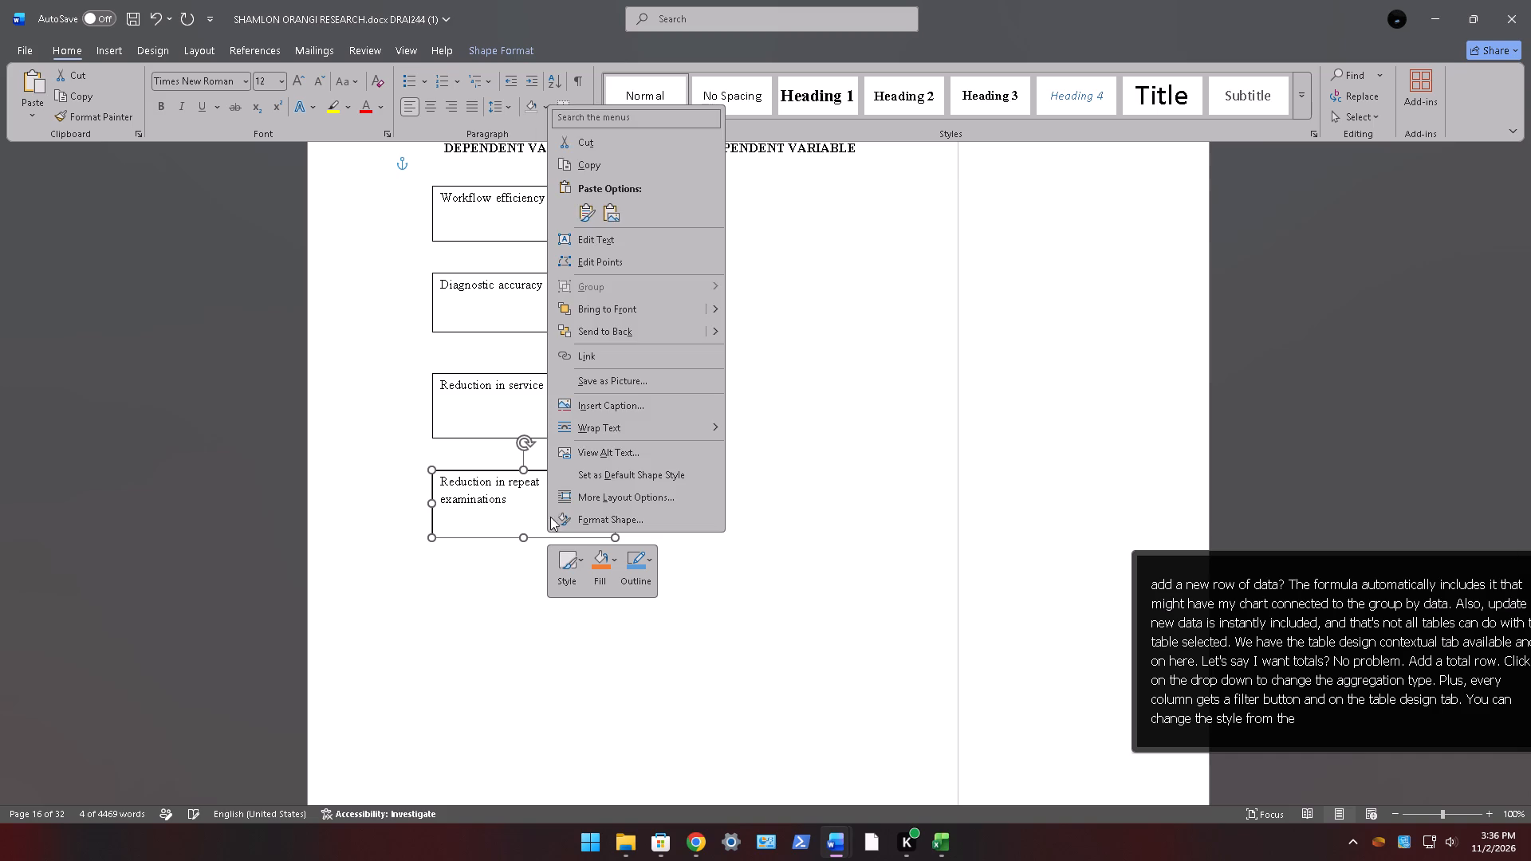
{"action": "left_click", "coordinate": [603, 143]}
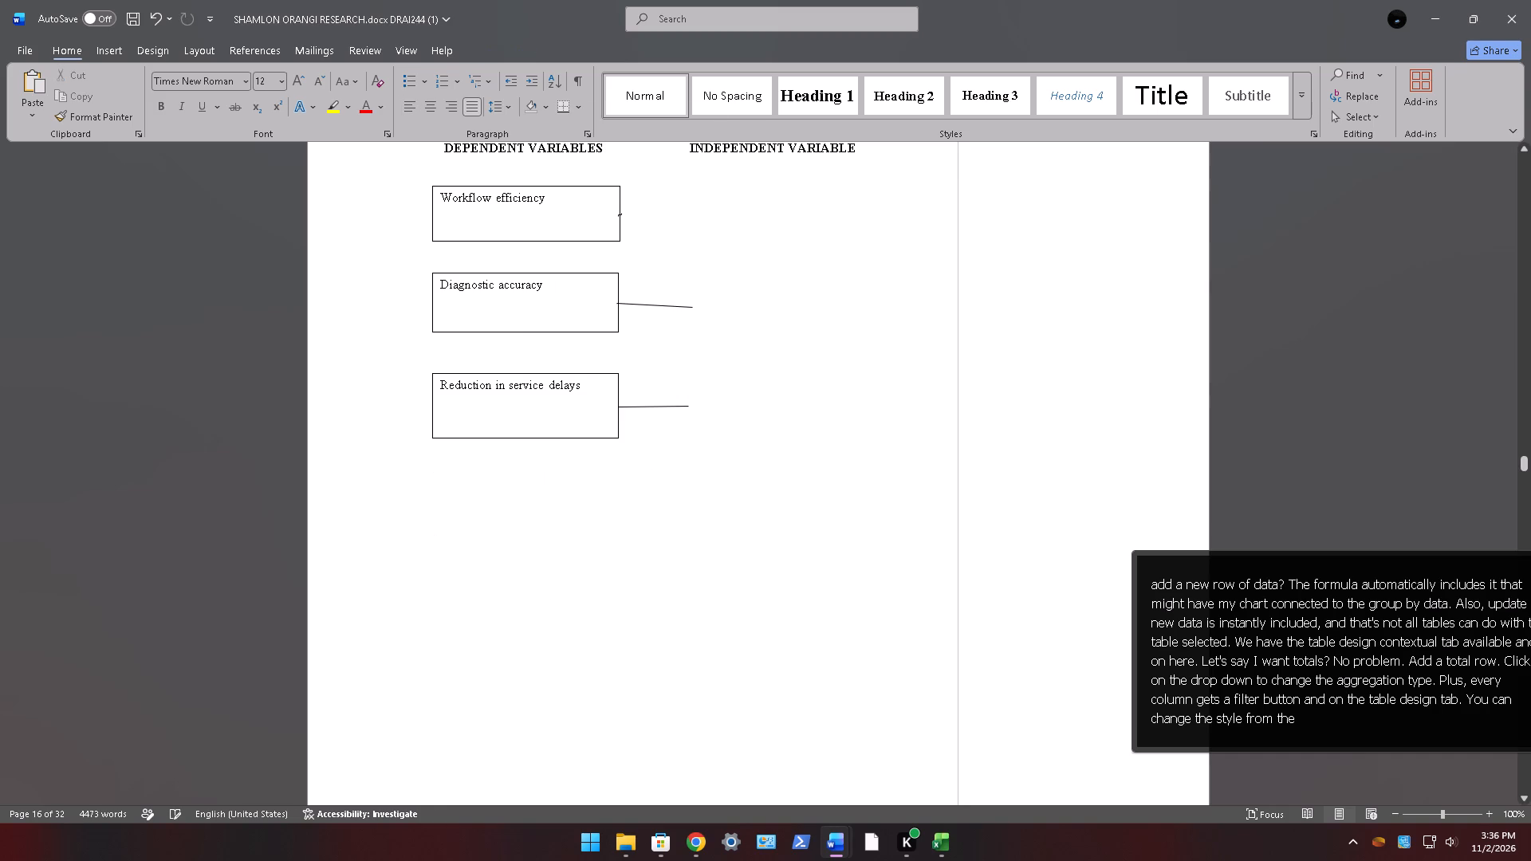
{"action": "right_click", "coordinate": [574, 435]}
{"action": "left_click", "coordinate": [573, 434]}
{"action": "right_click", "coordinate": [573, 434]}
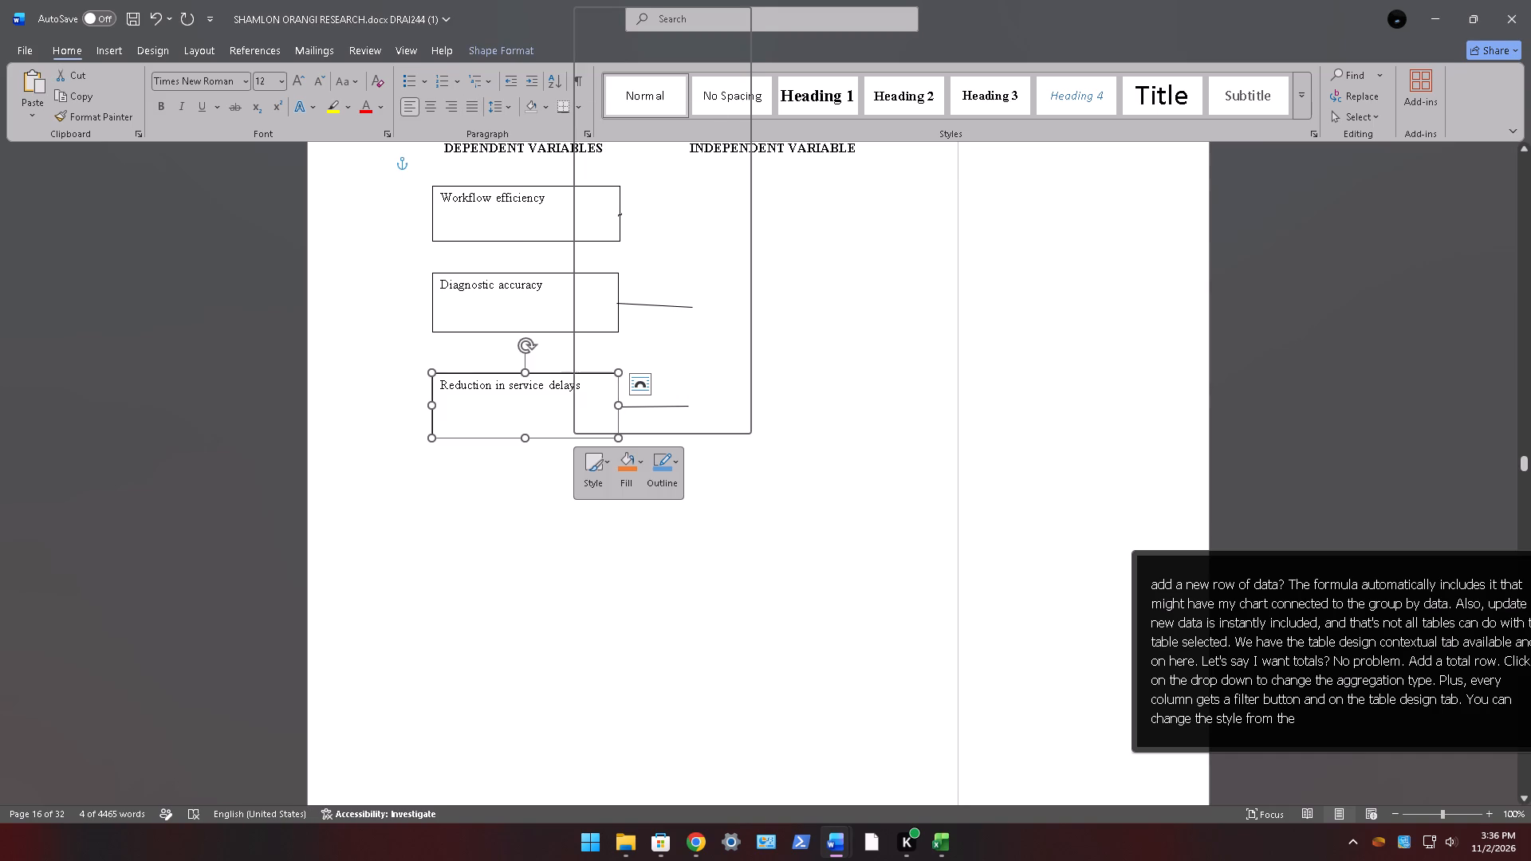
{"action": "left_click", "coordinate": [645, 40]}
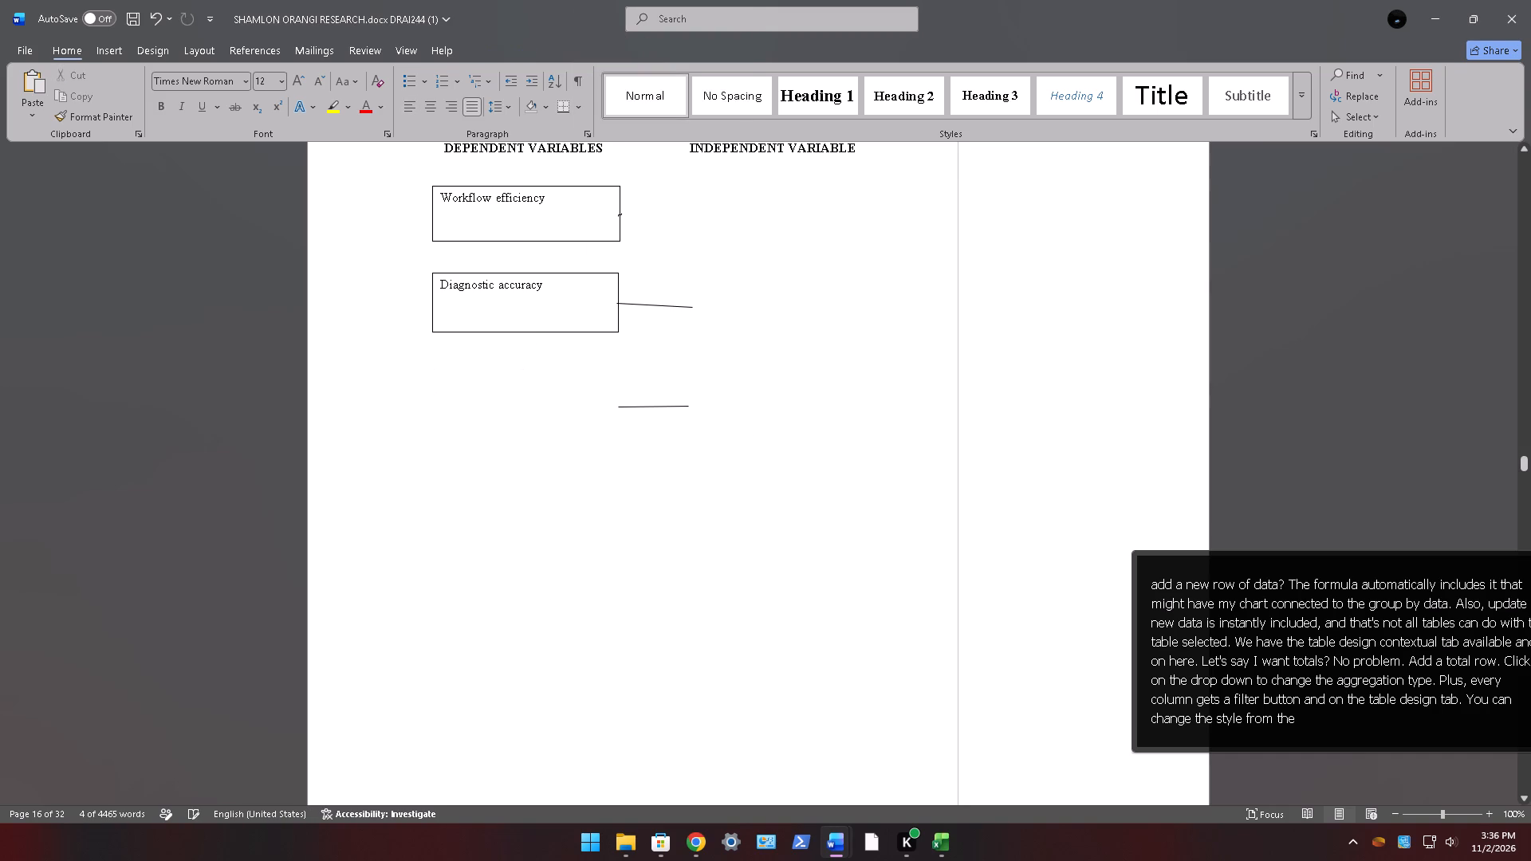
{"action": "left_click", "coordinate": [579, 332]}
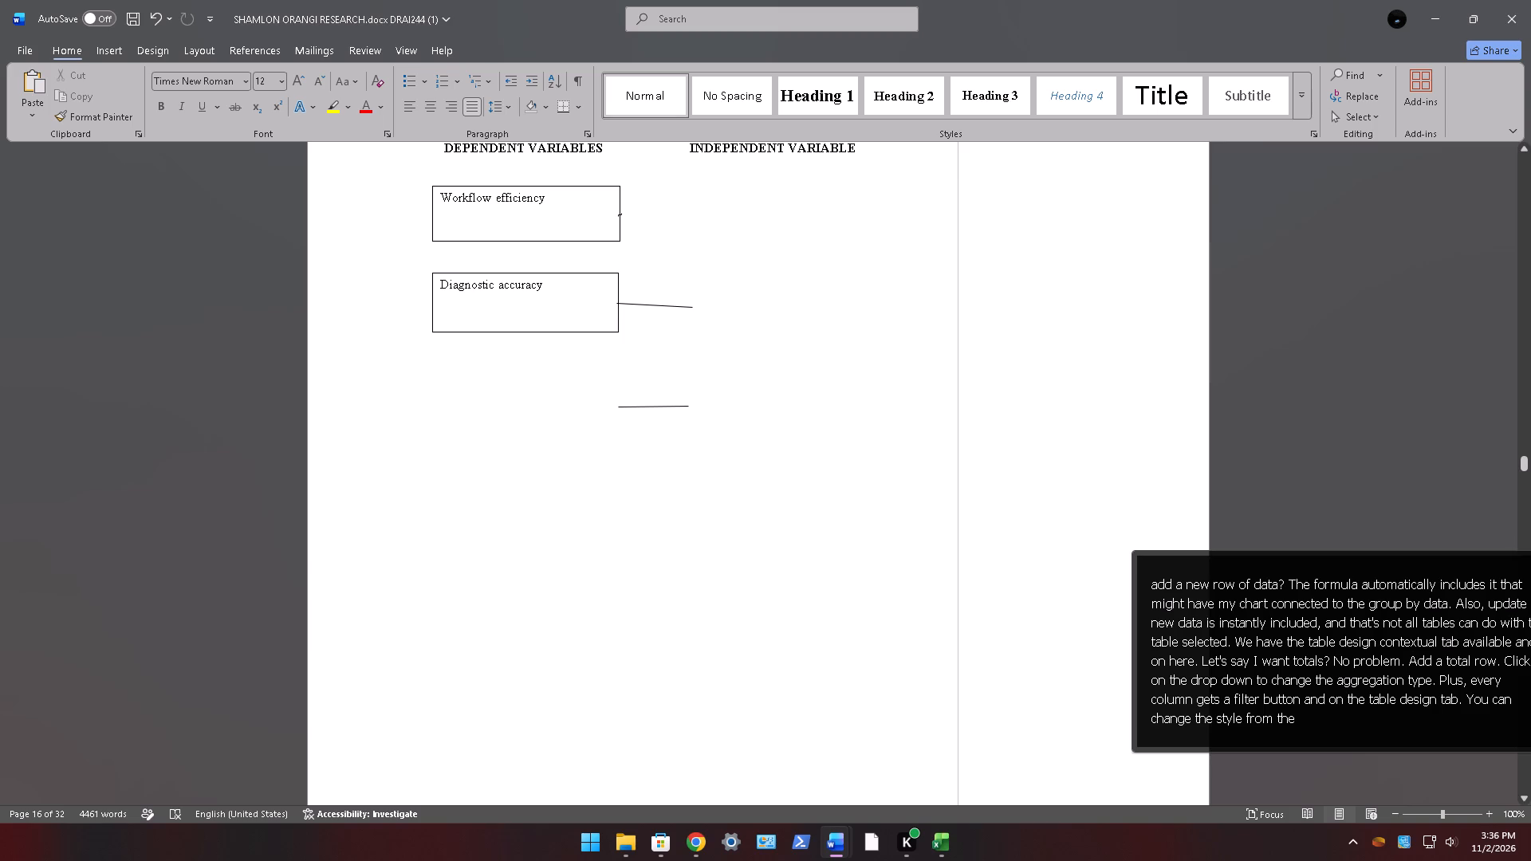
{"action": "right_click", "coordinate": [581, 328]}
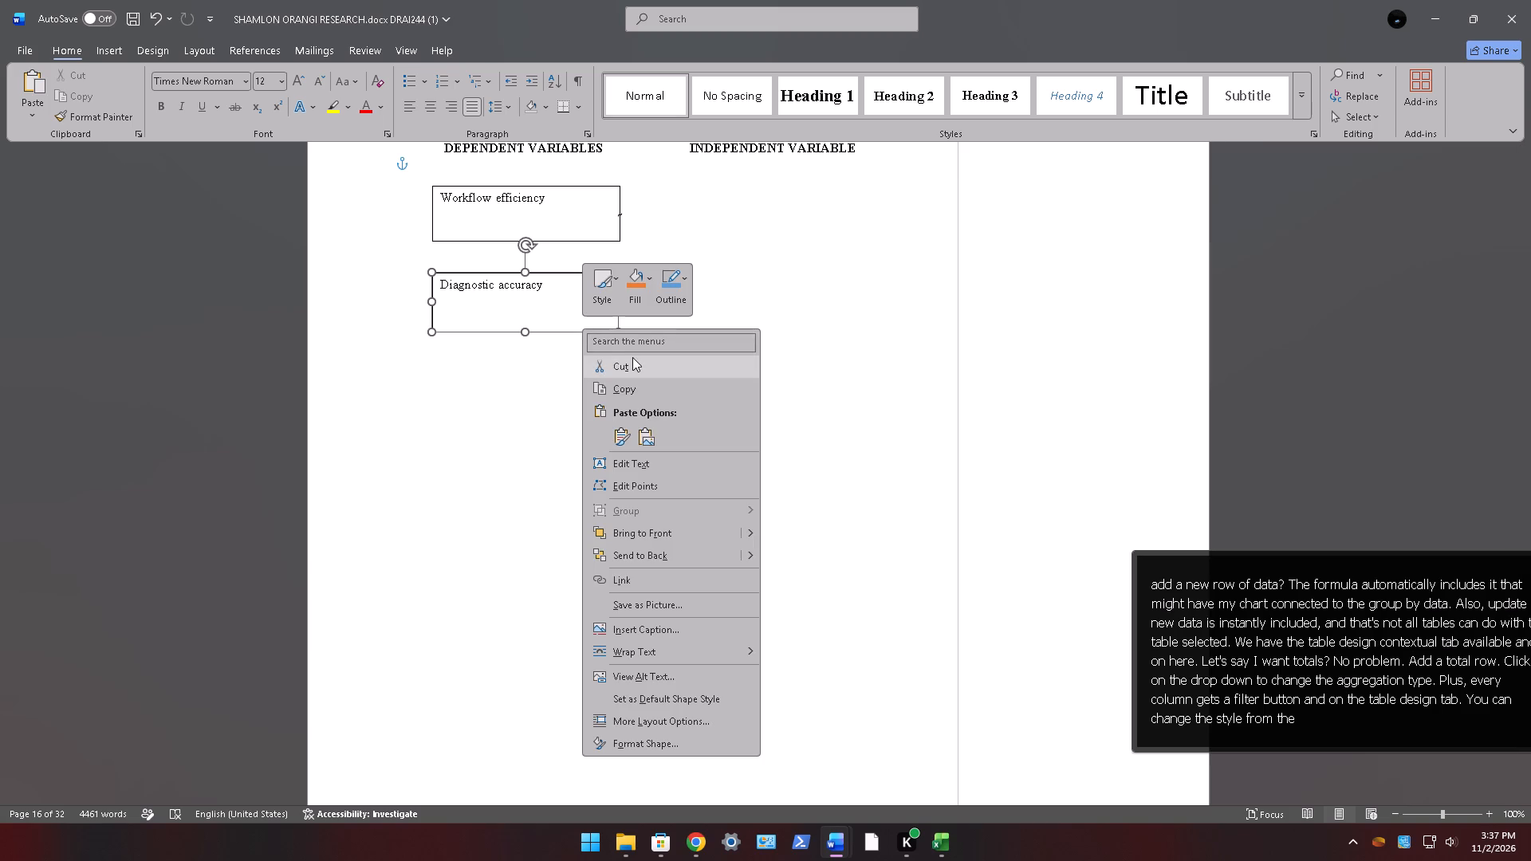
{"action": "left_click", "coordinate": [634, 362]}
{"action": "scroll", "coordinate": [525, 293], "scroll_direction": "up", "scroll_amount": 4}
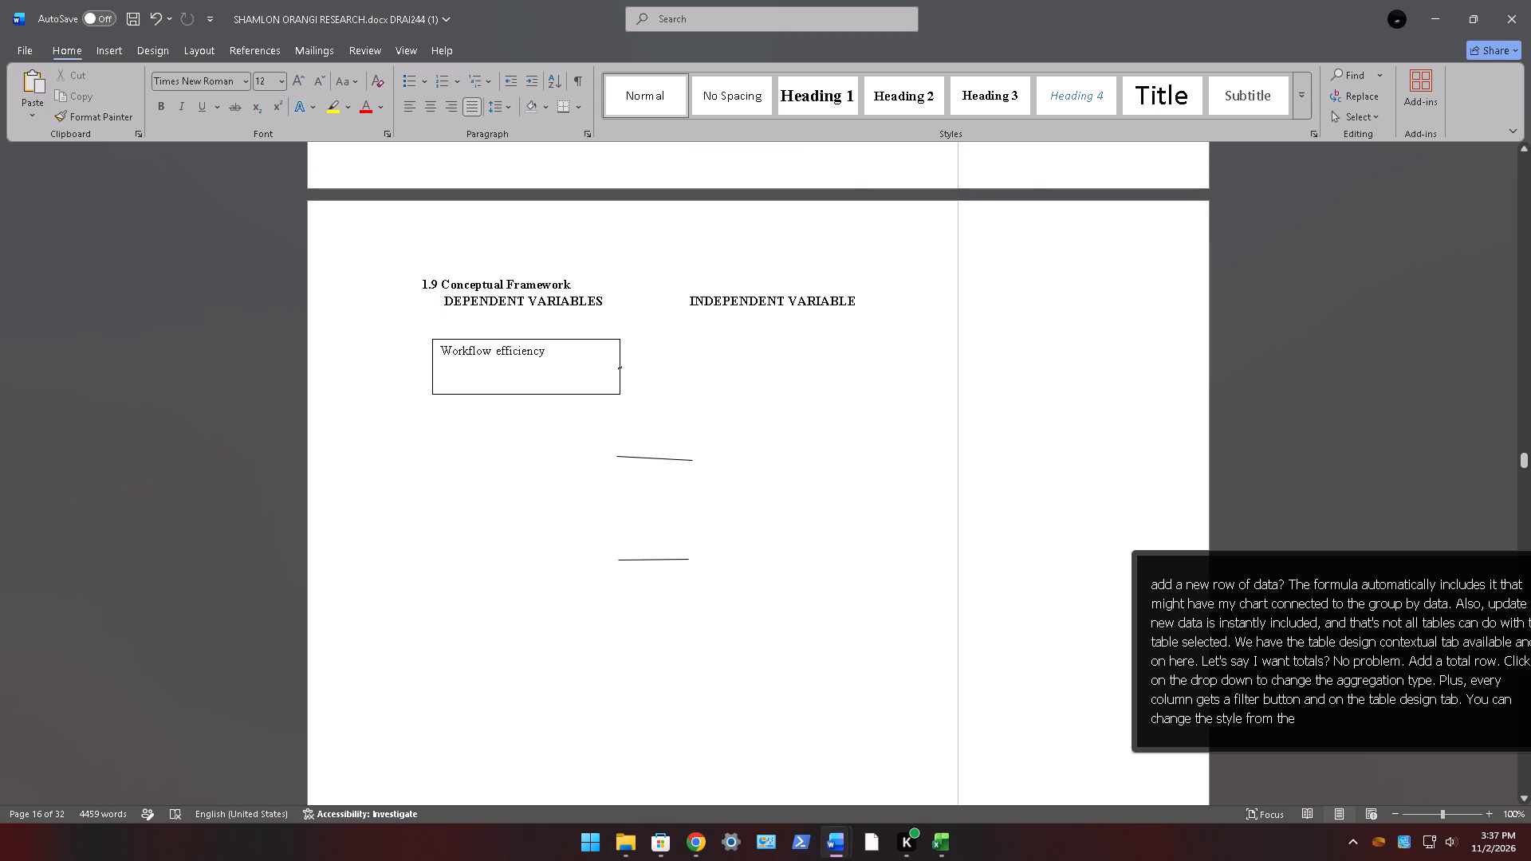
{"action": "left_click", "coordinate": [520, 394]}
{"action": "right_click", "coordinate": [519, 394]}
{"action": "left_click", "coordinate": [567, 433]}
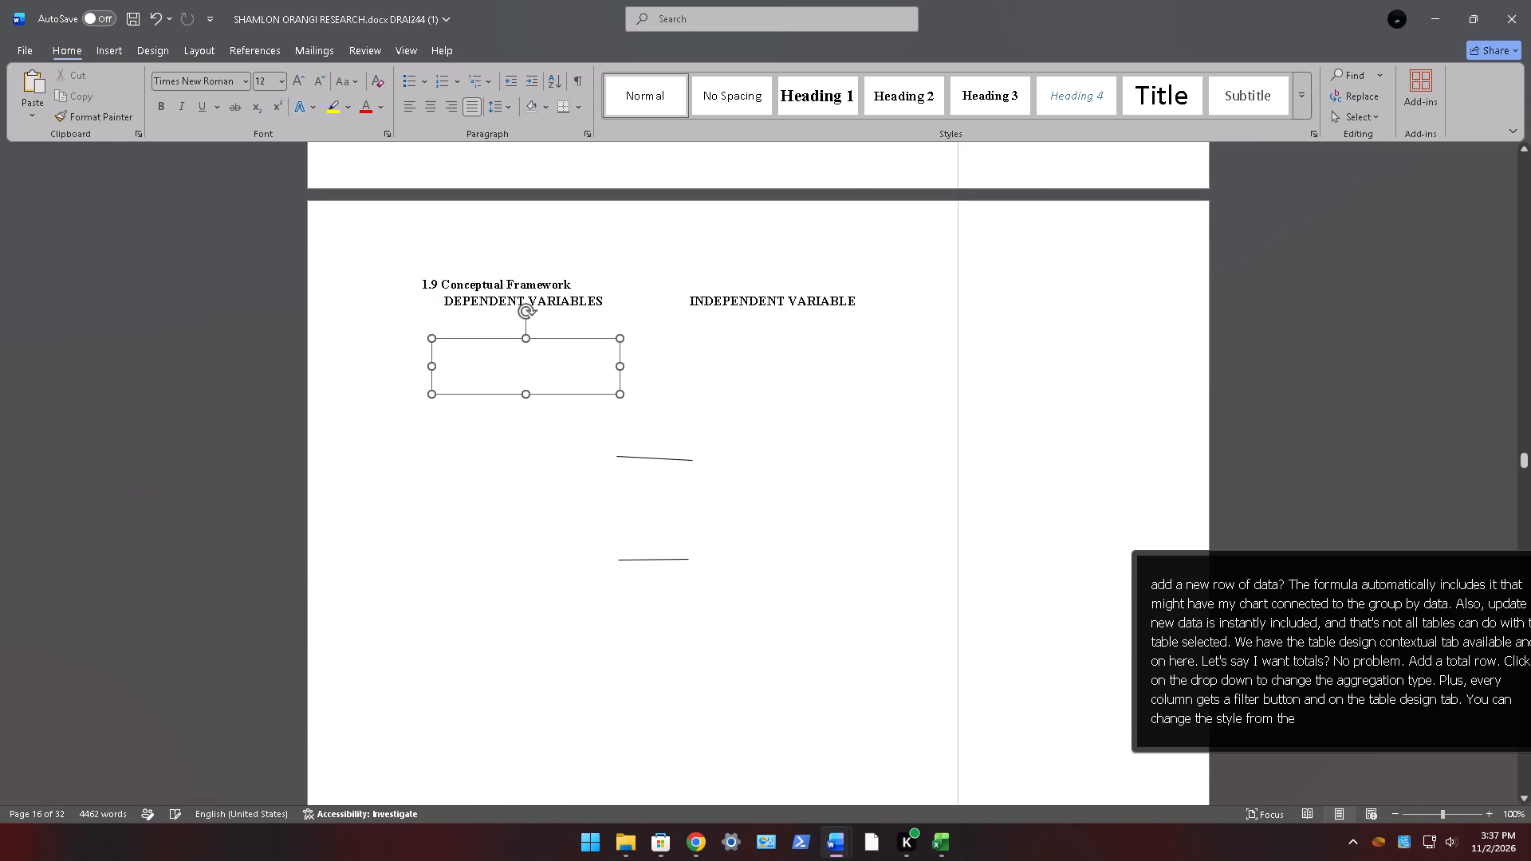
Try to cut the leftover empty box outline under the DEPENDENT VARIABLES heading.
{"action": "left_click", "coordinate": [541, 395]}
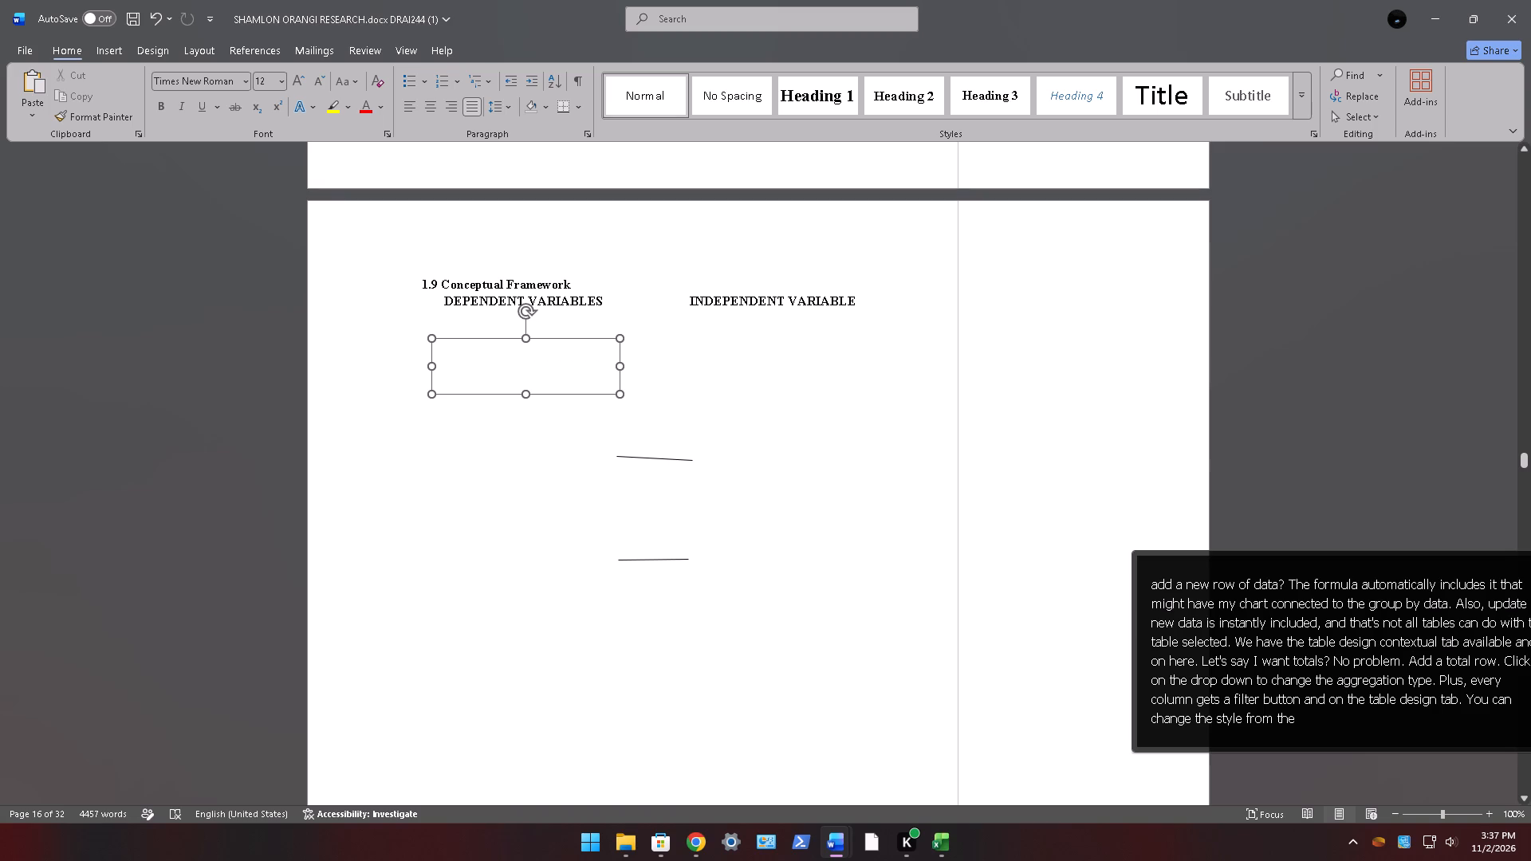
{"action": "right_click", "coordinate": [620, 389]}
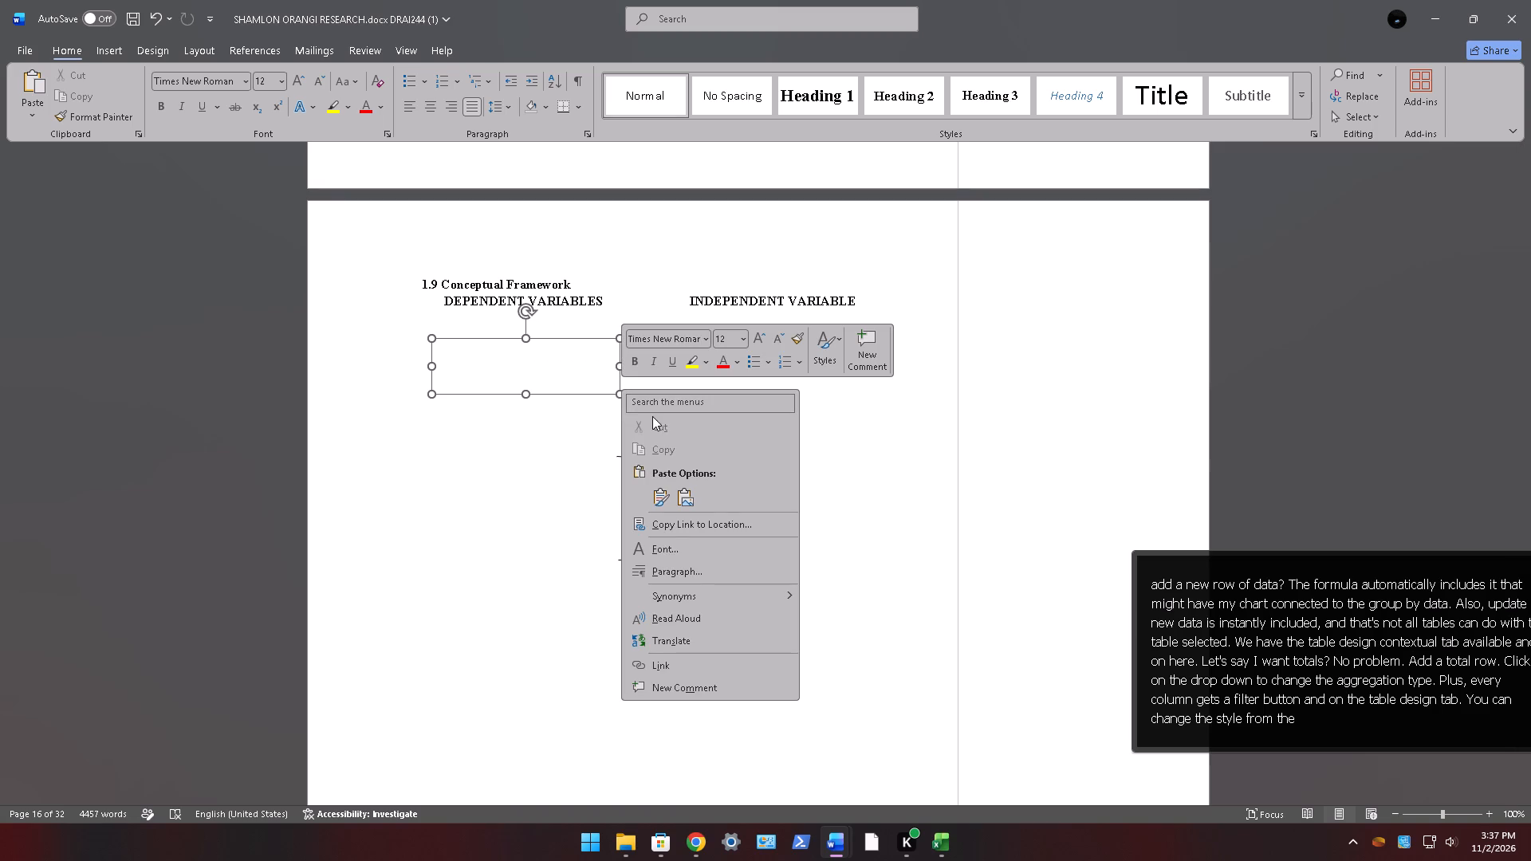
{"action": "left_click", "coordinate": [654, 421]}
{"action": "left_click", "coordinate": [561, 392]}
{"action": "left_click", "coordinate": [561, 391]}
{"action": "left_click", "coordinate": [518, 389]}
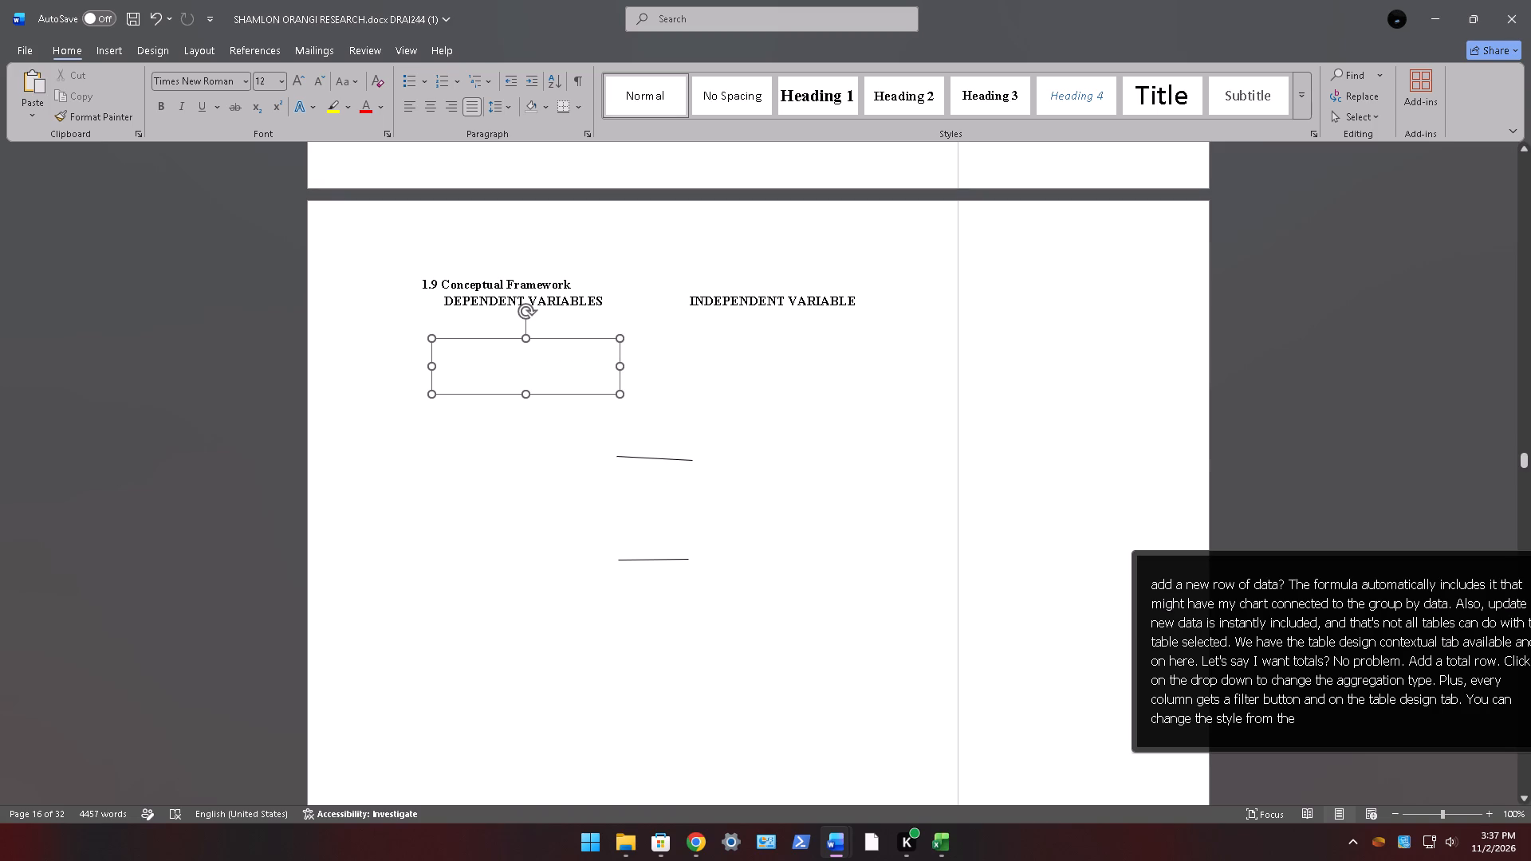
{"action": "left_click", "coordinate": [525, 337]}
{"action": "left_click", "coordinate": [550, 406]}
Delete the two leftover short connector lines of the old diagram under 1.9 Conceptual Framework.
{"action": "left_click", "coordinate": [630, 452]}
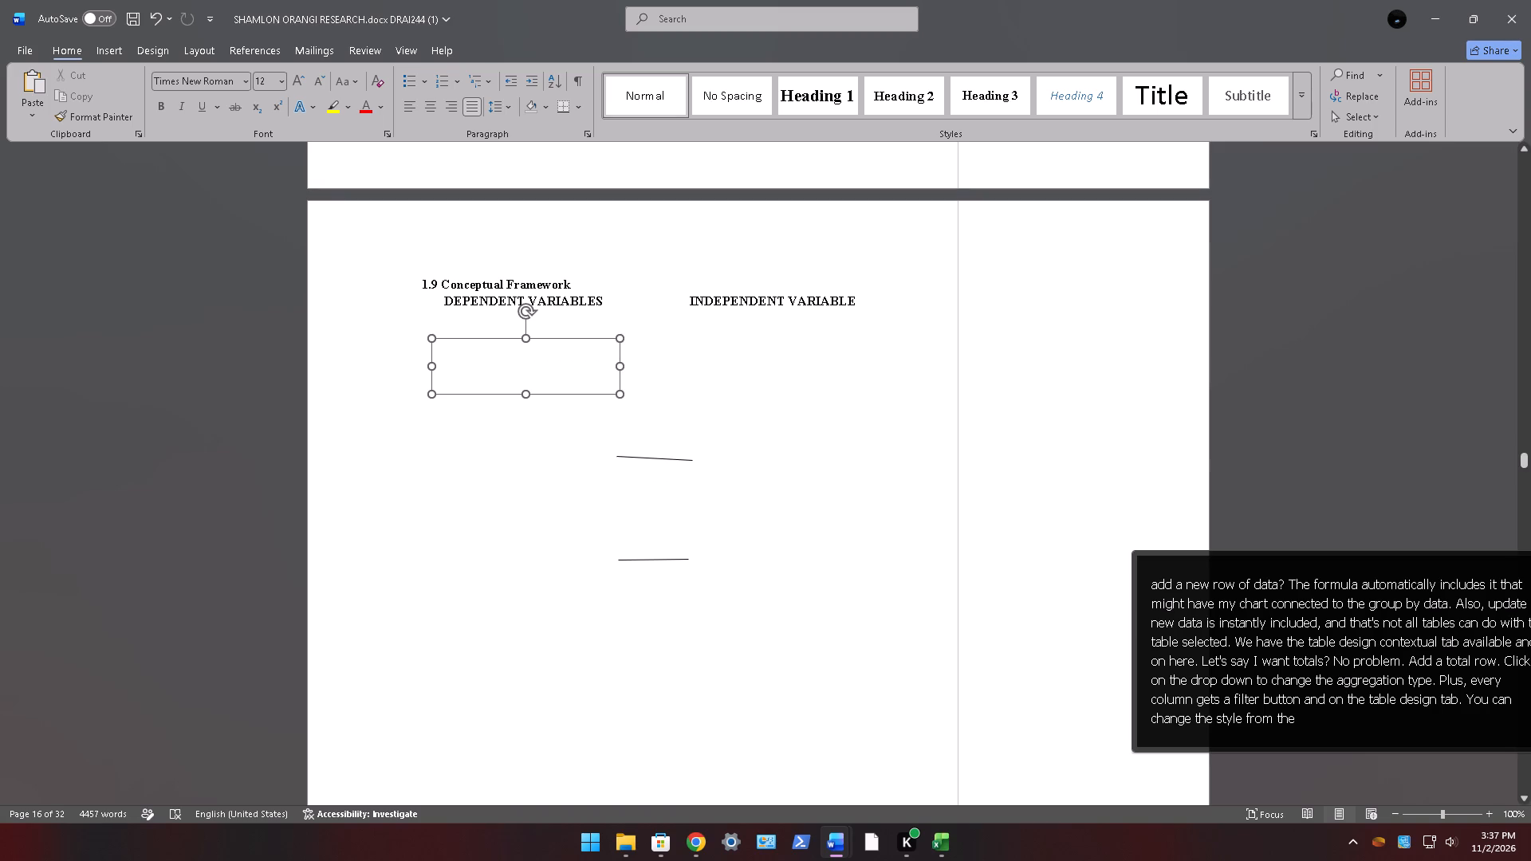
{"action": "right_click", "coordinate": [632, 453]}
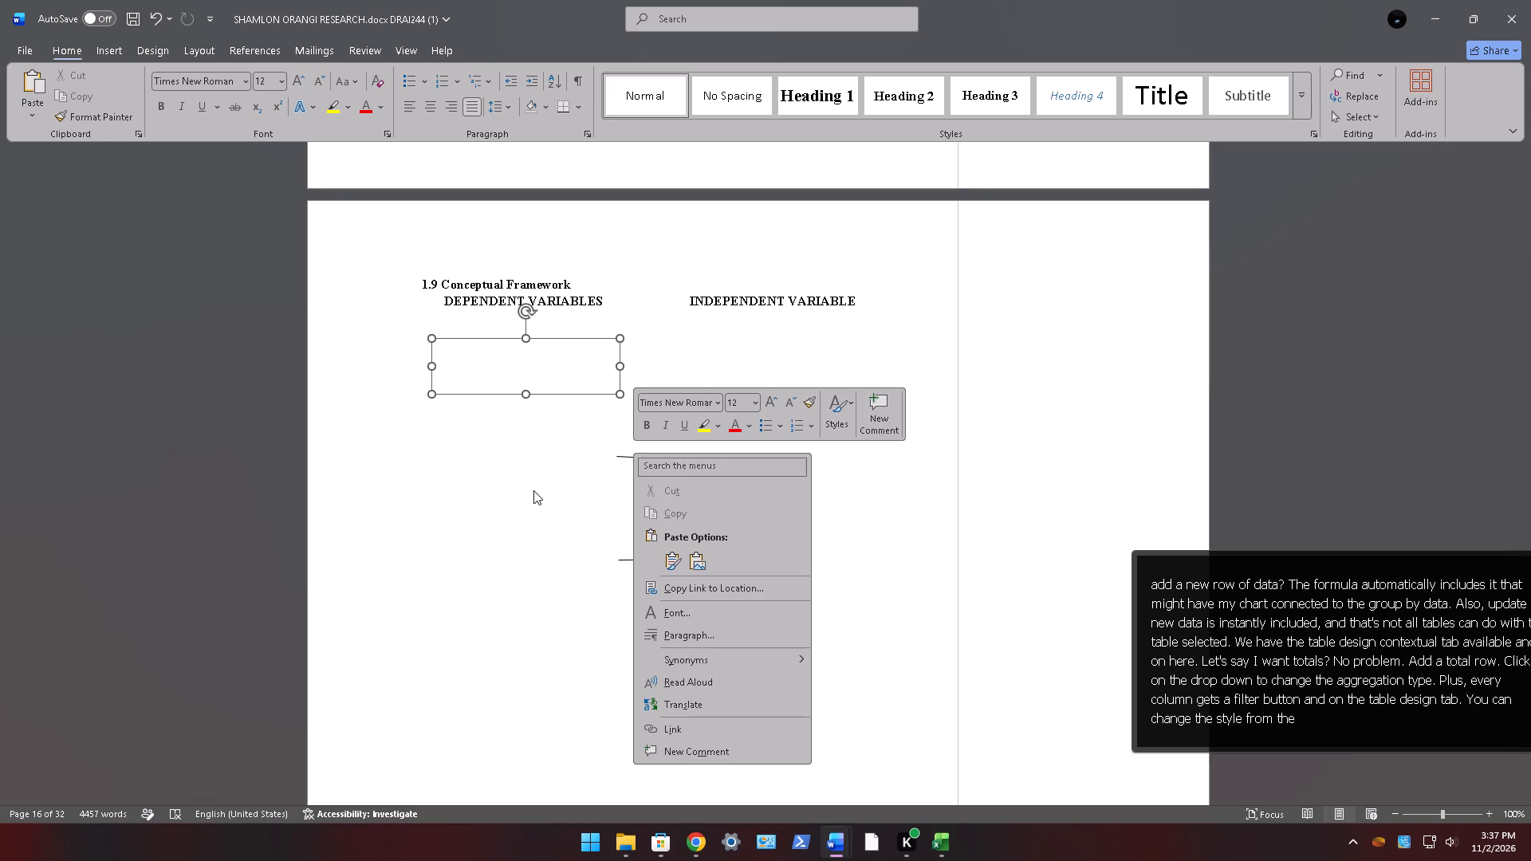
{"action": "left_click", "coordinate": [528, 482]}
{"action": "left_click", "coordinate": [706, 552]}
{"action": "double_click", "coordinate": [702, 557]}
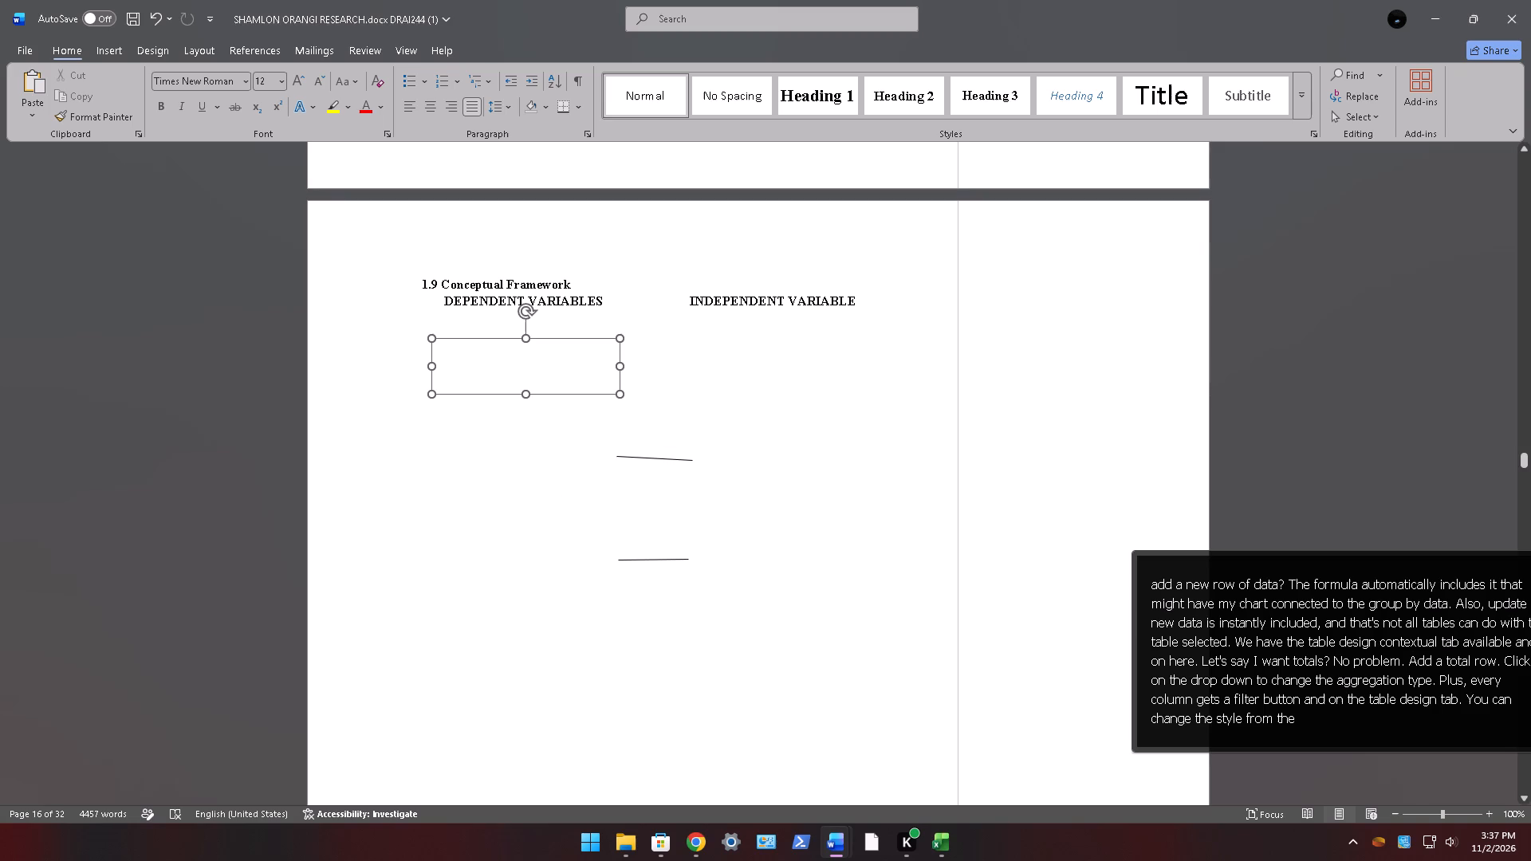
{"action": "triple_click", "coordinate": [696, 557]}
{"action": "left_click_drag", "start_coordinate": [693, 555], "coordinate": [600, 546]}
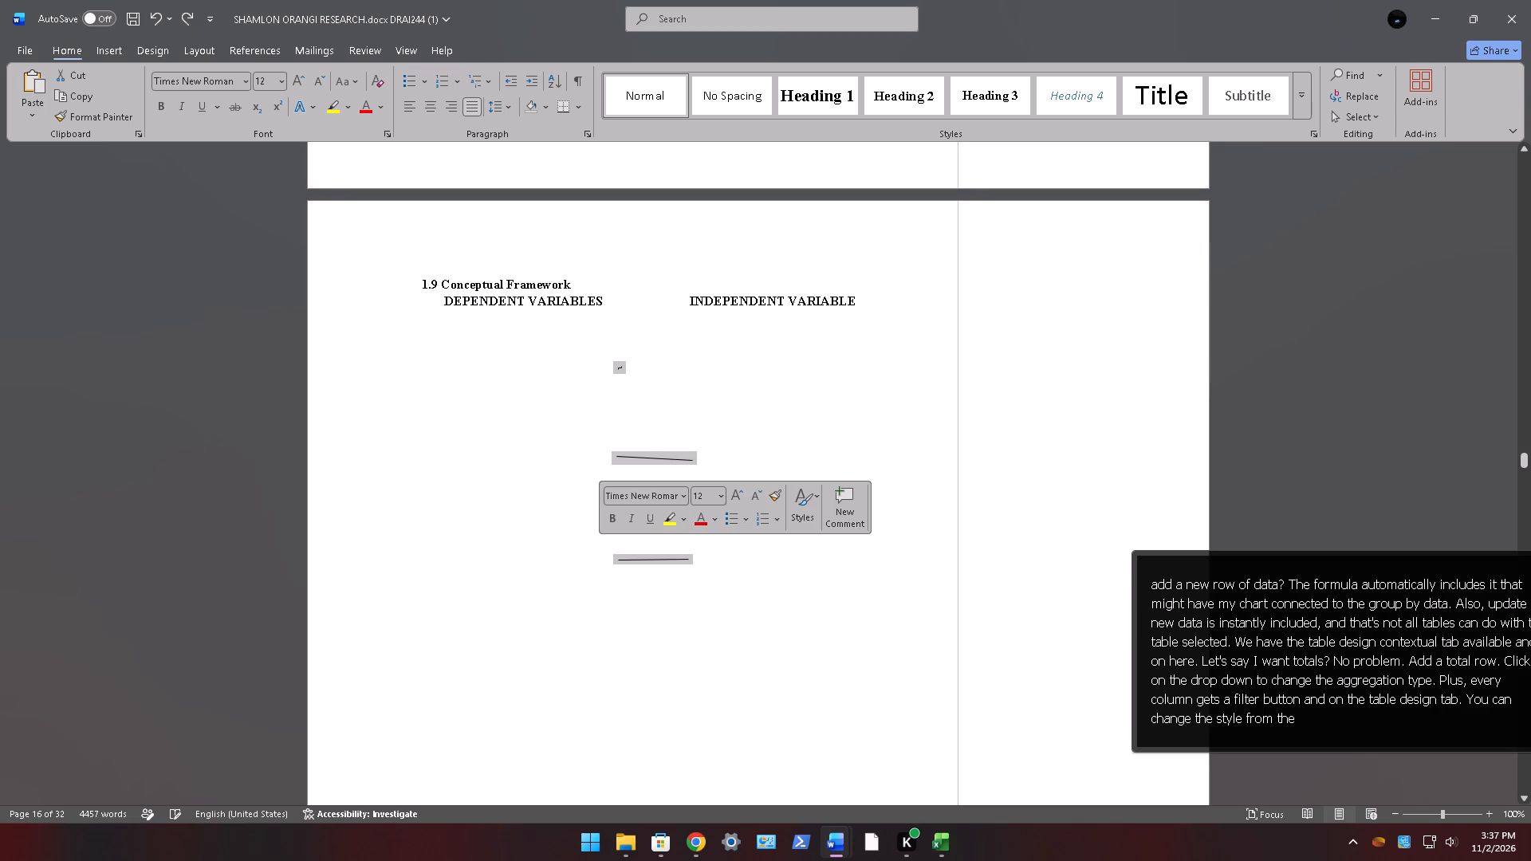
{"action": "key", "text": "BackSpace"}
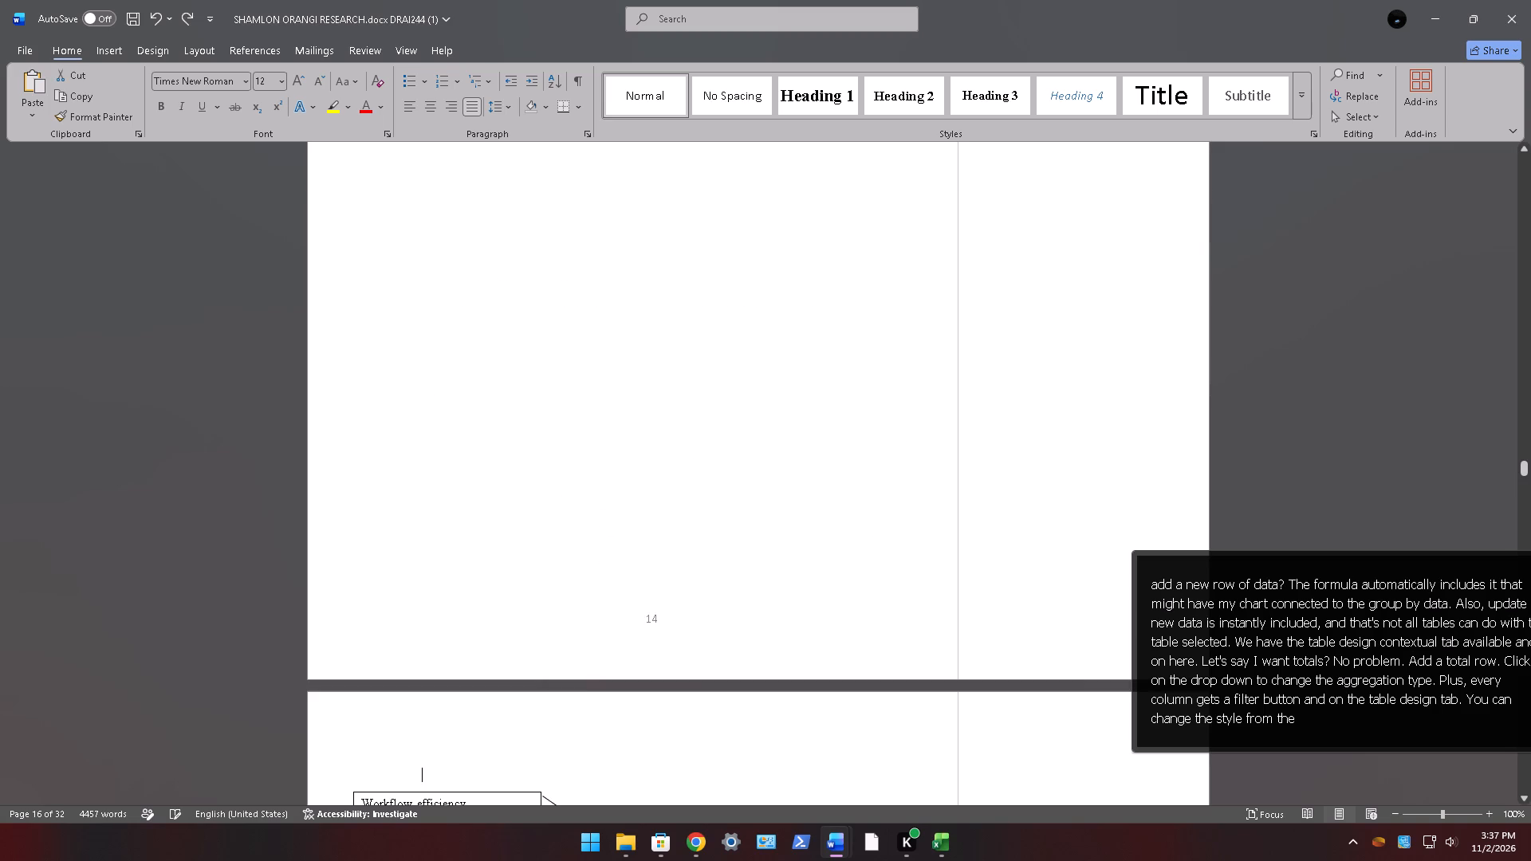
Examine the cleared 1.9 Conceptual Framework page and the rebuilt diagram on the page after it.
{"action": "scroll", "coordinate": [611, 522], "scroll_direction": "up", "scroll_amount": 8}
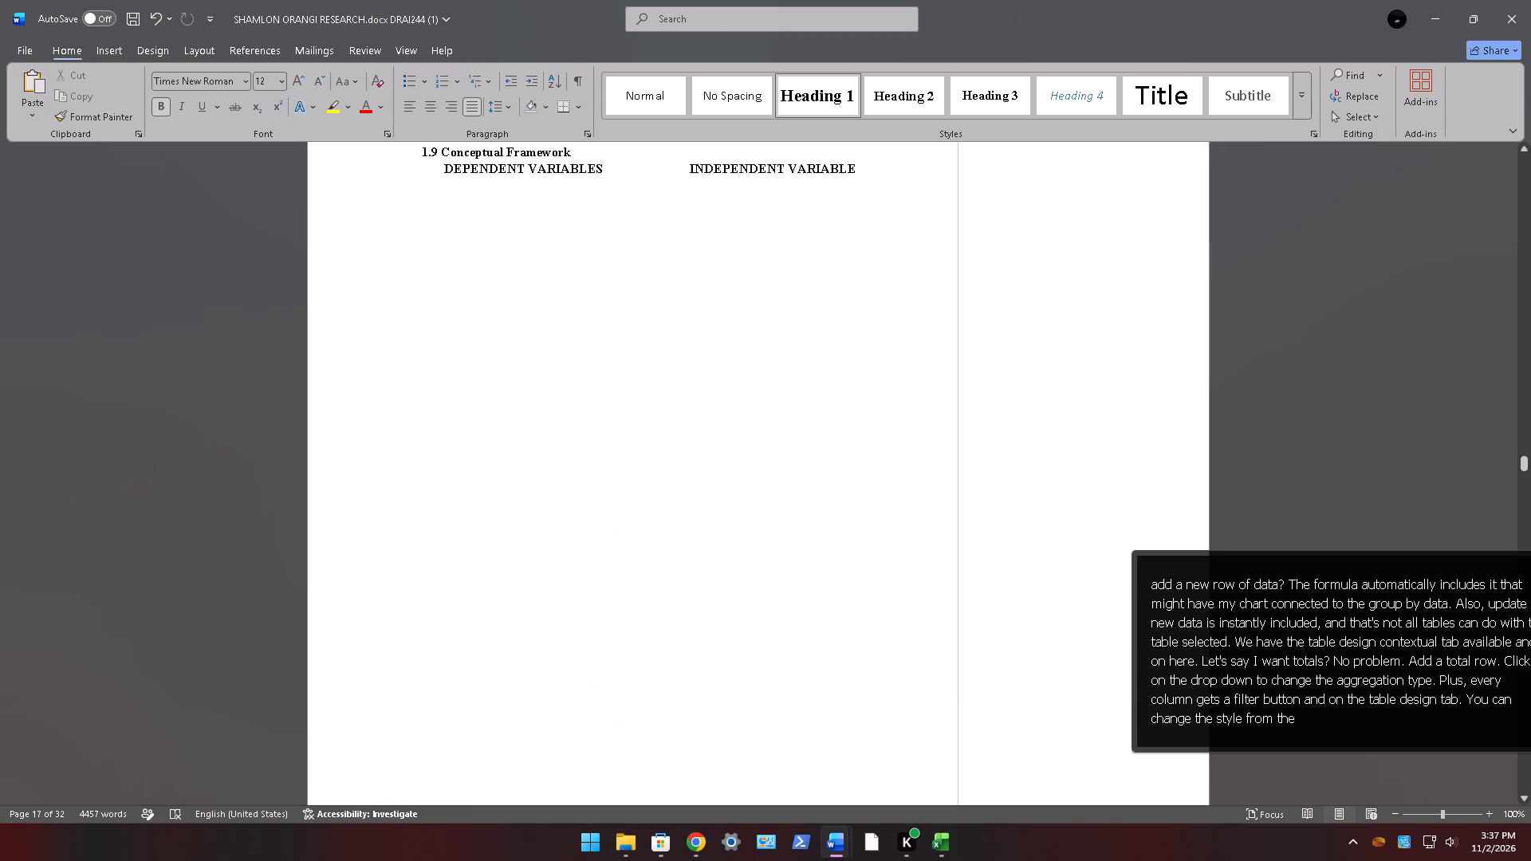
{"action": "scroll", "coordinate": [611, 522], "scroll_direction": "up", "scroll_amount": 2}
{"action": "scroll", "coordinate": [610, 527], "scroll_direction": "down", "scroll_amount": 11}
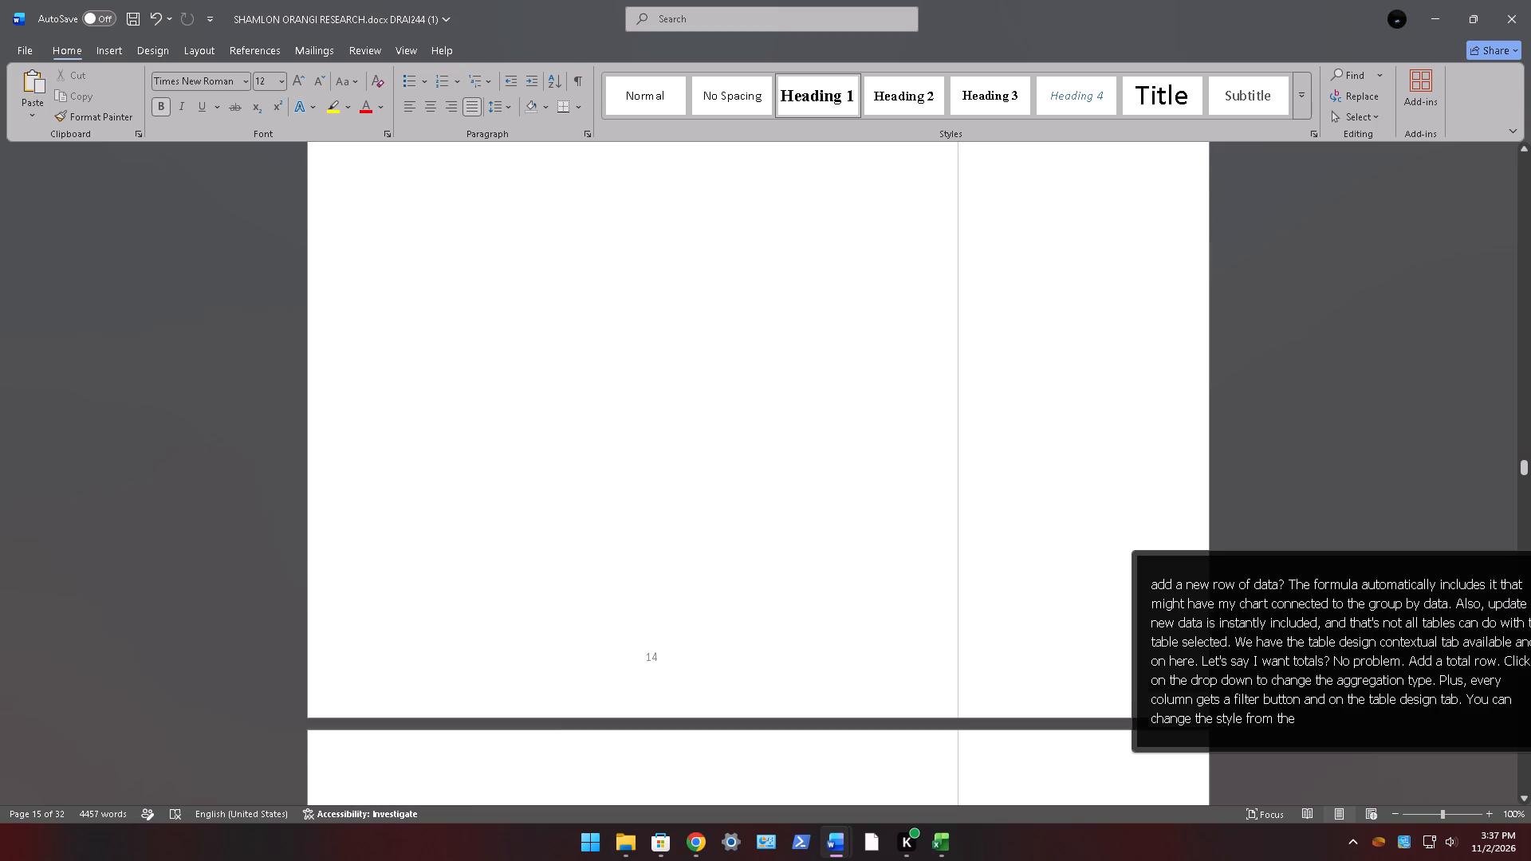
{"action": "scroll", "coordinate": [609, 534], "scroll_direction": "down", "scroll_amount": 3}
{"action": "scroll", "coordinate": [612, 541], "scroll_direction": "up", "scroll_amount": 17}
{"action": "scroll", "coordinate": [612, 541], "scroll_direction": "down", "scroll_amount": 9}
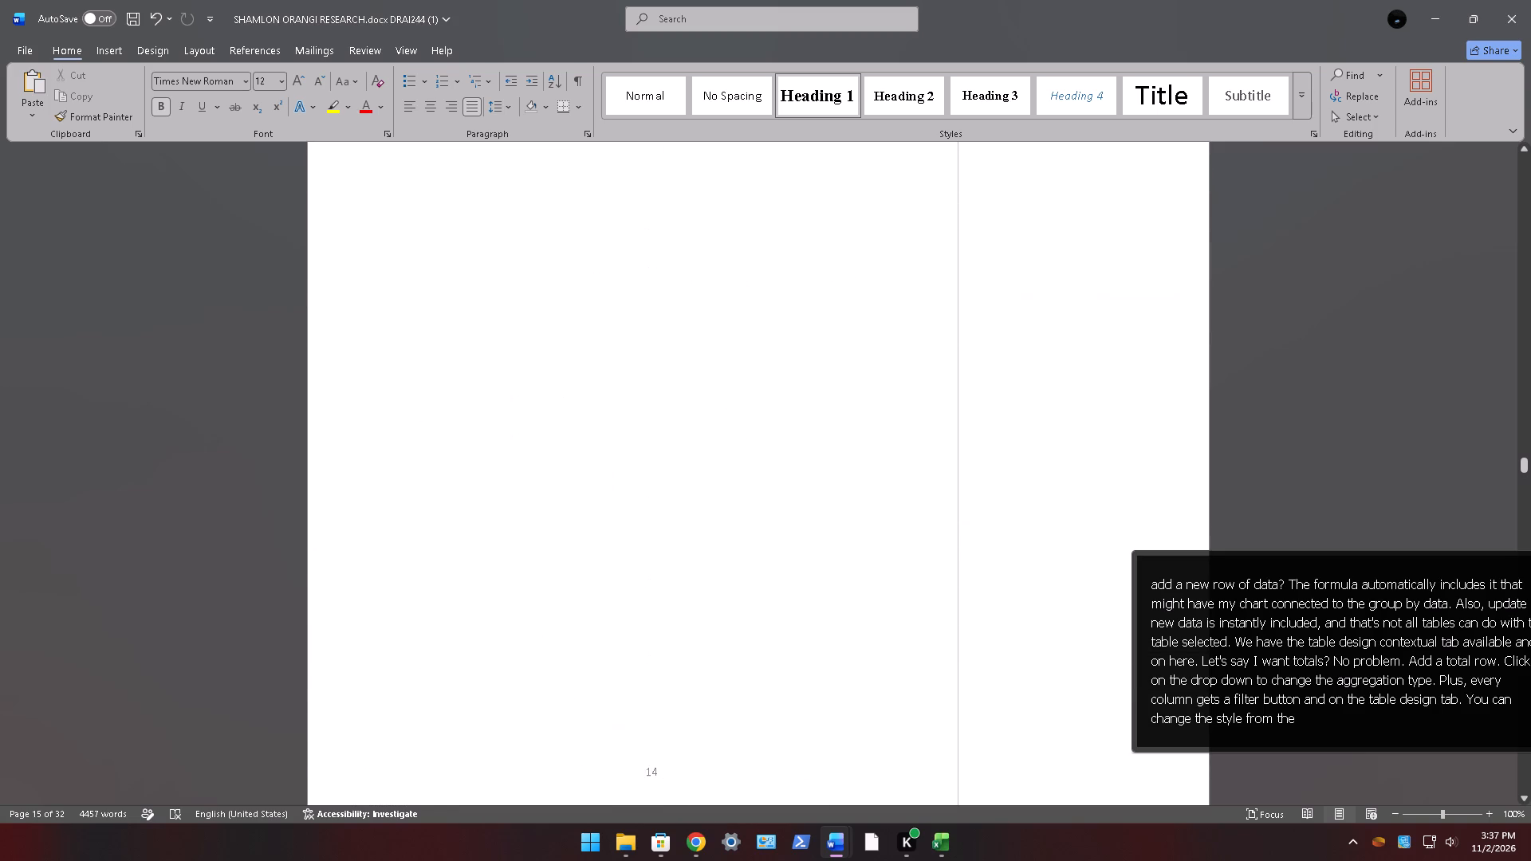
{"action": "scroll", "coordinate": [612, 543], "scroll_direction": "down", "scroll_amount": 12}
{"action": "scroll", "coordinate": [613, 544], "scroll_direction": "up", "scroll_amount": 2}
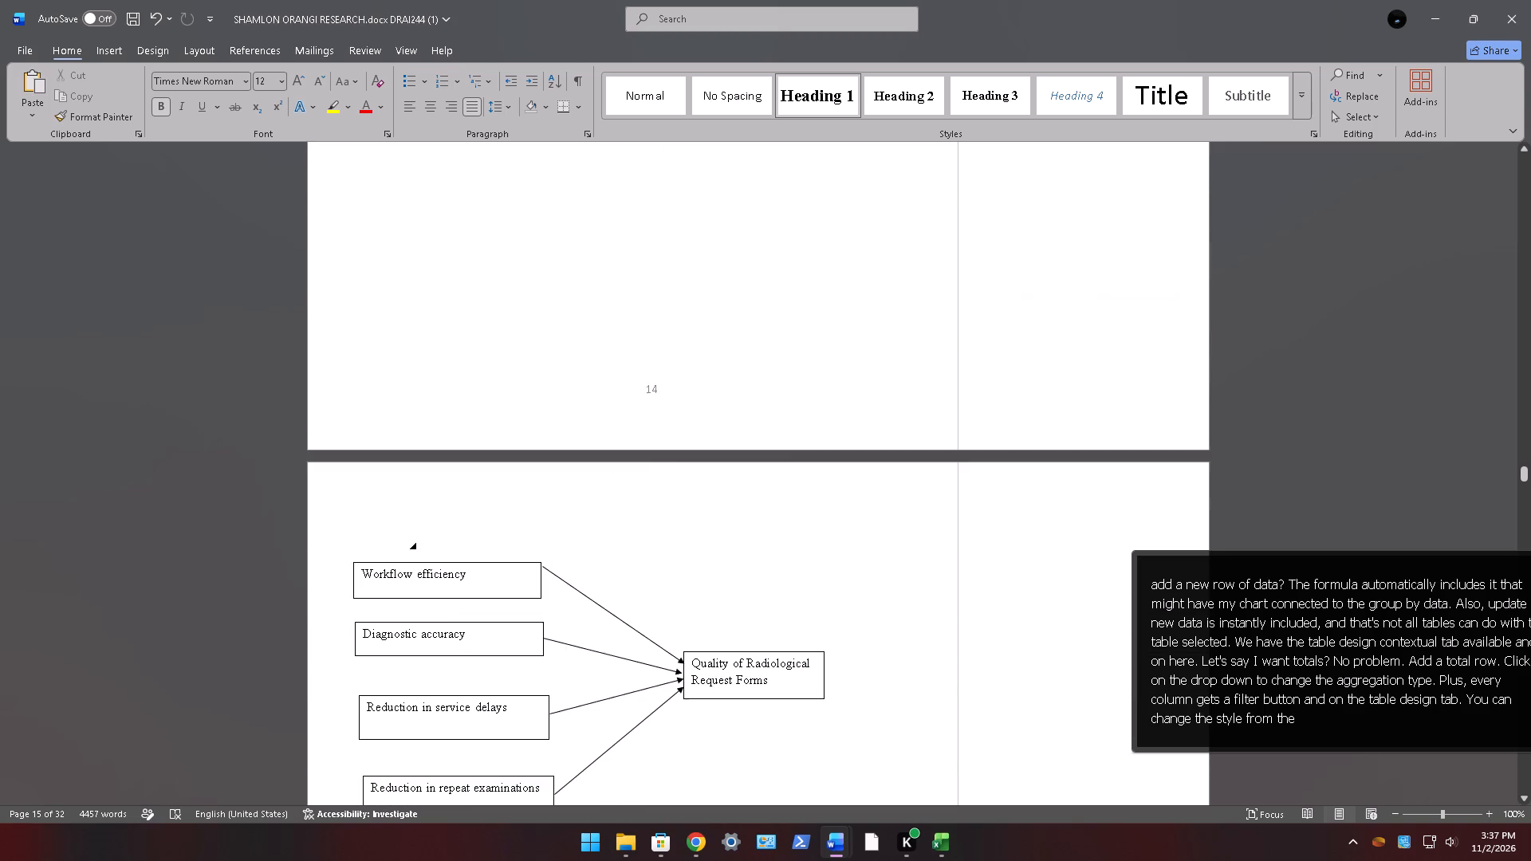
{"action": "scroll", "coordinate": [613, 544], "scroll_direction": "up", "scroll_amount": 2}
{"action": "scroll", "coordinate": [613, 544], "scroll_direction": "down", "scroll_amount": 4}
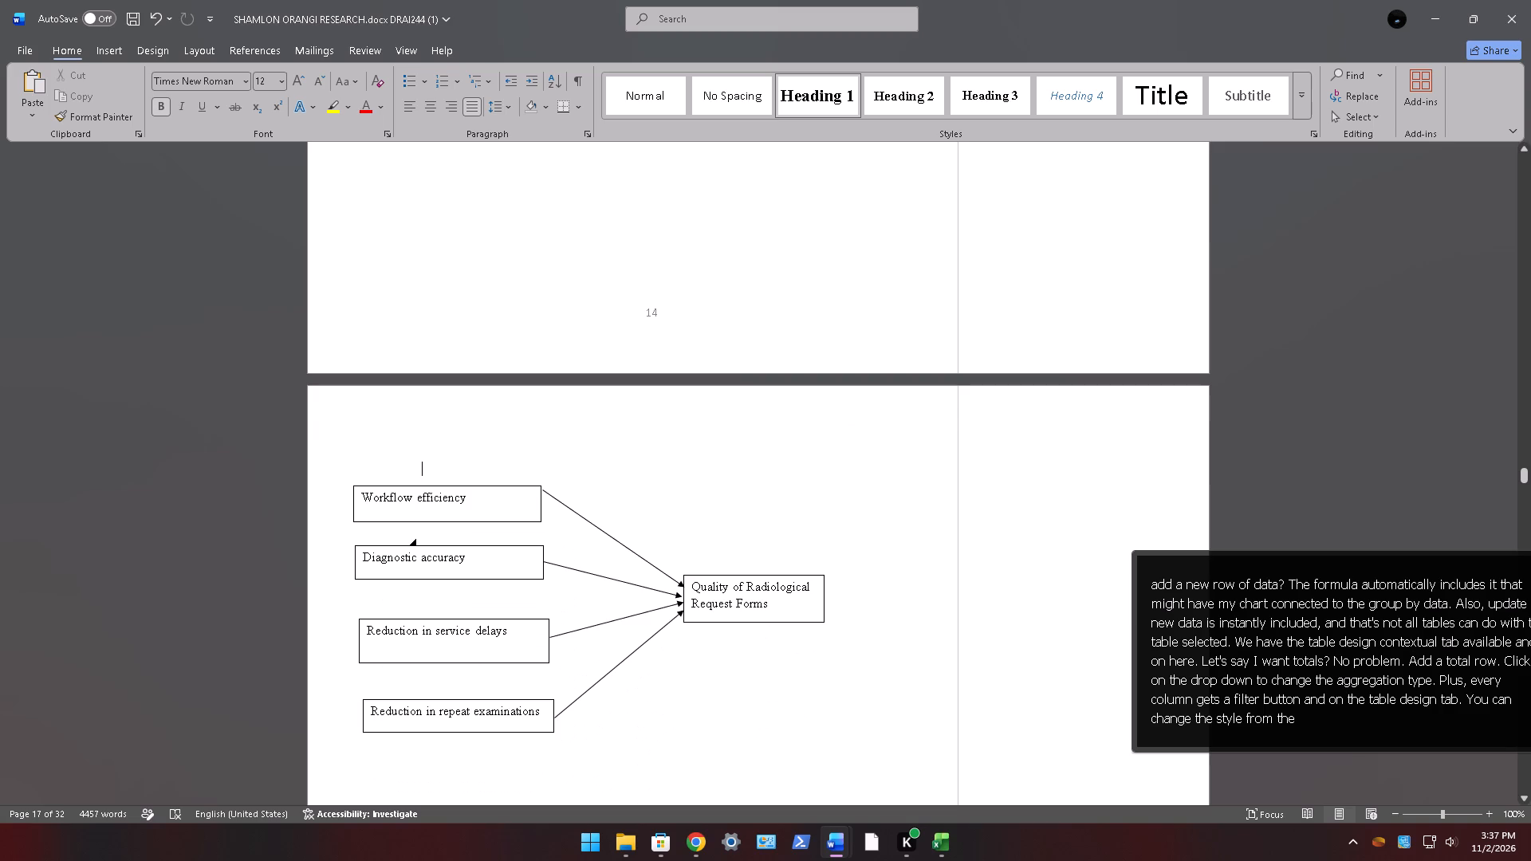
{"action": "scroll", "coordinate": [613, 544], "scroll_direction": "up", "scroll_amount": 2}
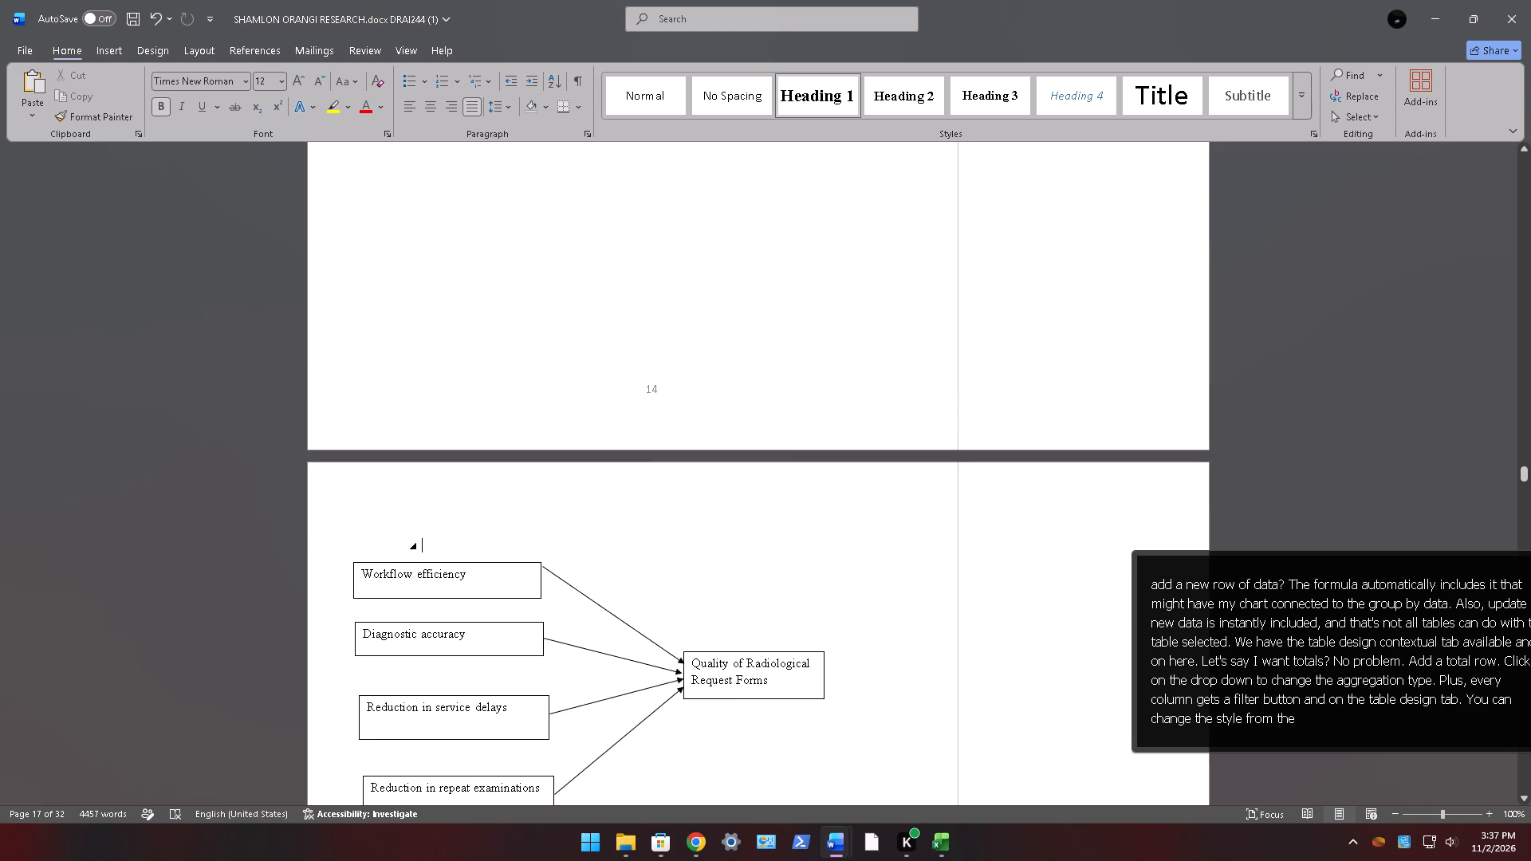
{"action": "scroll", "coordinate": [613, 544], "scroll_direction": "up", "scroll_amount": 10}
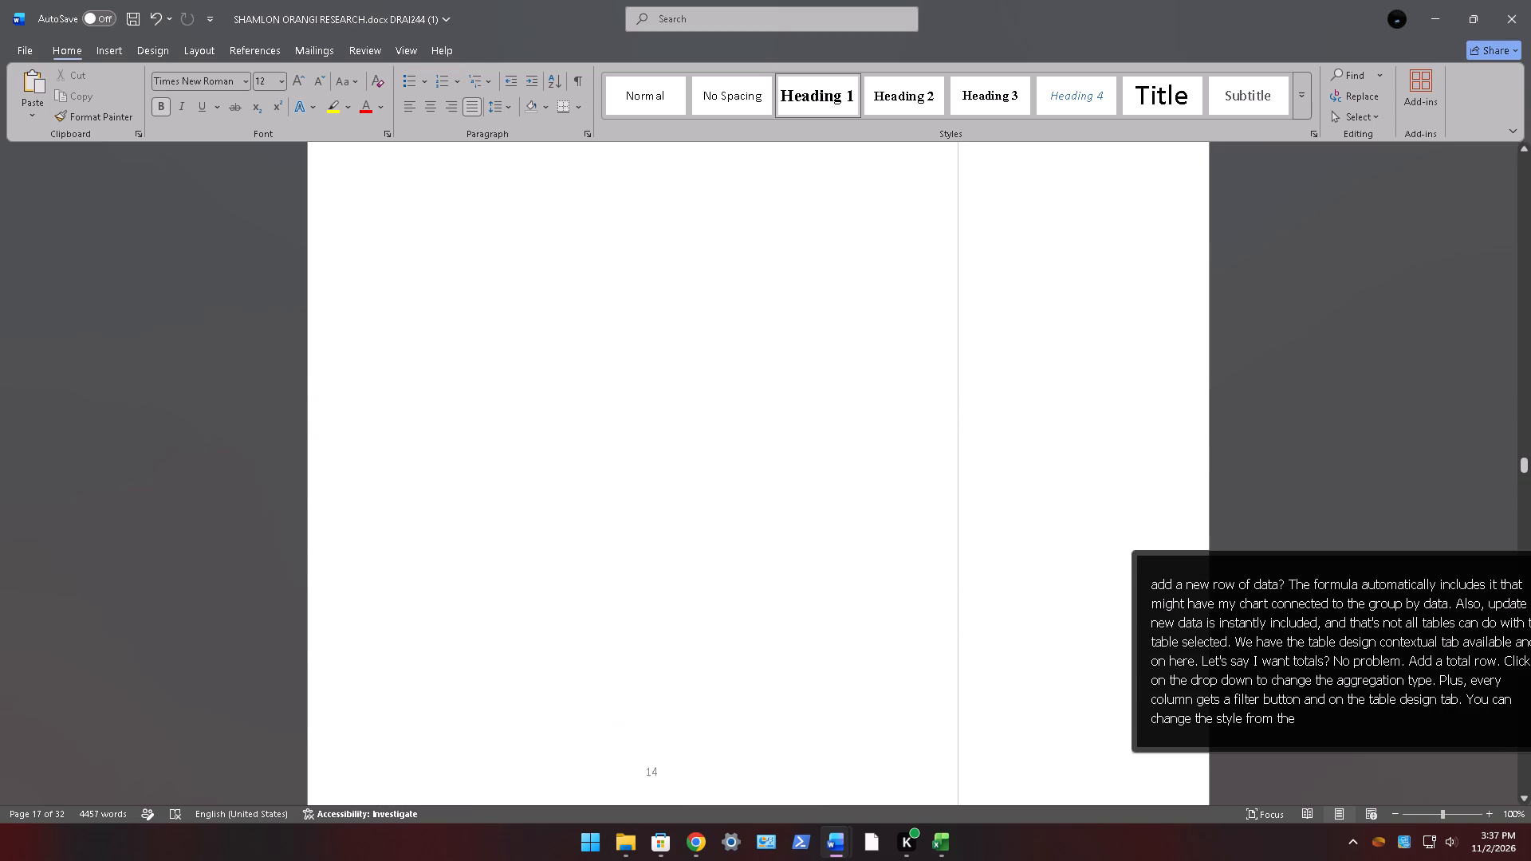
{"action": "scroll", "coordinate": [613, 544], "scroll_direction": "up", "scroll_amount": 8}
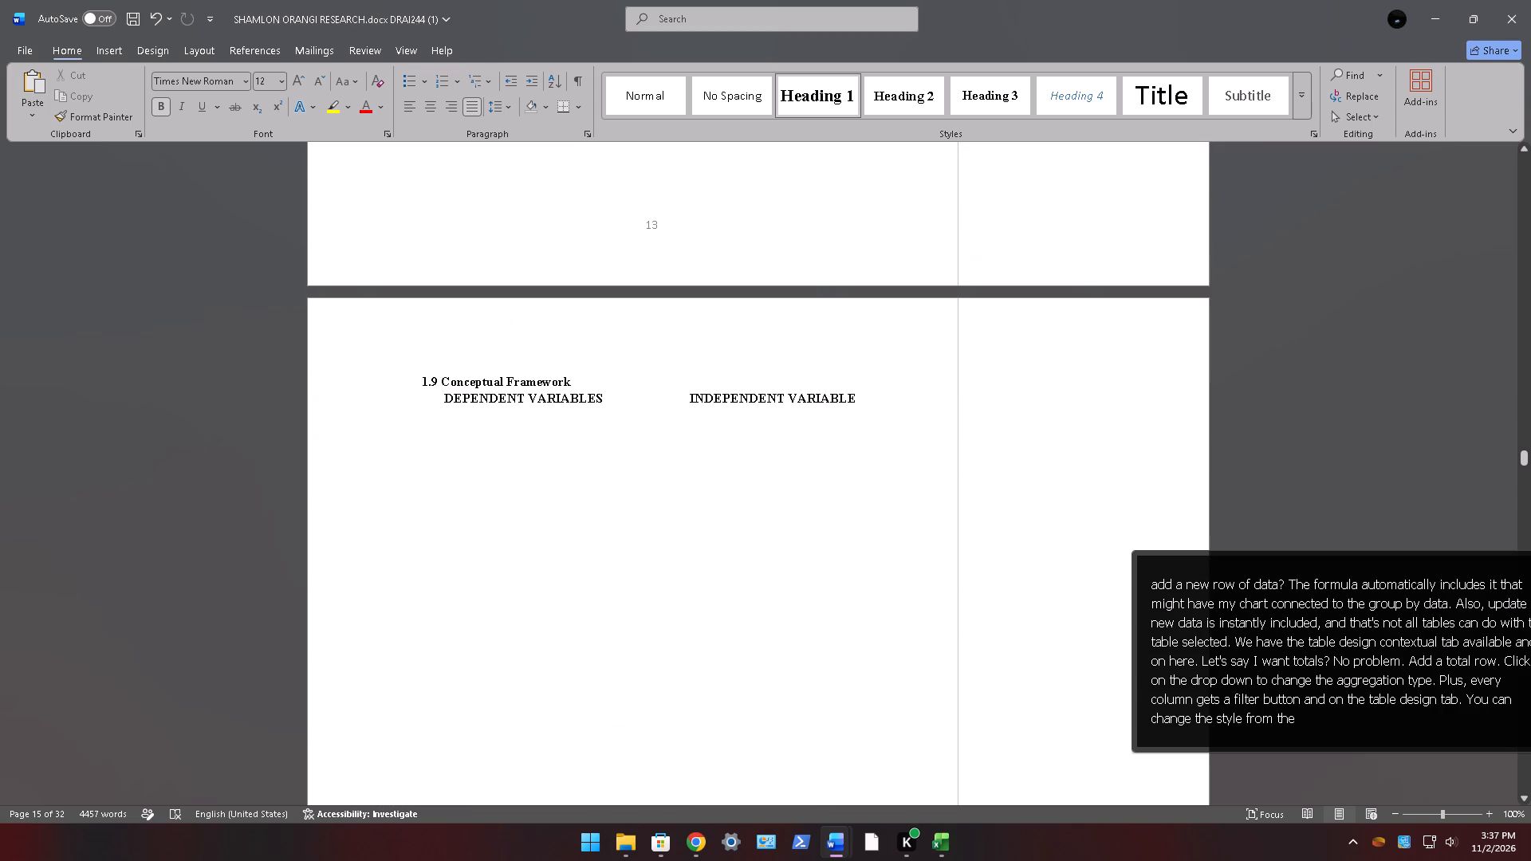
Add "IDEPENDENT VARIABLE" on its own line above the text in the "Quality of Radiological Request Forms" box, making the box taller to fit.
{"action": "scroll", "coordinate": [613, 544], "scroll_direction": "down", "scroll_amount": 19}
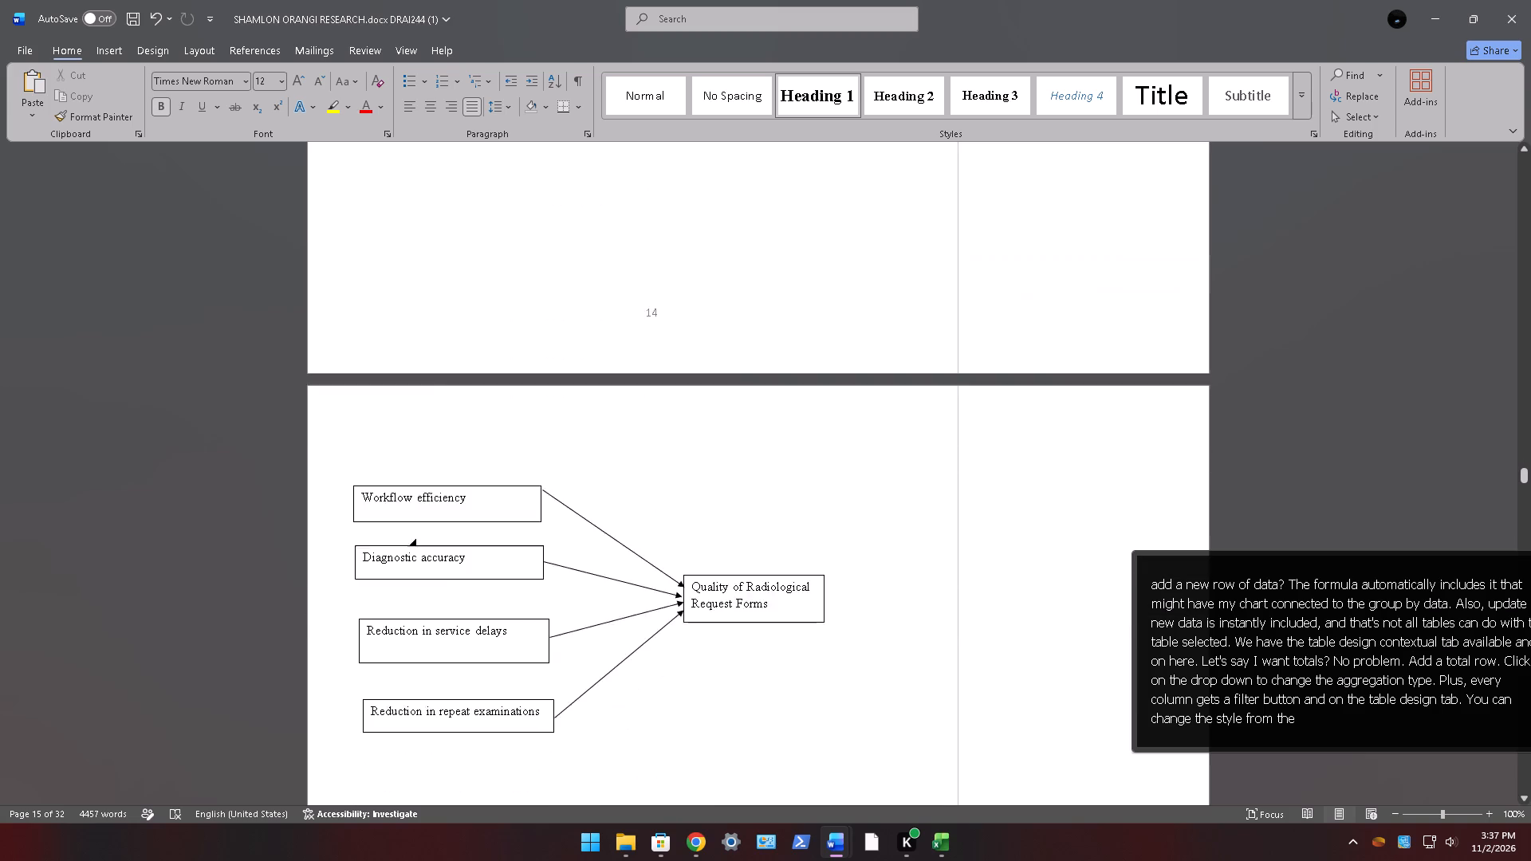
{"action": "scroll", "coordinate": [613, 545], "scroll_direction": "down", "scroll_amount": 5}
{"action": "left_click", "coordinate": [689, 430]}
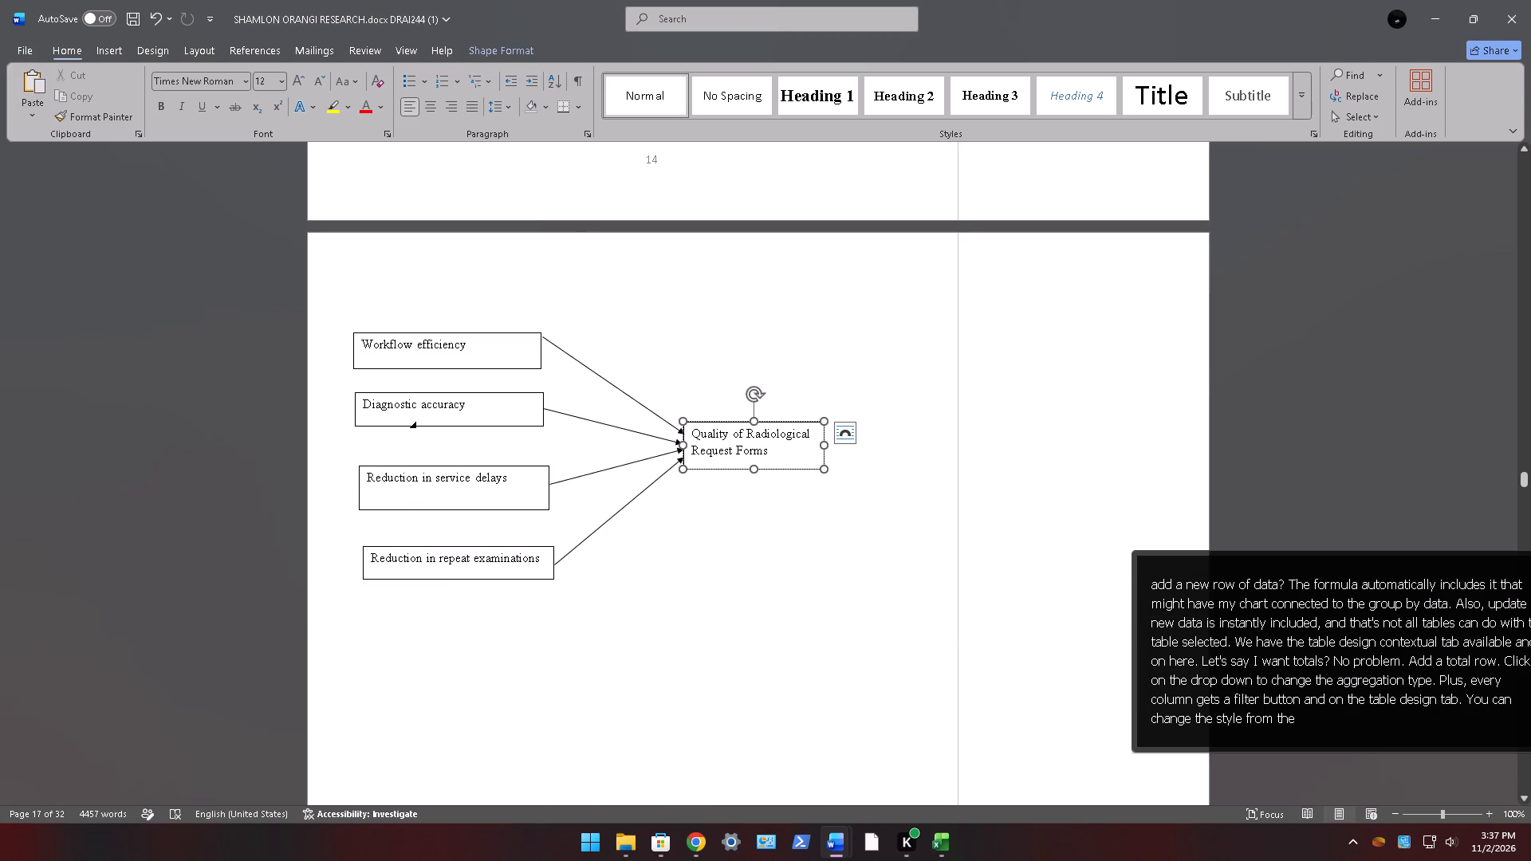
{"action": "type", "text": "IDE"}
{"action": "type", "text": "PE"}
{"action": "type", "text": "NDENT V"}
{"action": "type", "text": "ARIABLE"}
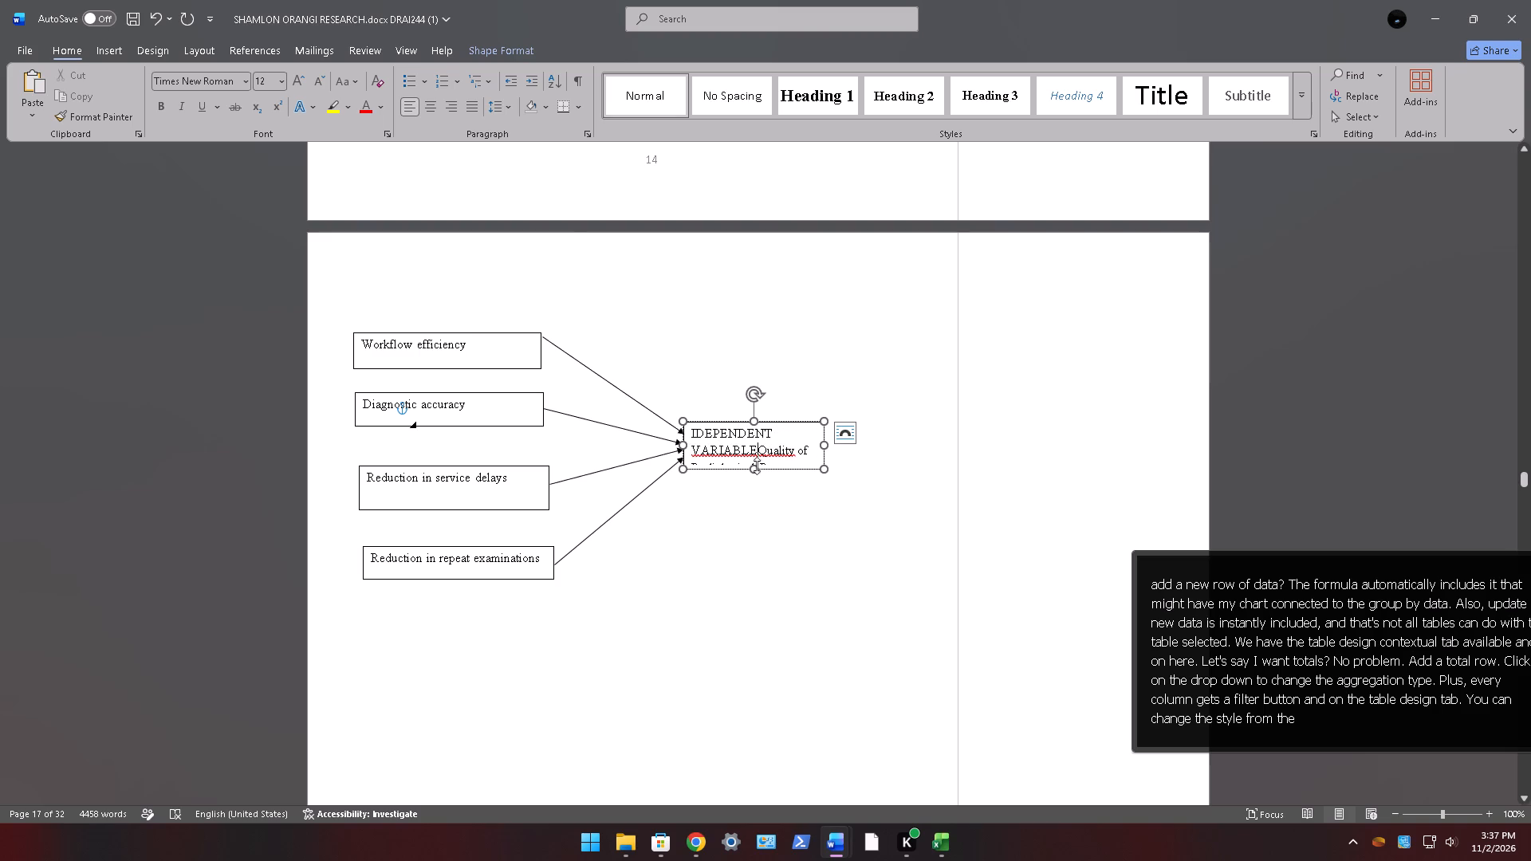
{"action": "left_click_drag", "start_coordinate": [754, 466], "coordinate": [758, 480]}
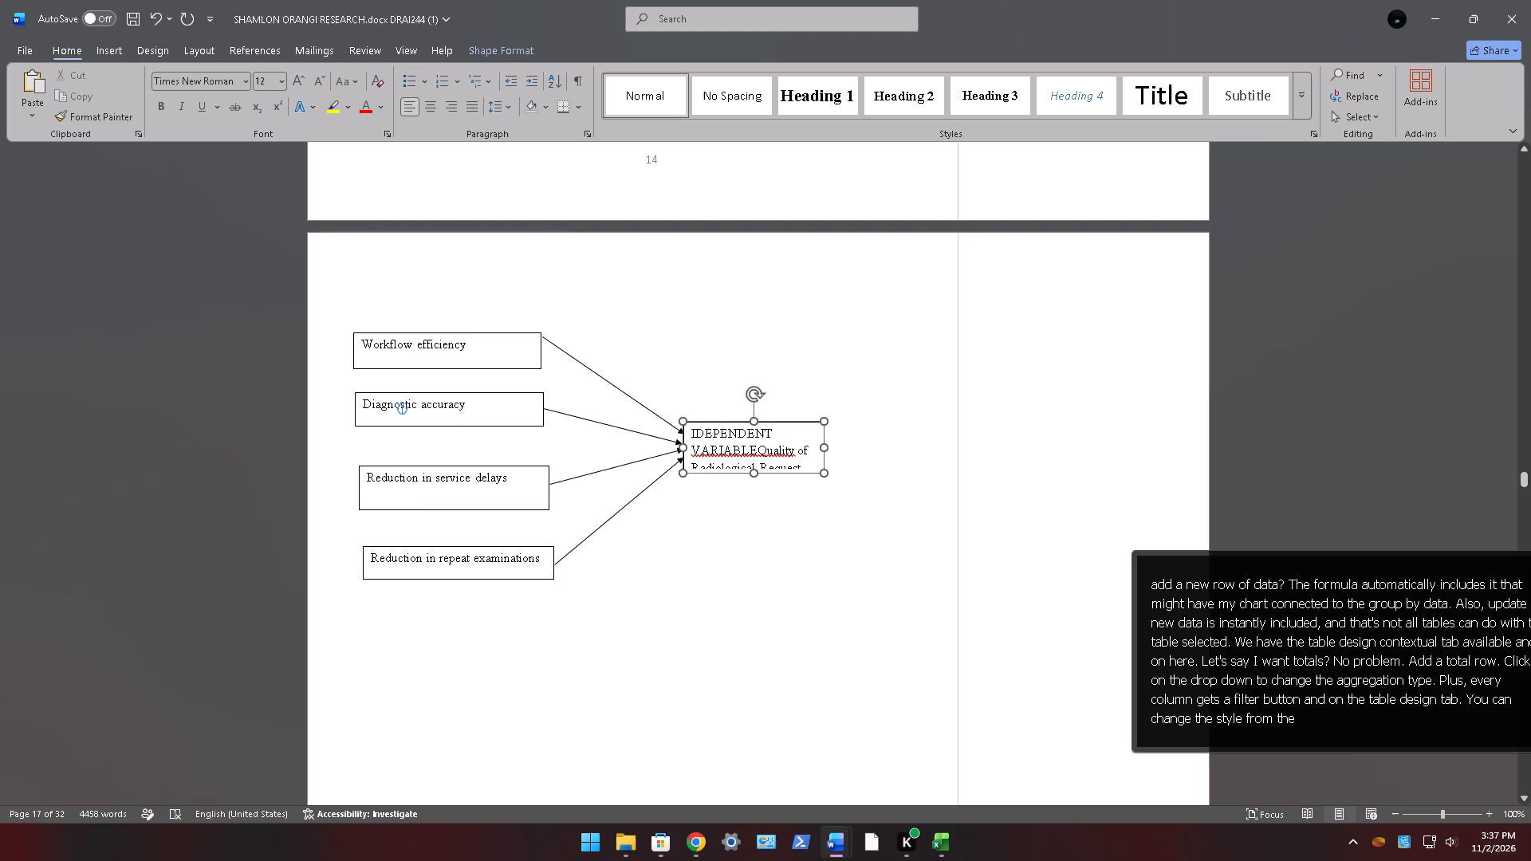
{"action": "left_click_drag", "start_coordinate": [758, 480], "coordinate": [759, 501]}
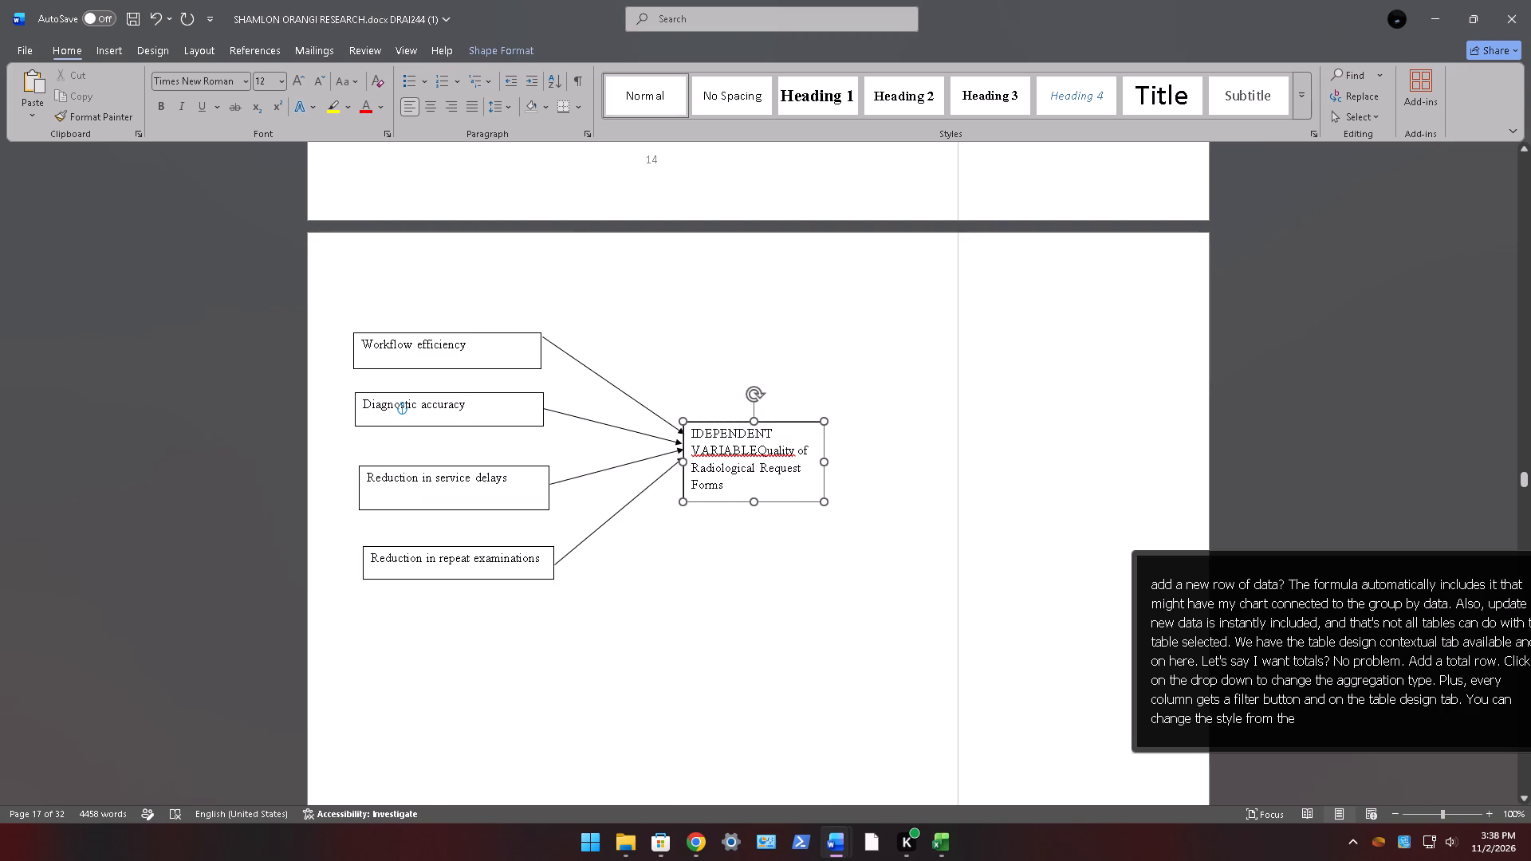
{"action": "left_click", "coordinate": [756, 450]}
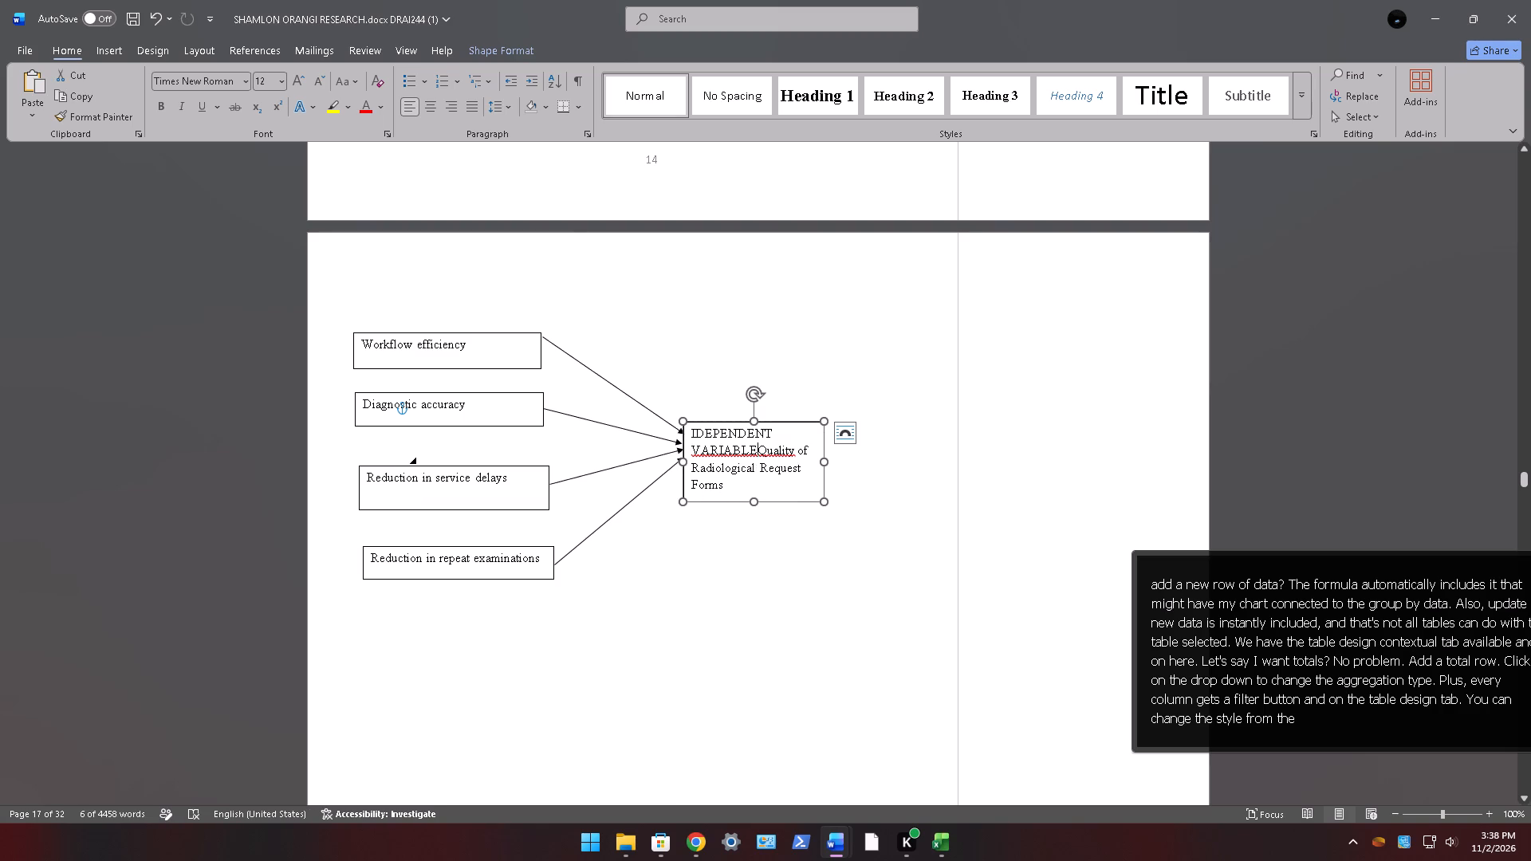
{"action": "key", "text": "Return"}
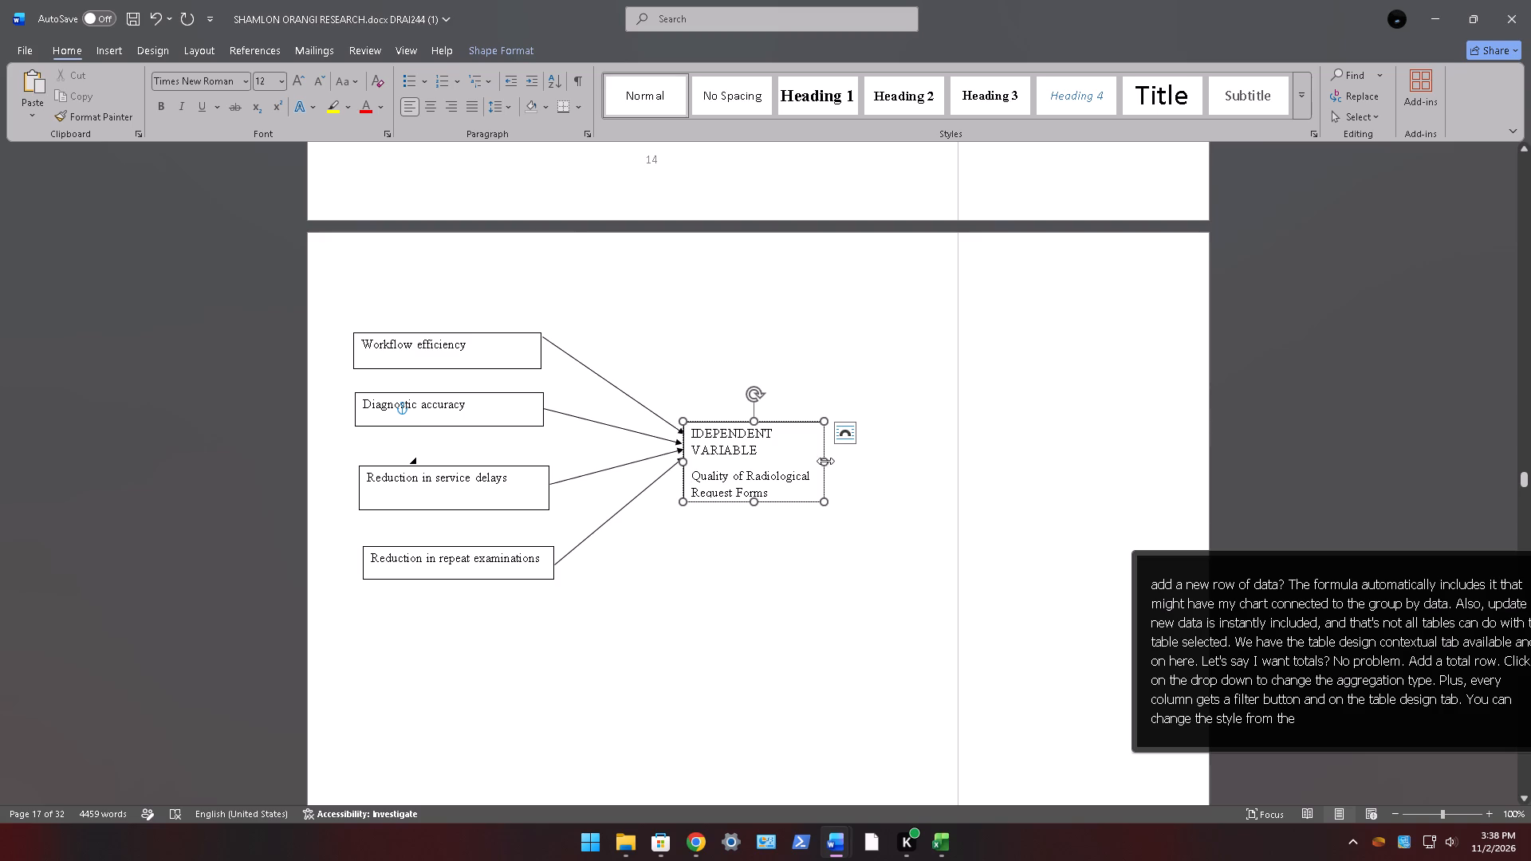
Widen the independent-variable box so its label fits on one line, and reduce the box height slightly.
{"action": "left_click_drag", "start_coordinate": [823, 459], "coordinate": [888, 442]}
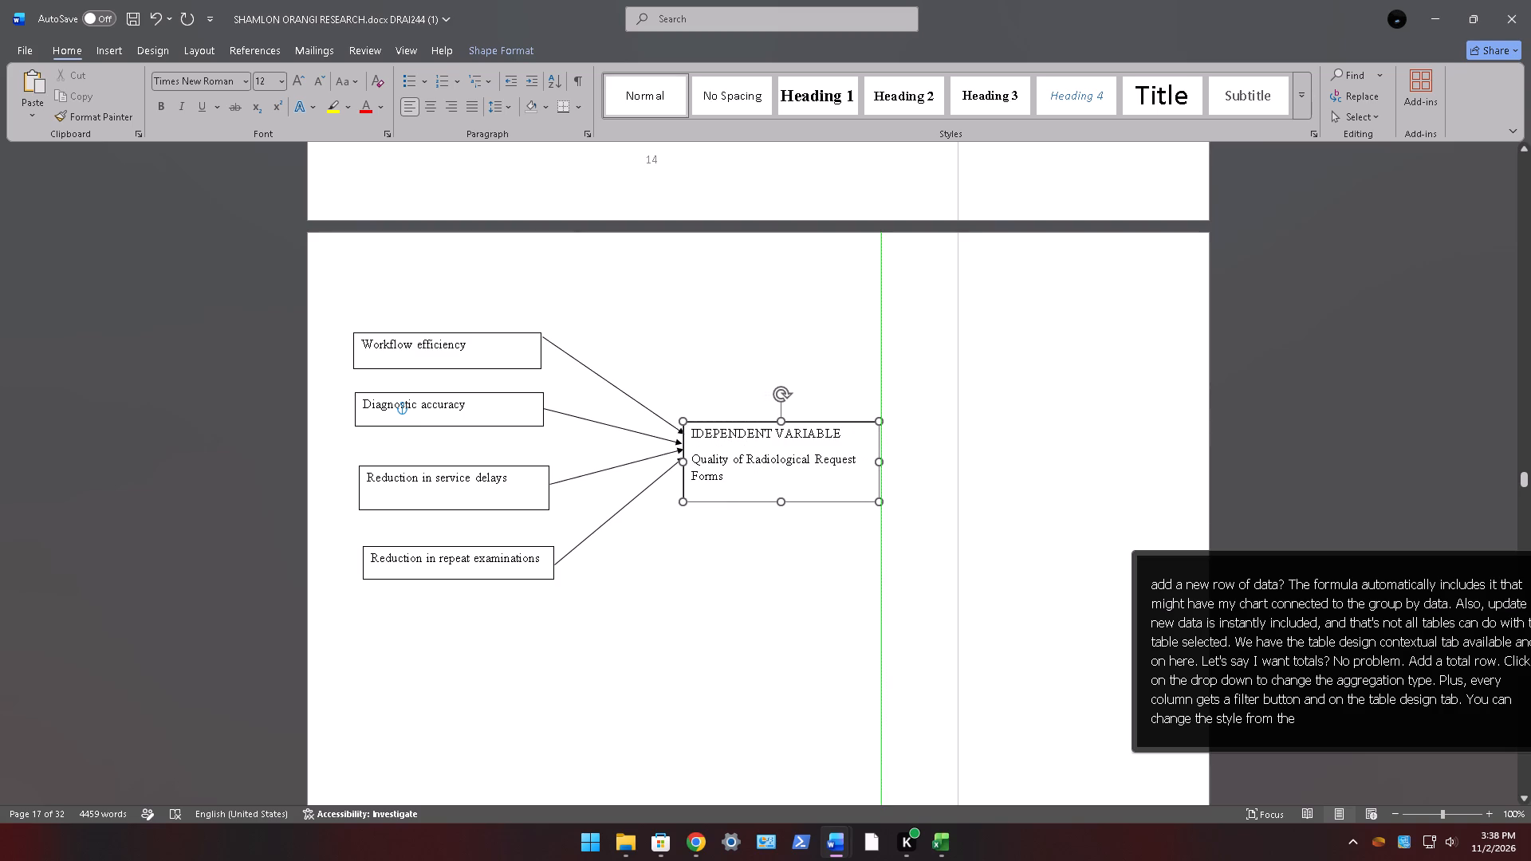
{"action": "left_click_drag", "start_coordinate": [888, 442], "coordinate": [897, 444]}
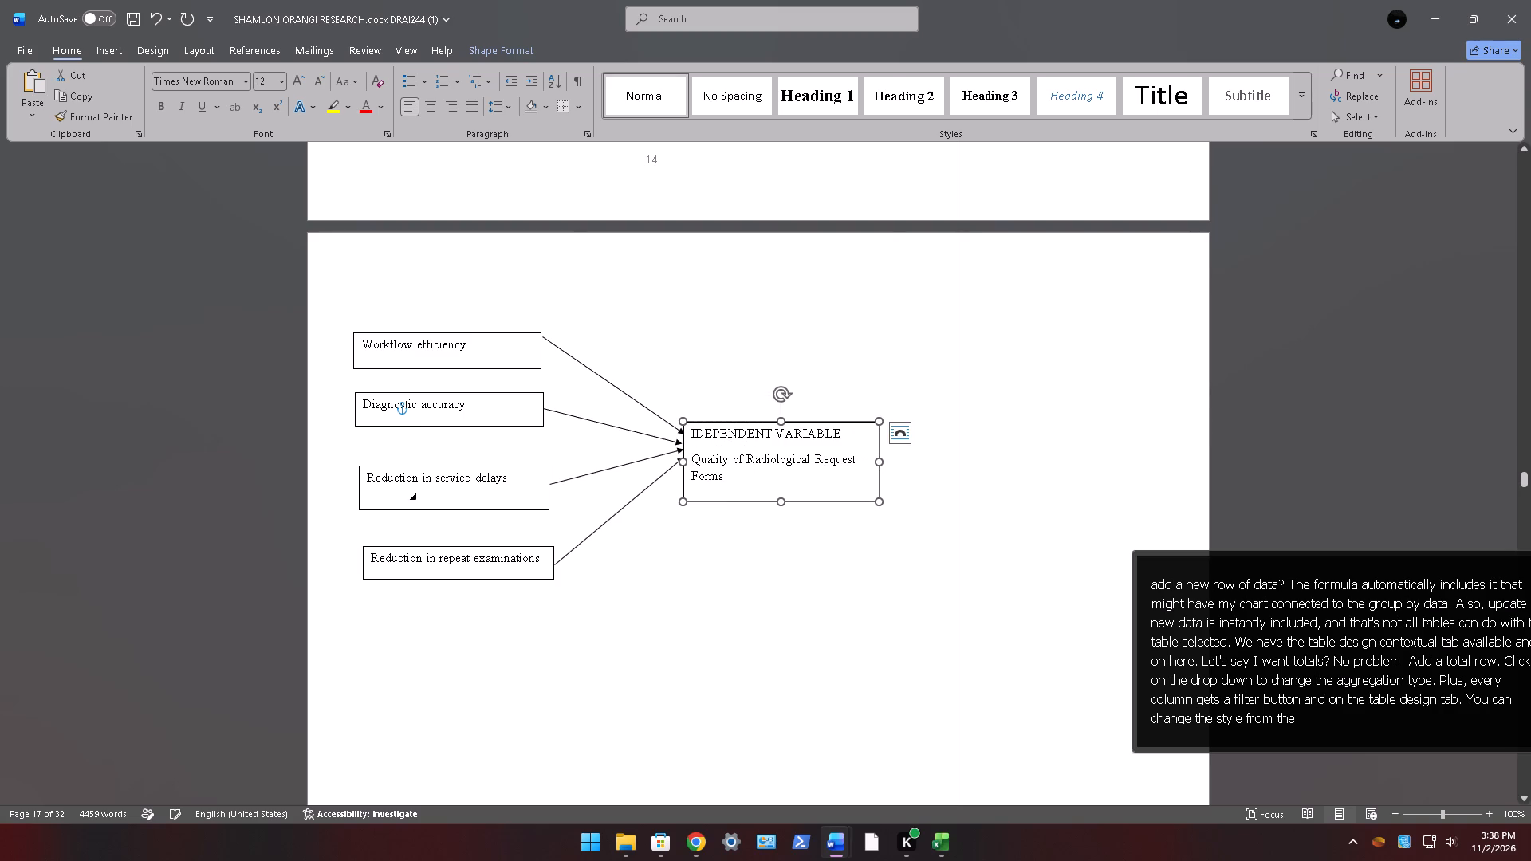
{"action": "left_click", "coordinate": [777, 497]}
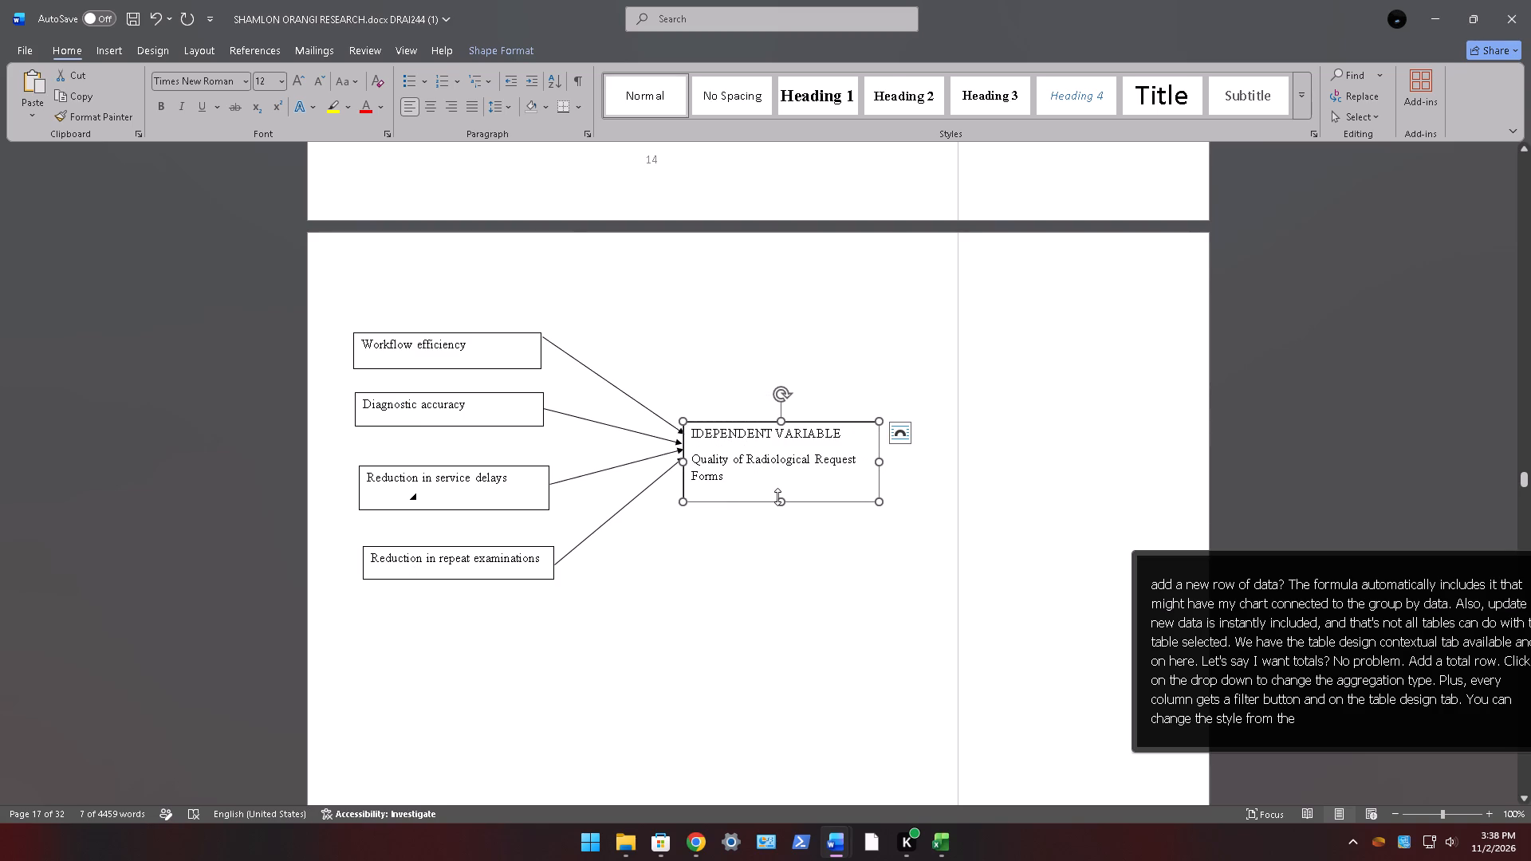
{"action": "left_click_drag", "start_coordinate": [777, 497], "coordinate": [774, 482]}
Change the "IDEPENDENT VARIABLE" label in the box to sentence case.
{"action": "left_click_drag", "start_coordinate": [841, 430], "coordinate": [825, 431]}
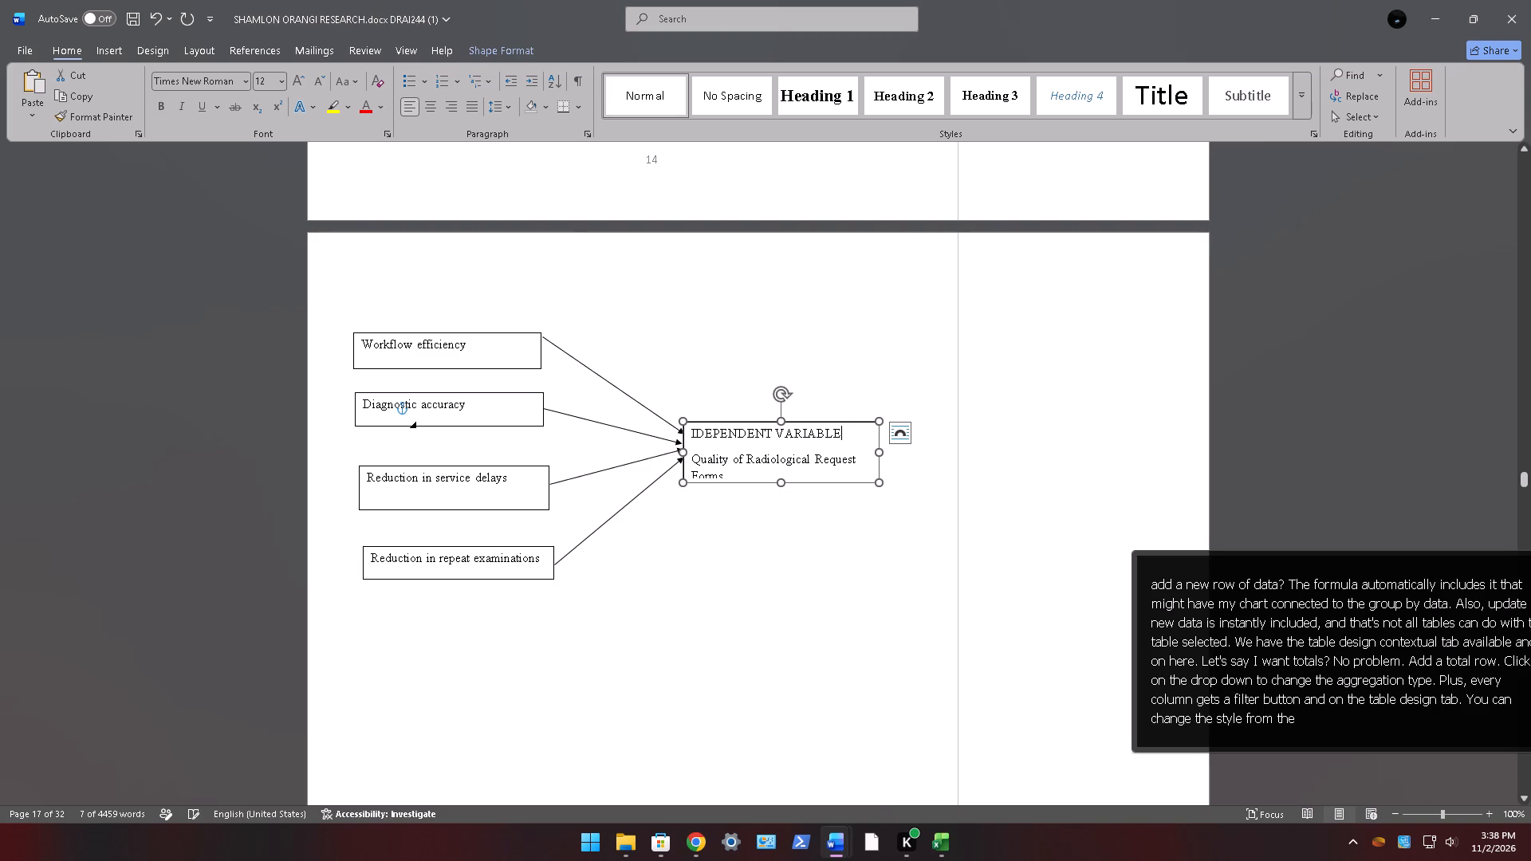
{"action": "left_click_drag", "start_coordinate": [825, 431], "coordinate": [724, 424]}
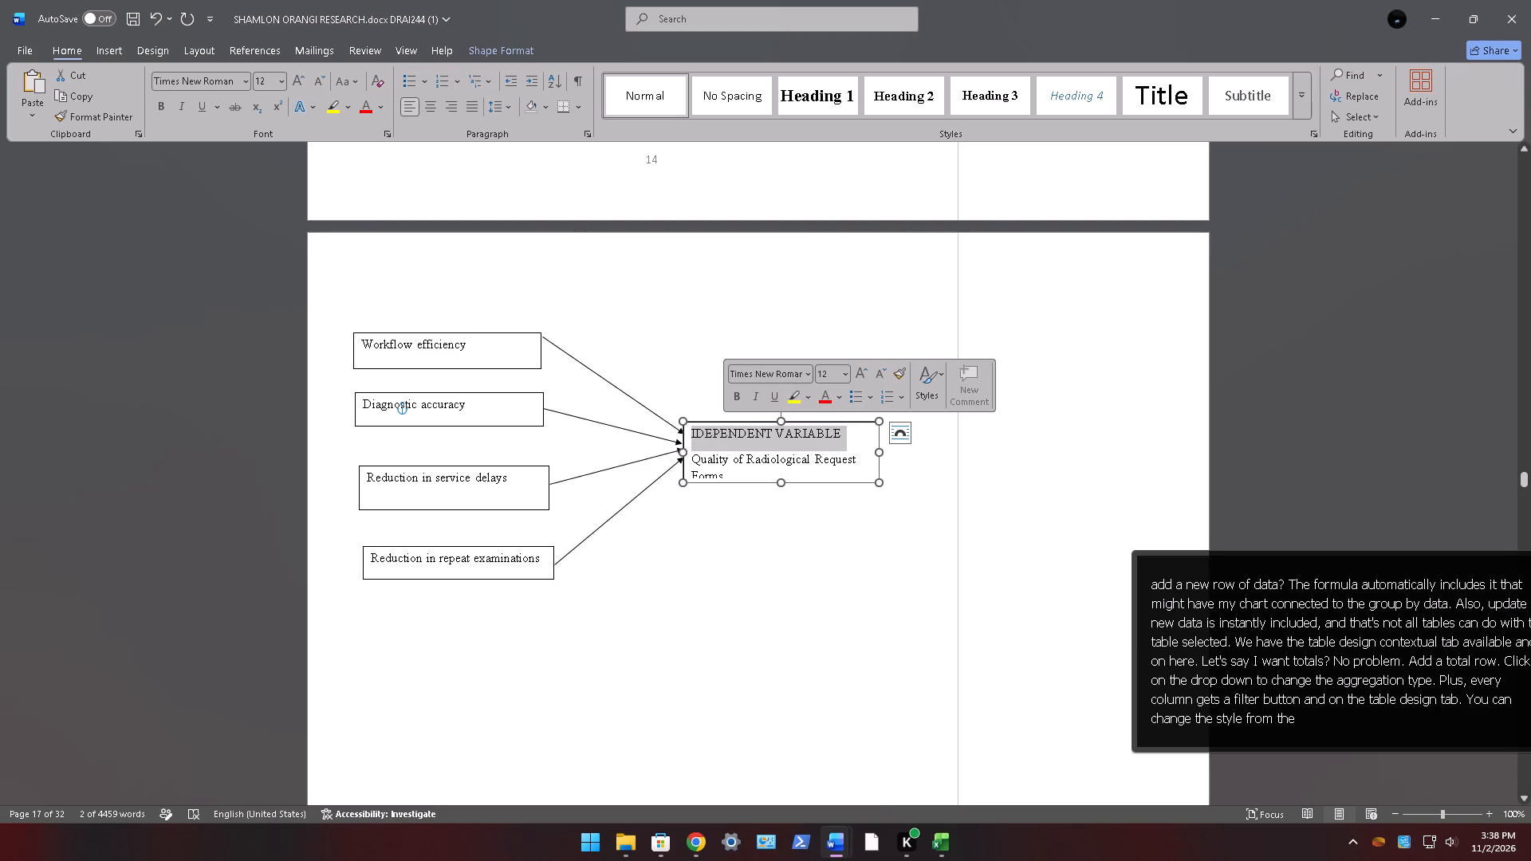
{"action": "left_click", "coordinate": [344, 81]}
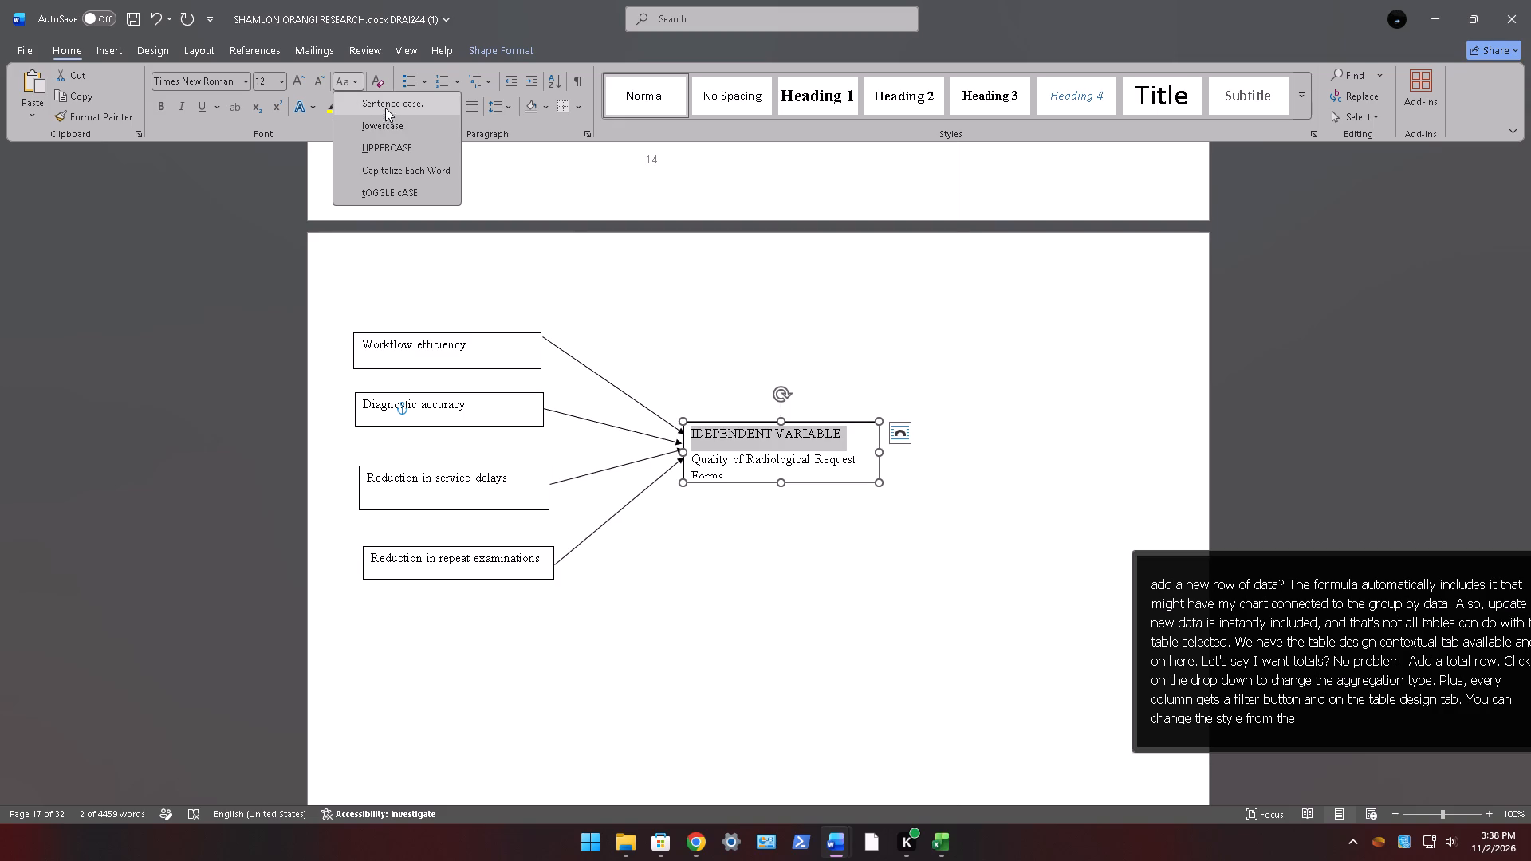
{"action": "left_click", "coordinate": [388, 104]}
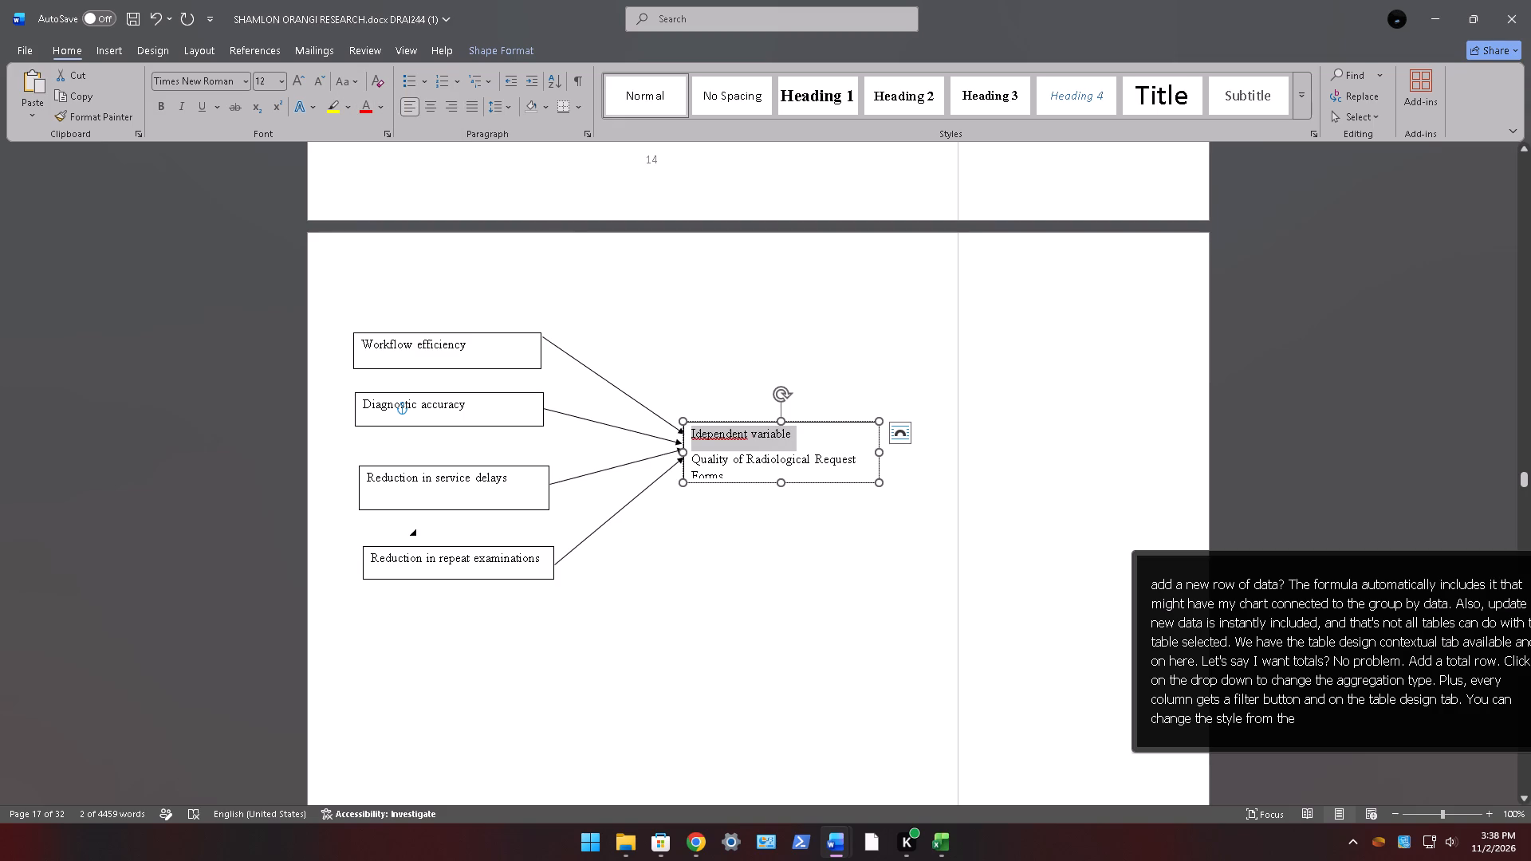
Correct the label's spelling to "Independent variable" by inserting the missing lowercase "n".
{"action": "left_click", "coordinate": [695, 436]}
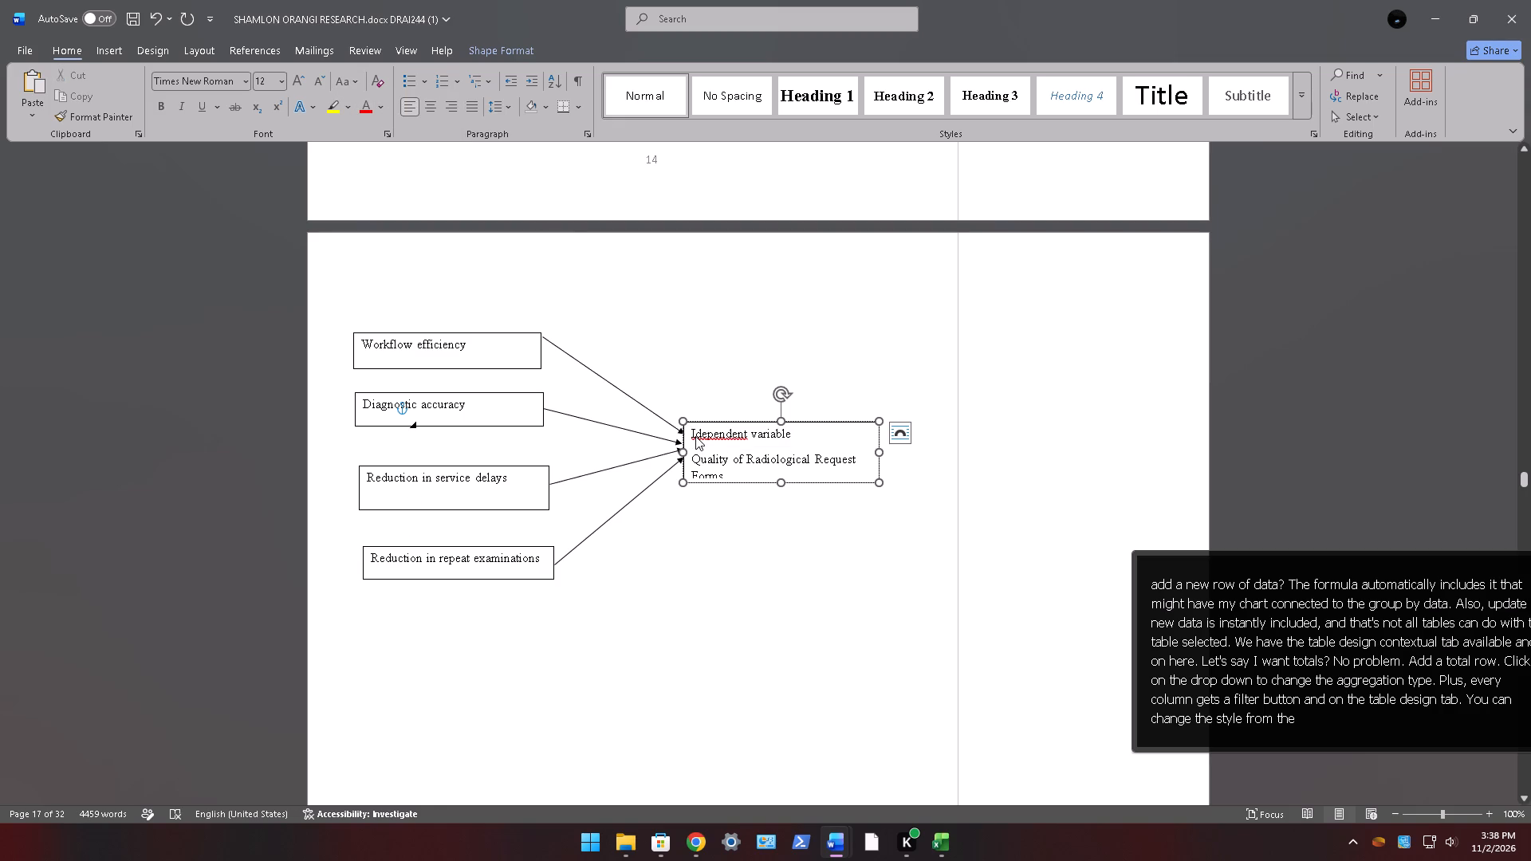
{"action": "key", "text": "n"}
{"action": "key", "text": "BackSpace"}
{"action": "key", "text": "n"}
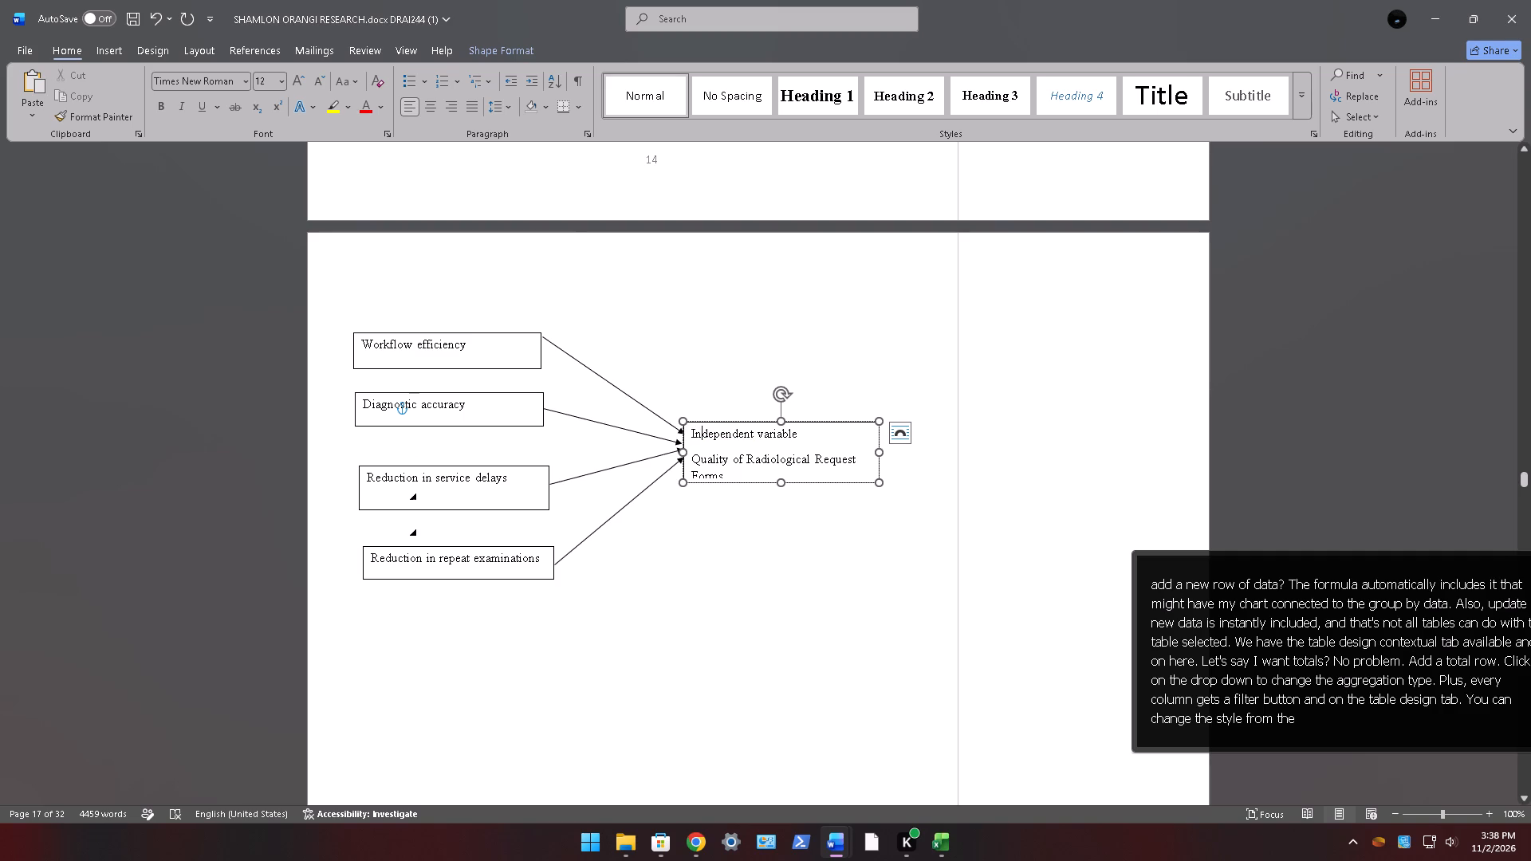
Change the "DEPENDENT VARIABLES" label under the 1.9 Conceptual Framework heading to lowercase.
{"action": "scroll", "coordinate": [553, 400], "scroll_direction": "up", "scroll_amount": 19}
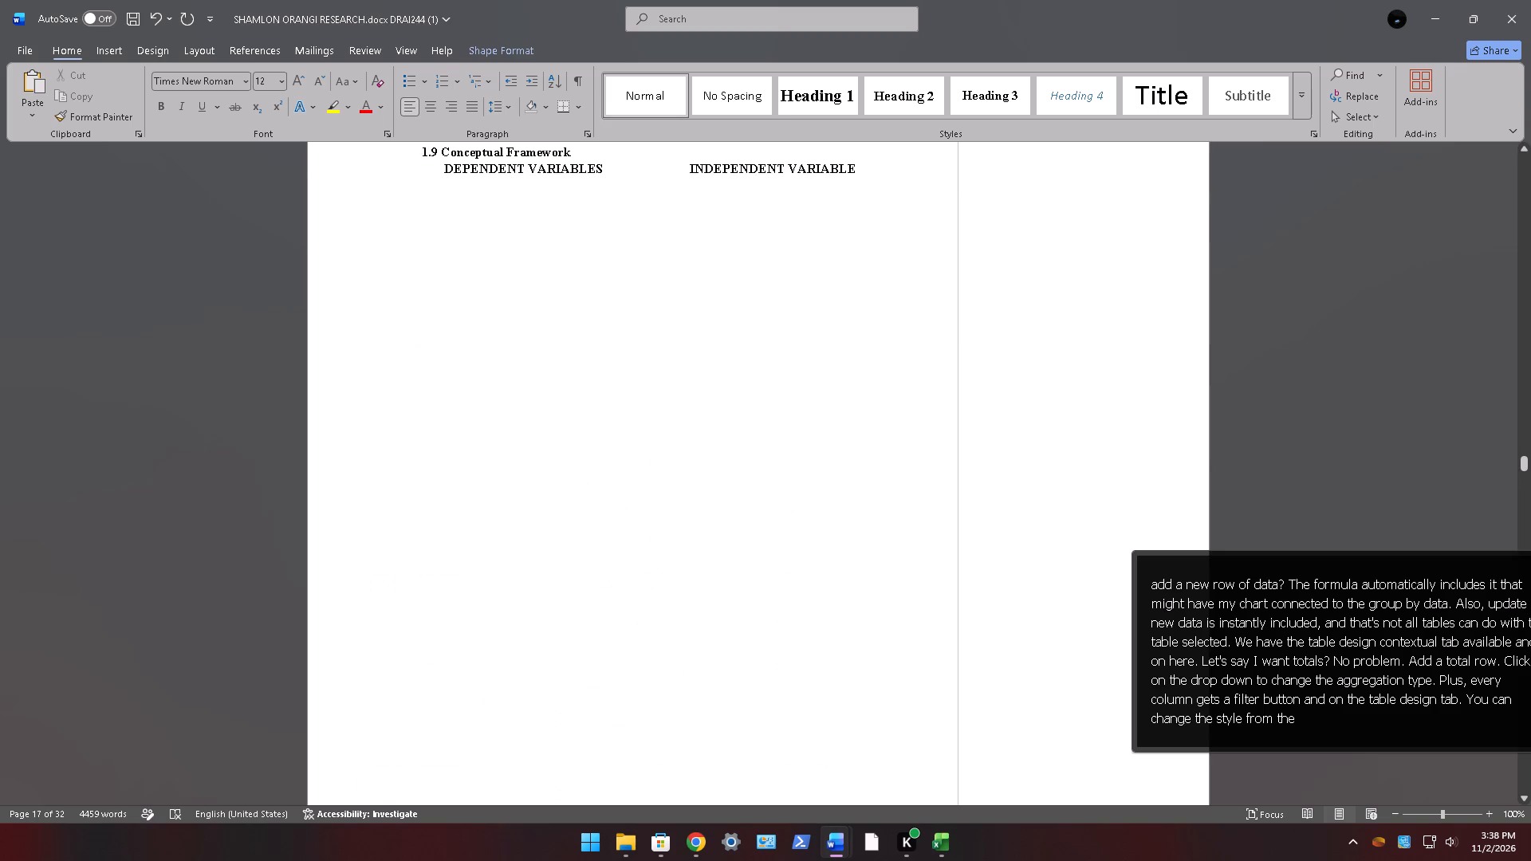
{"action": "scroll", "coordinate": [566, 406], "scroll_direction": "up", "scroll_amount": 4}
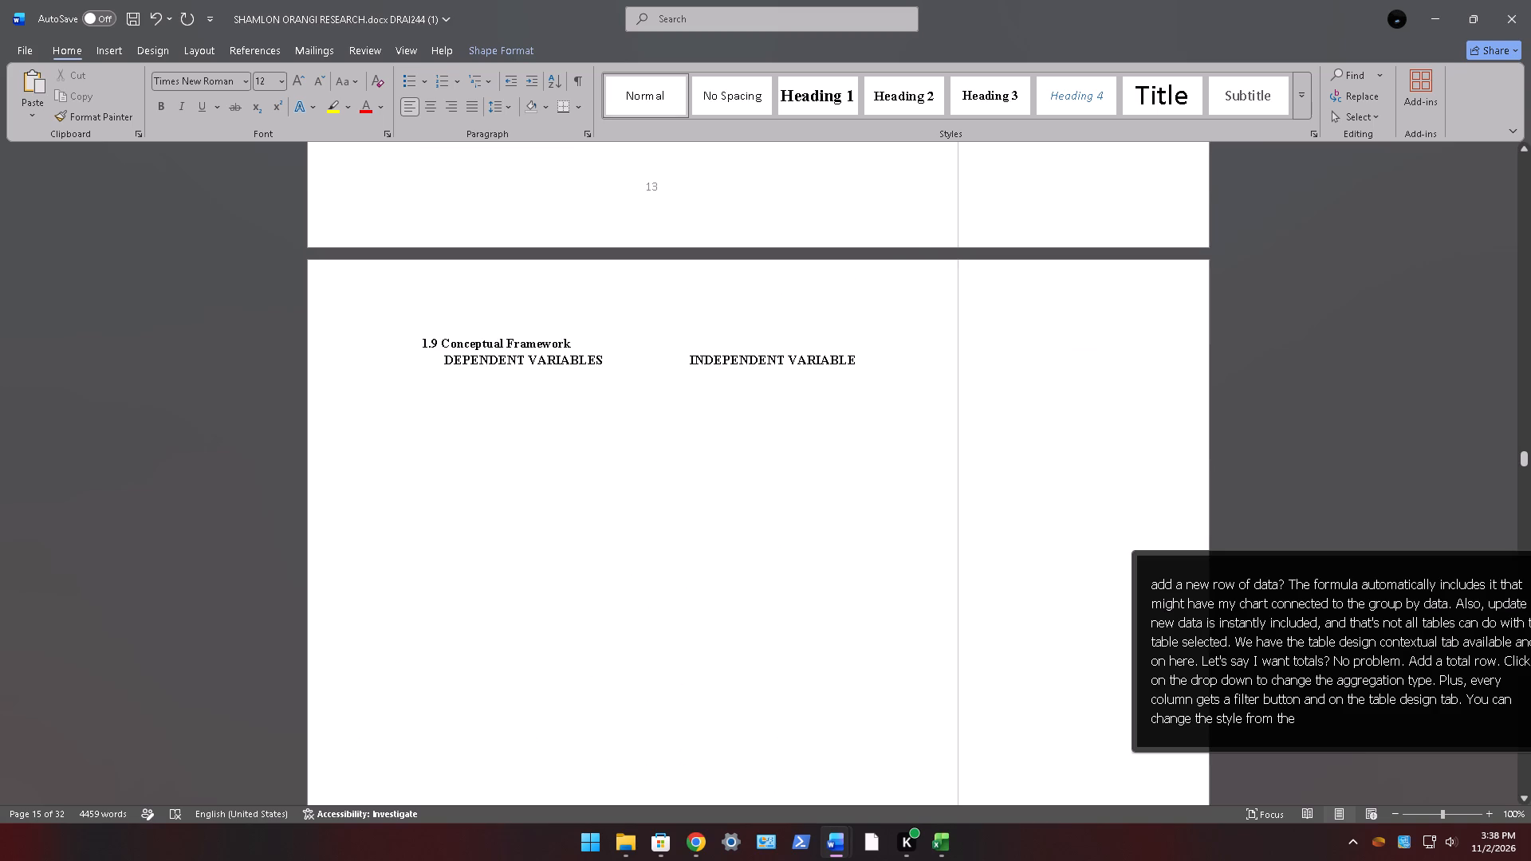
{"action": "left_click_drag", "start_coordinate": [604, 357], "coordinate": [415, 357]}
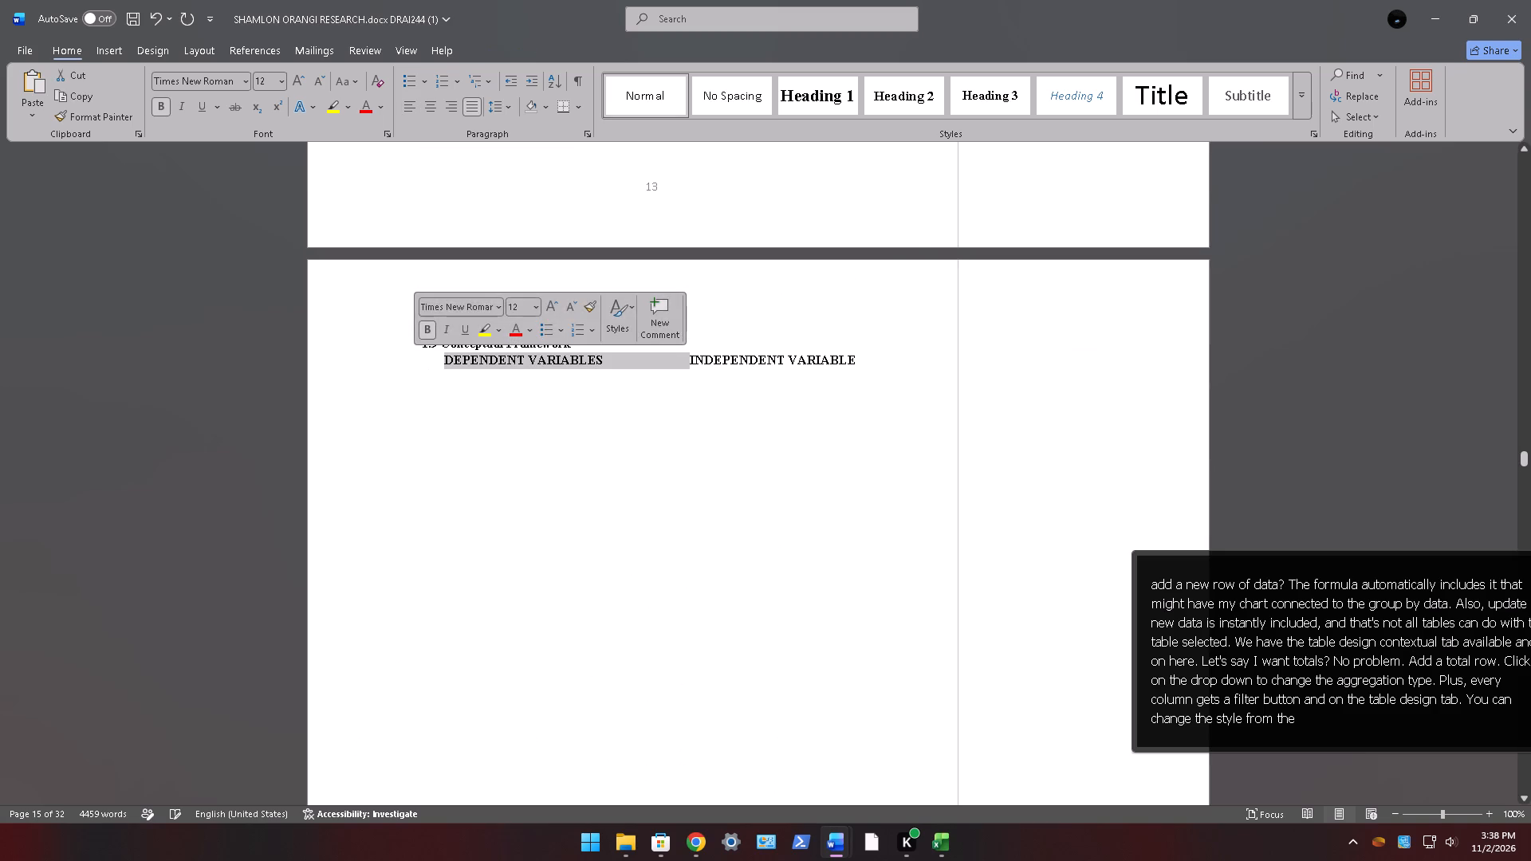
{"action": "left_click", "coordinate": [353, 79]}
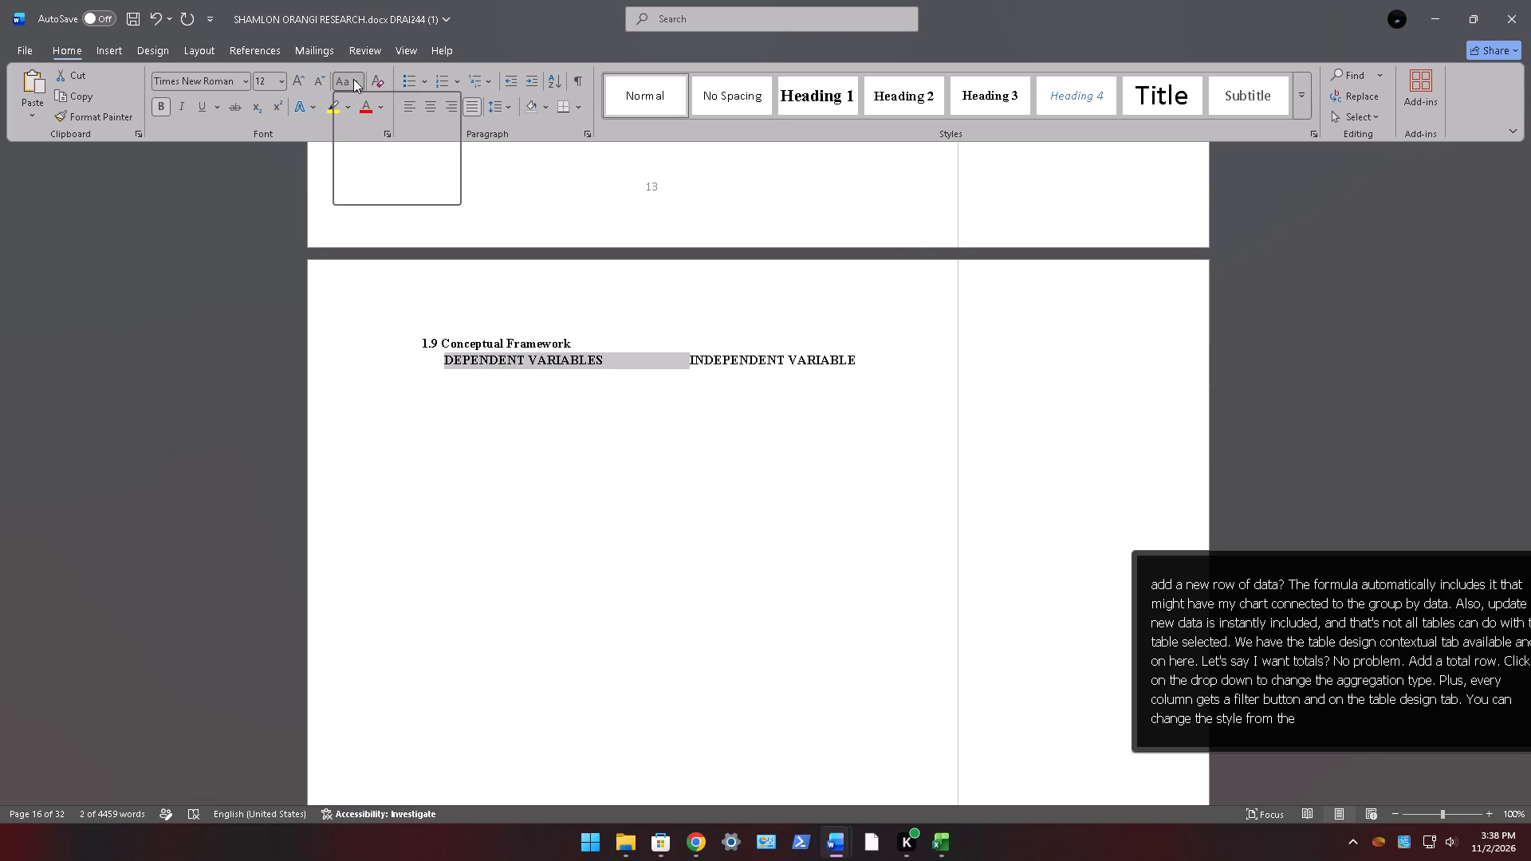
{"action": "left_click", "coordinate": [378, 122]}
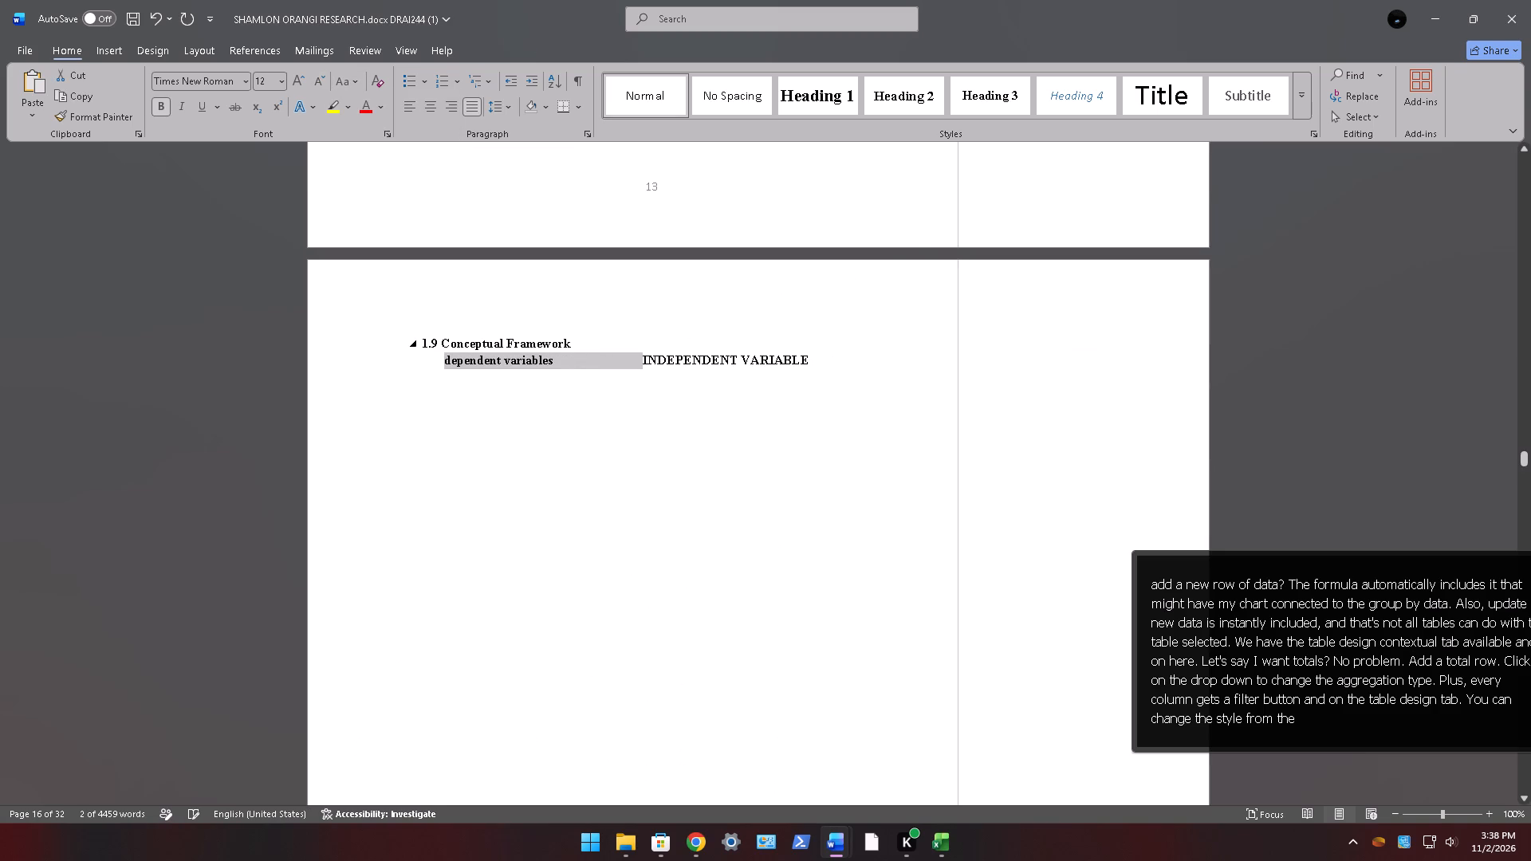
Copy the "dependent variables" label from under the 1.9 heading and paste it above "Workflow efficiency" in its diagram box.
{"action": "left_click", "coordinate": [560, 403]}
{"action": "left_click_drag", "start_coordinate": [563, 360], "coordinate": [444, 366]}
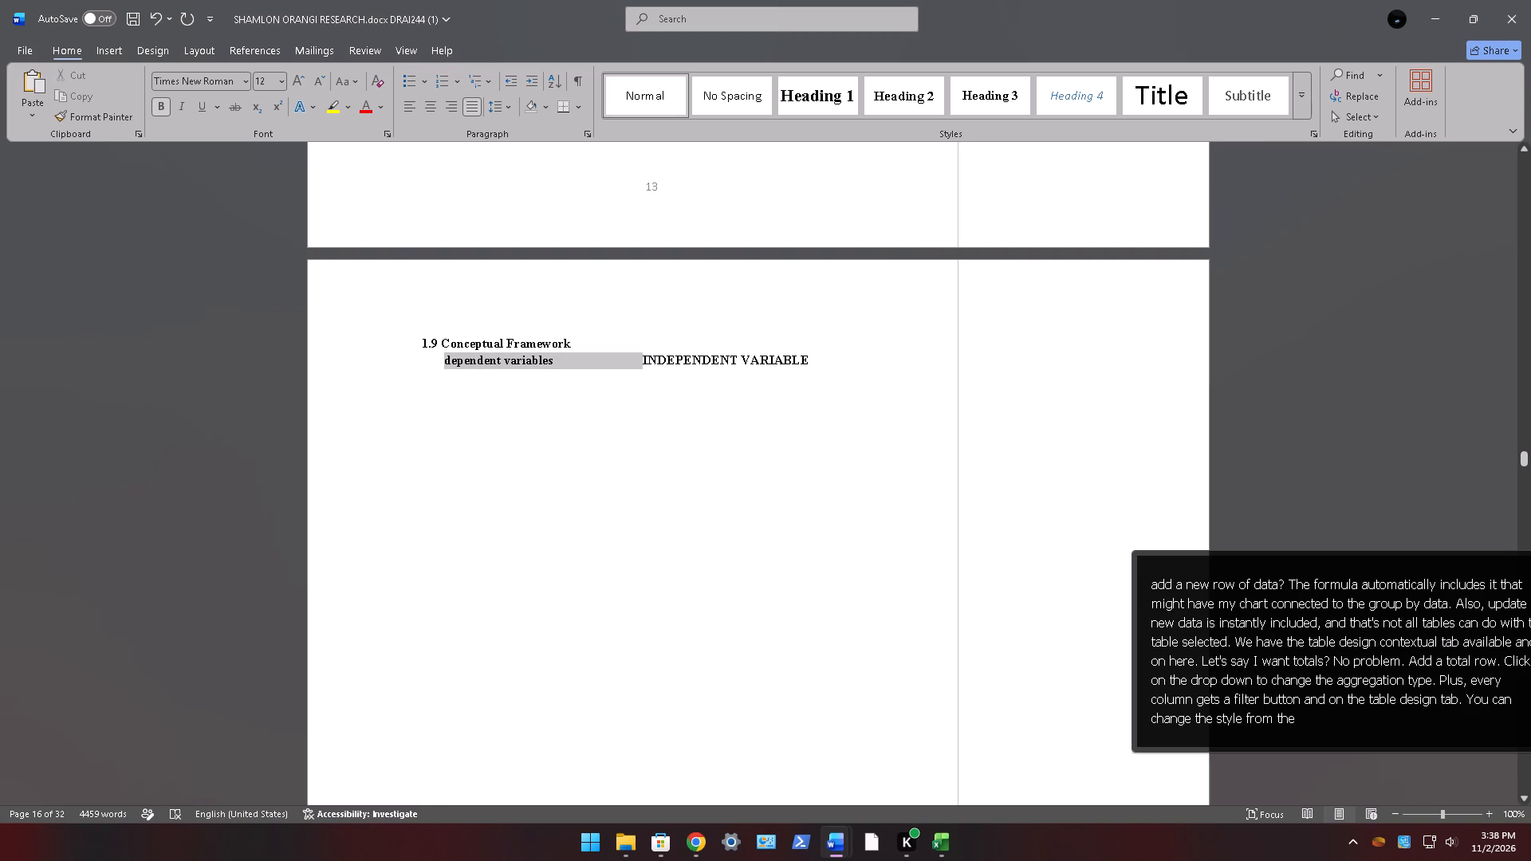
{"action": "left_click_drag", "start_coordinate": [444, 366], "coordinate": [439, 366]}
{"action": "right_click", "coordinate": [500, 397]}
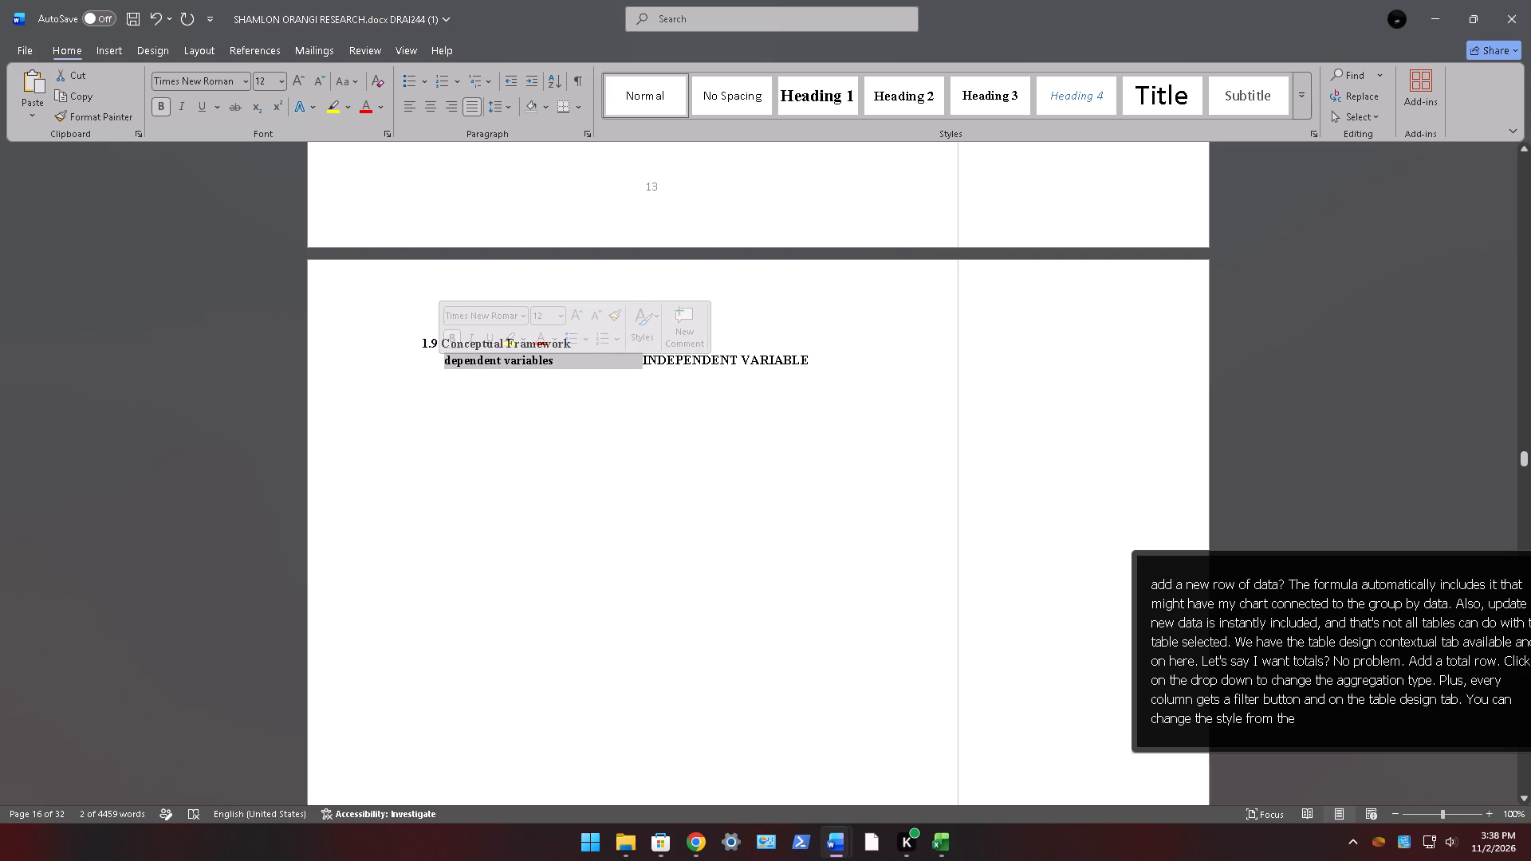
{"action": "right_click", "coordinate": [502, 396]}
{"action": "right_click", "coordinate": [569, 358]}
{"action": "right_click", "coordinate": [569, 358]}
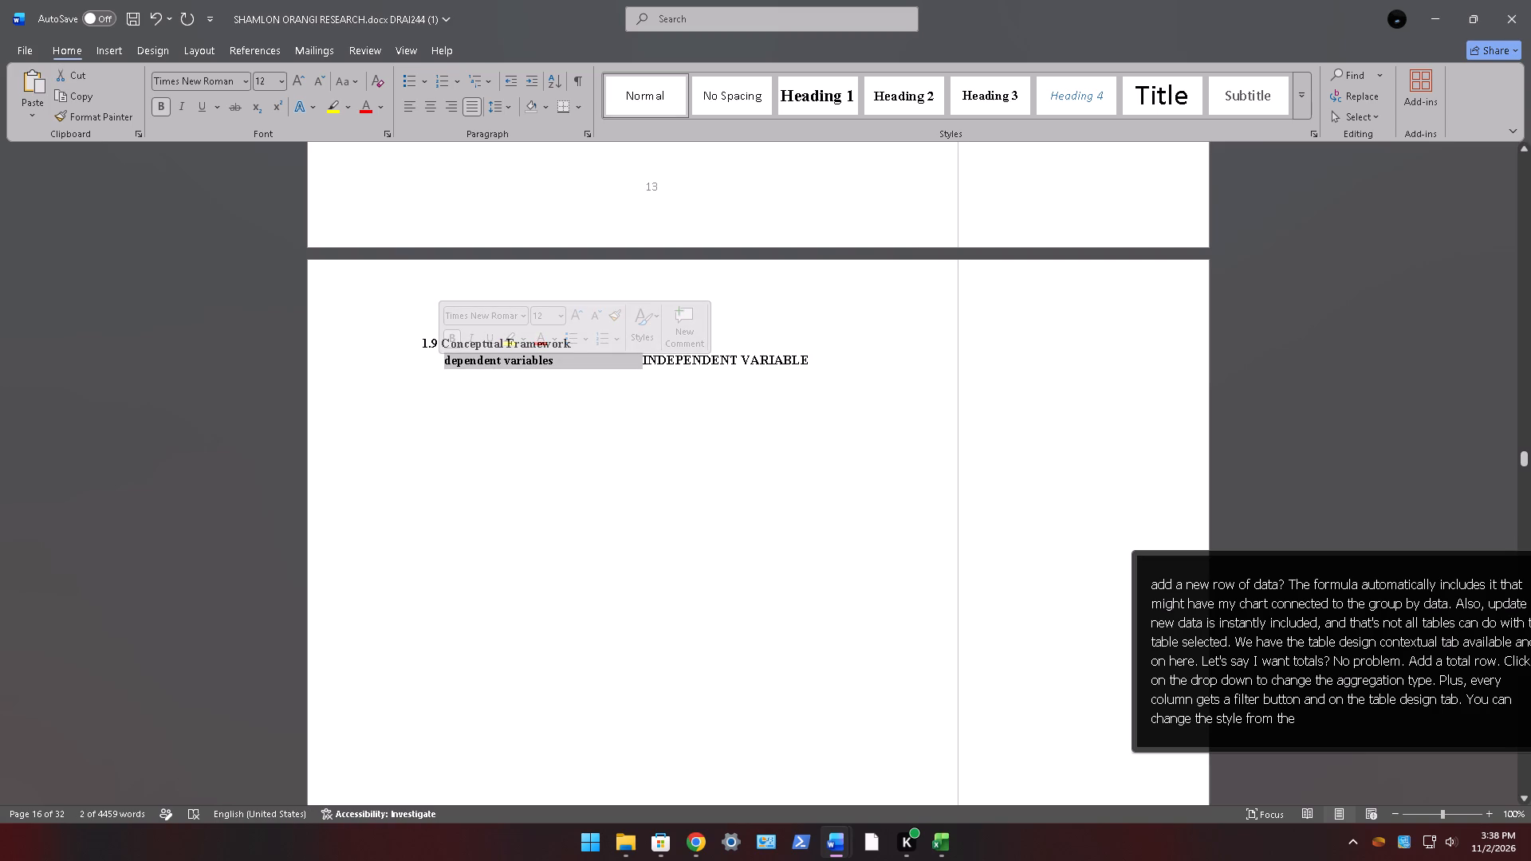
{"action": "right_click", "coordinate": [569, 359]}
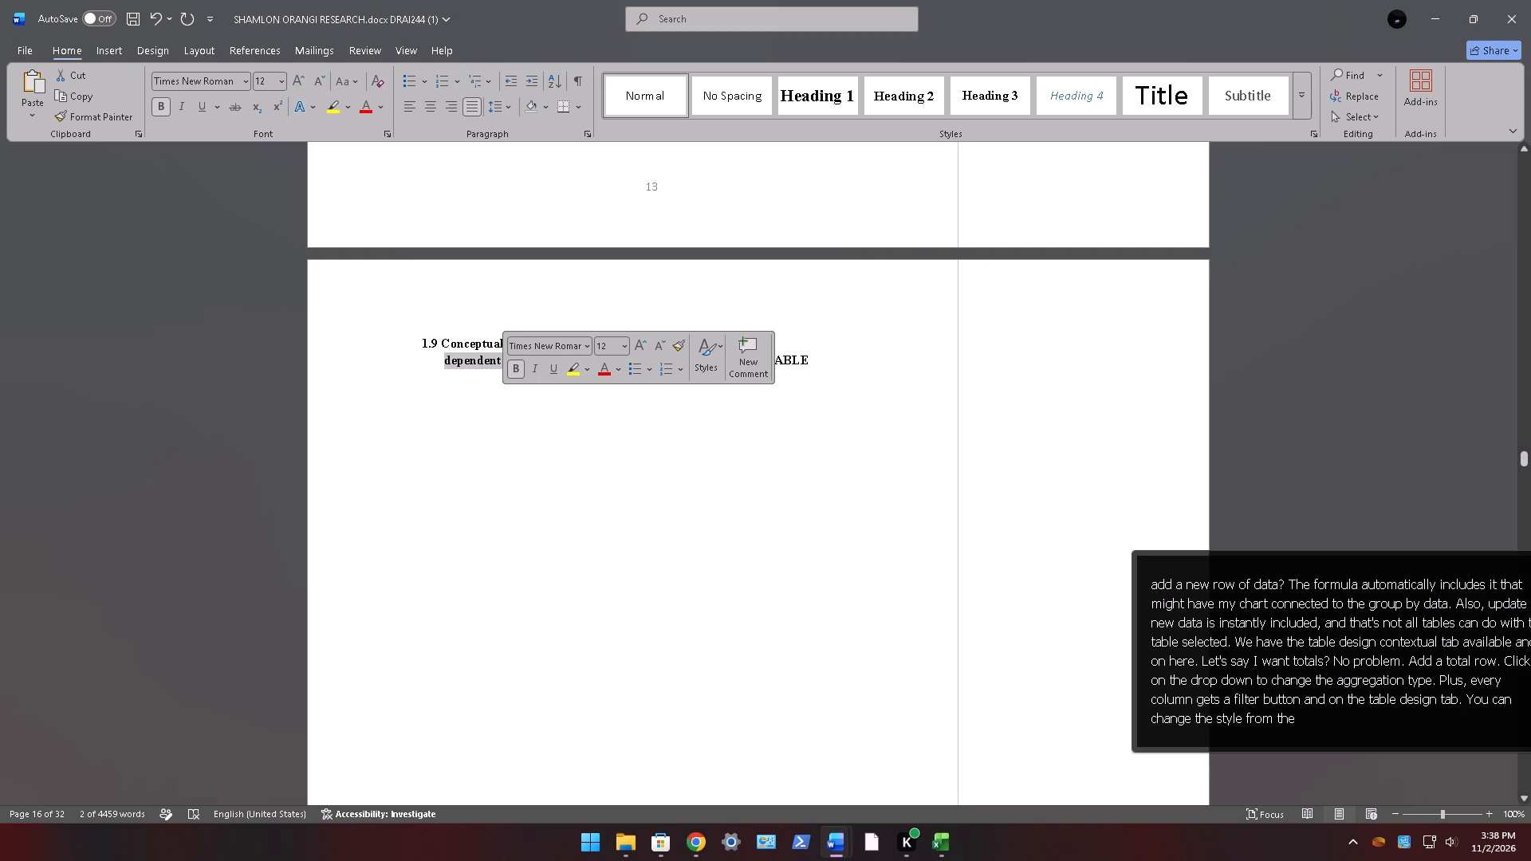
{"action": "key", "text": "ctrl+c"}
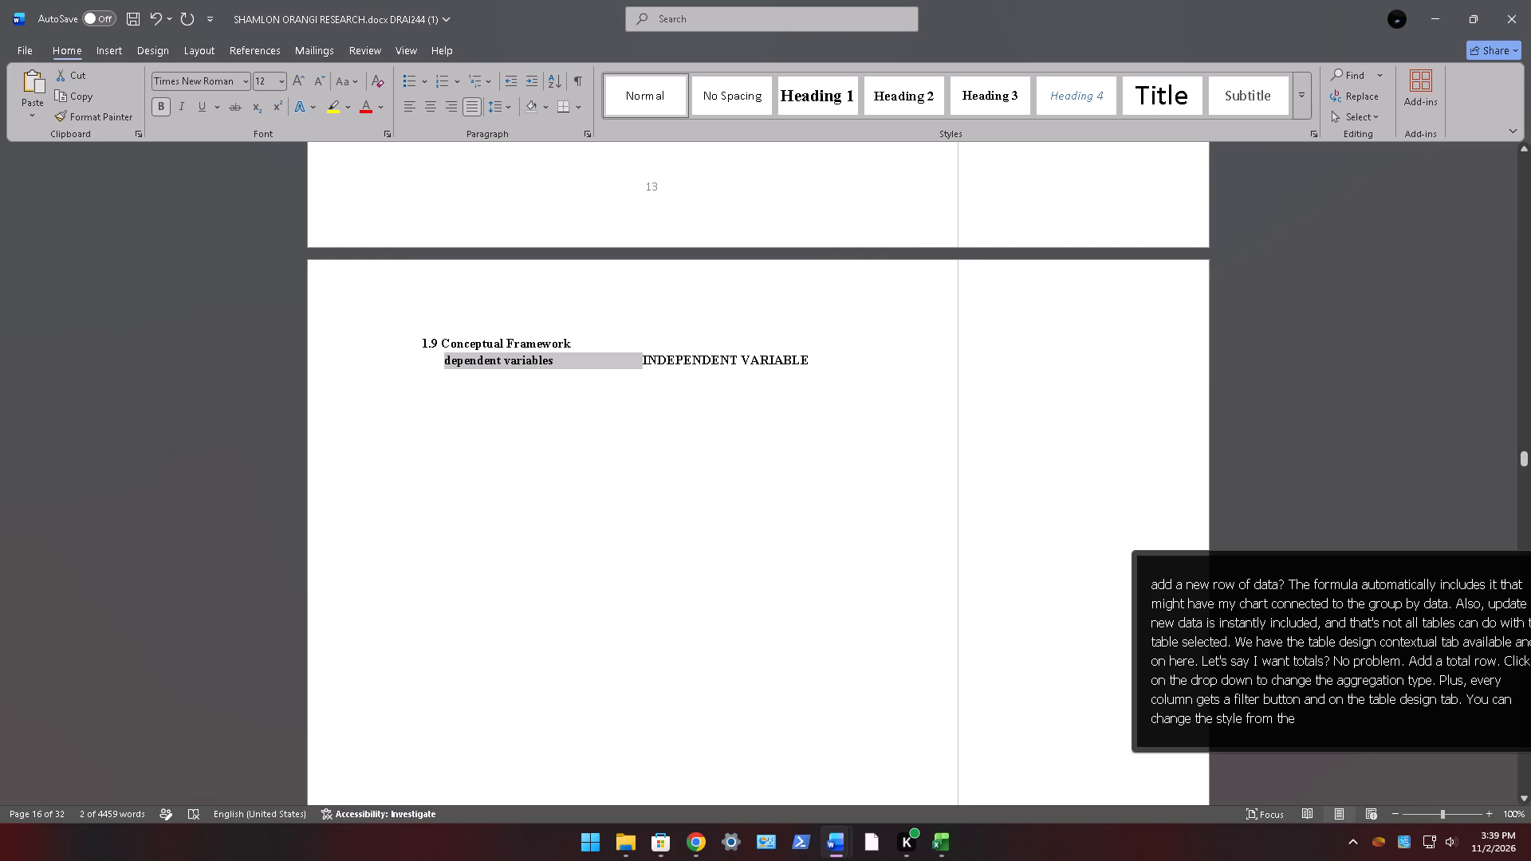
{"action": "scroll", "coordinate": [624, 593], "scroll_direction": "down", "scroll_amount": 17}
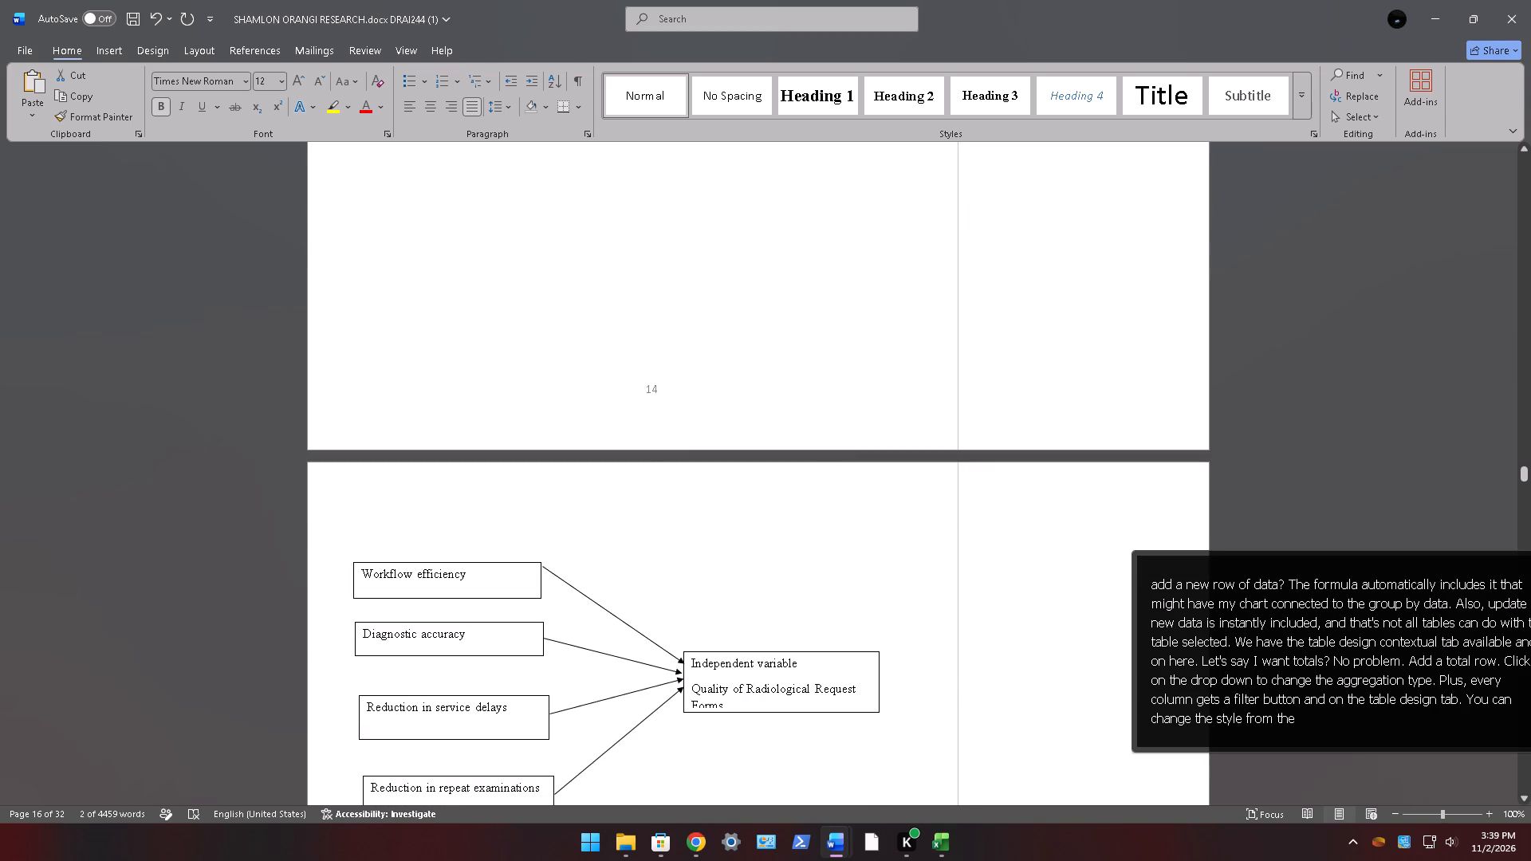
{"action": "left_click", "coordinate": [362, 572]}
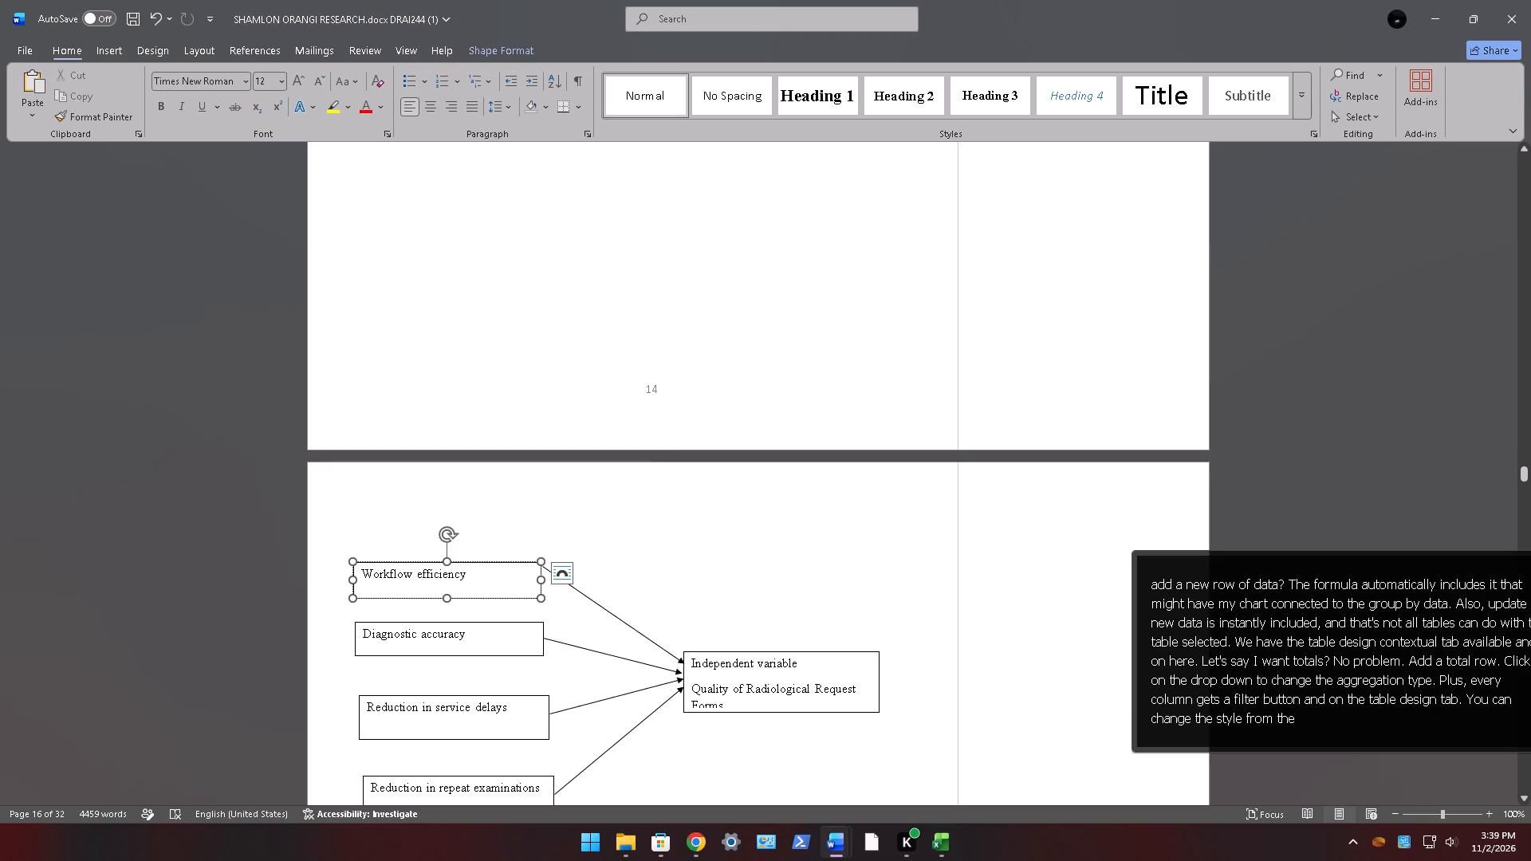
{"action": "key", "text": "ctrl+v"}
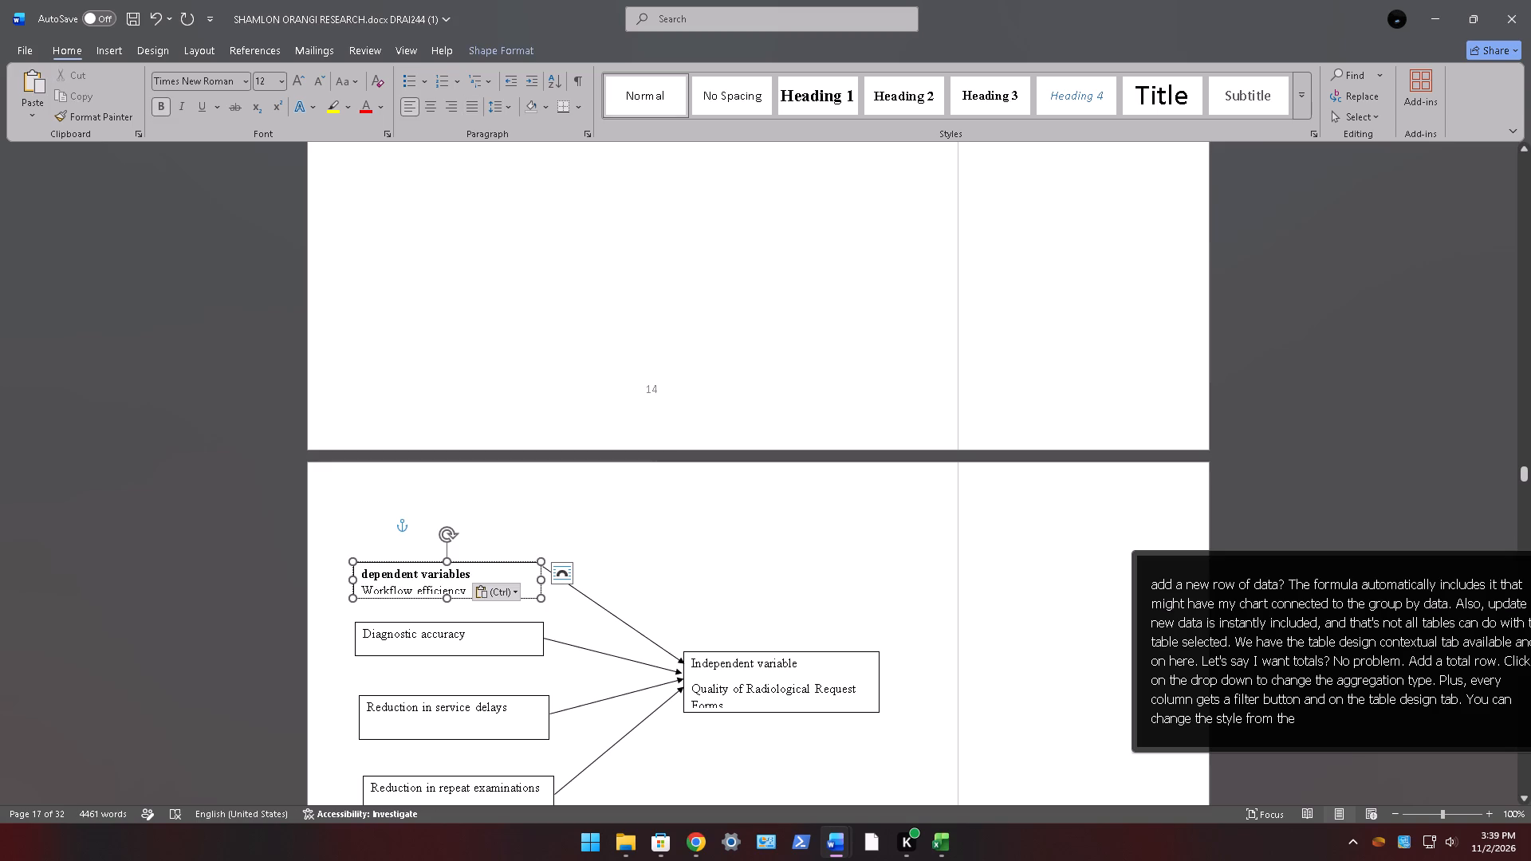
Paste the copied "dependent variables" label above the text in the "Diagnostic accuracy", "Reduction in service delays" and "Reduction in repeat examinations" boxes.
{"action": "left_click_drag", "start_coordinate": [358, 628], "coordinate": [365, 627]}
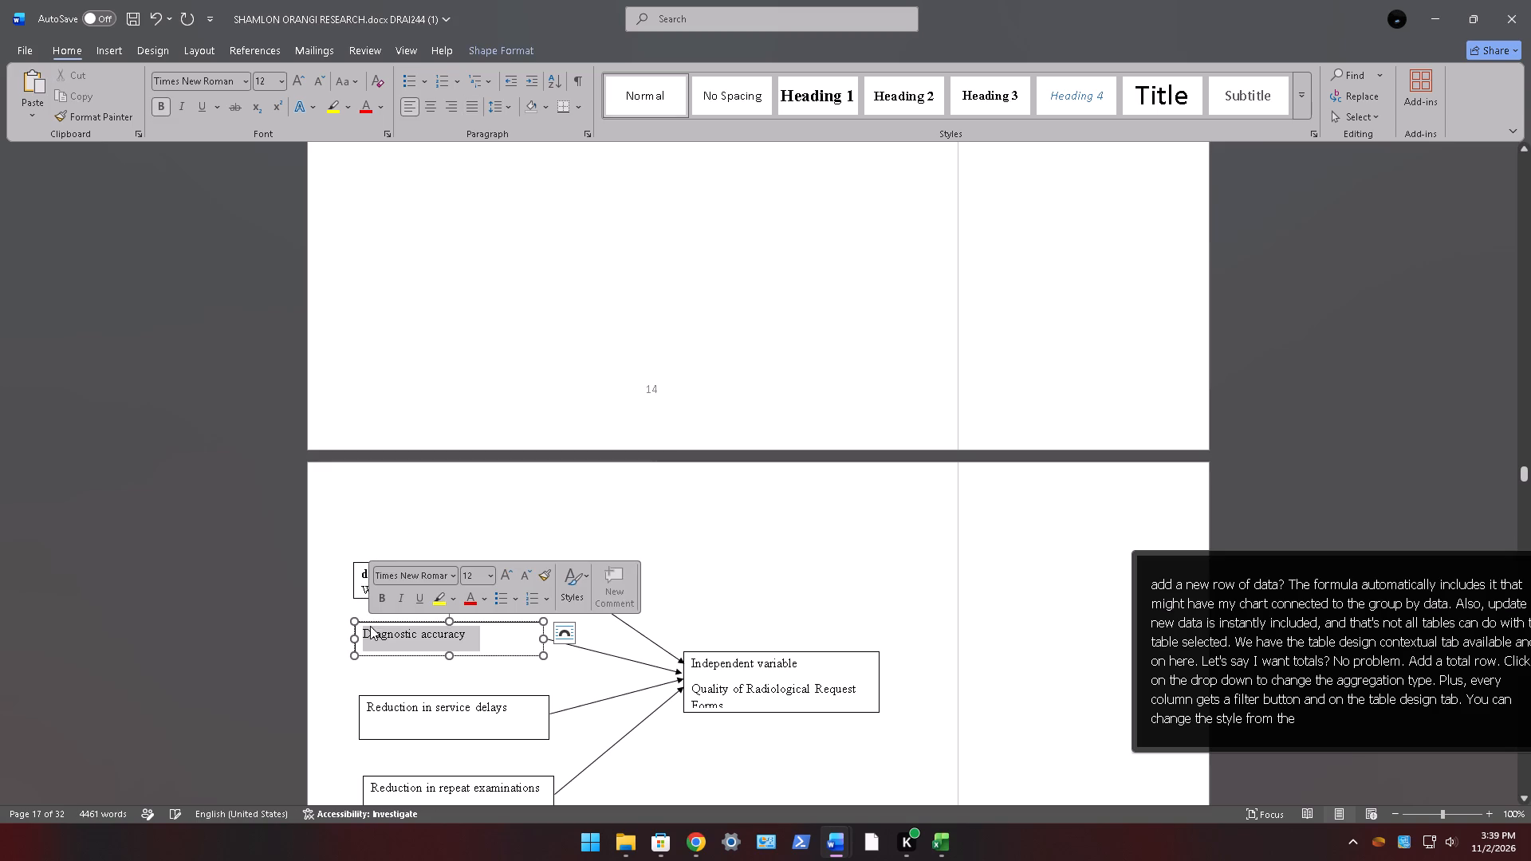
{"action": "left_click", "coordinate": [362, 627]}
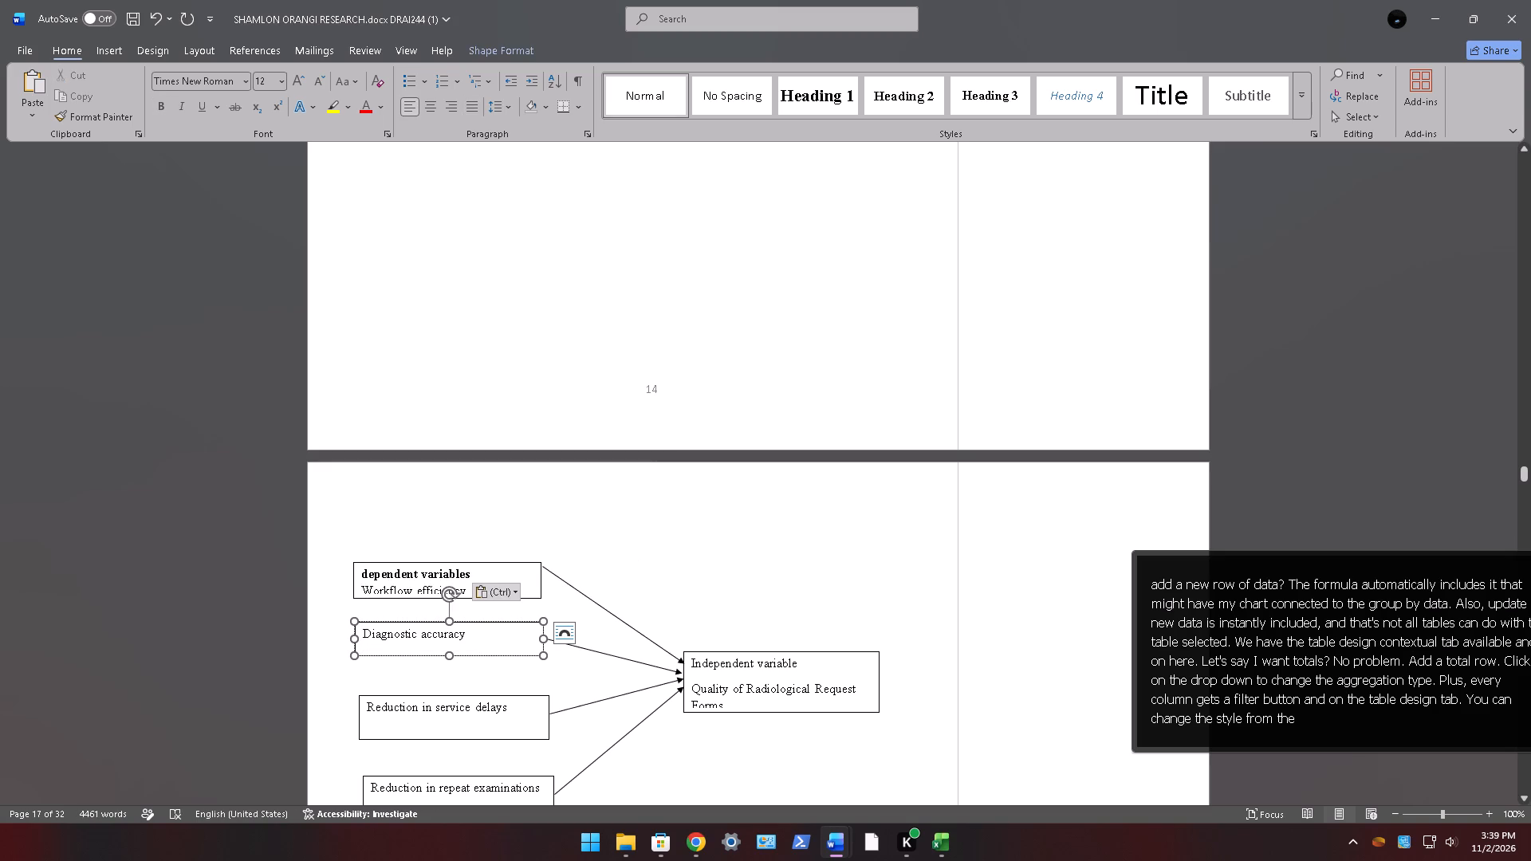
{"action": "key", "text": "ctrl+v"}
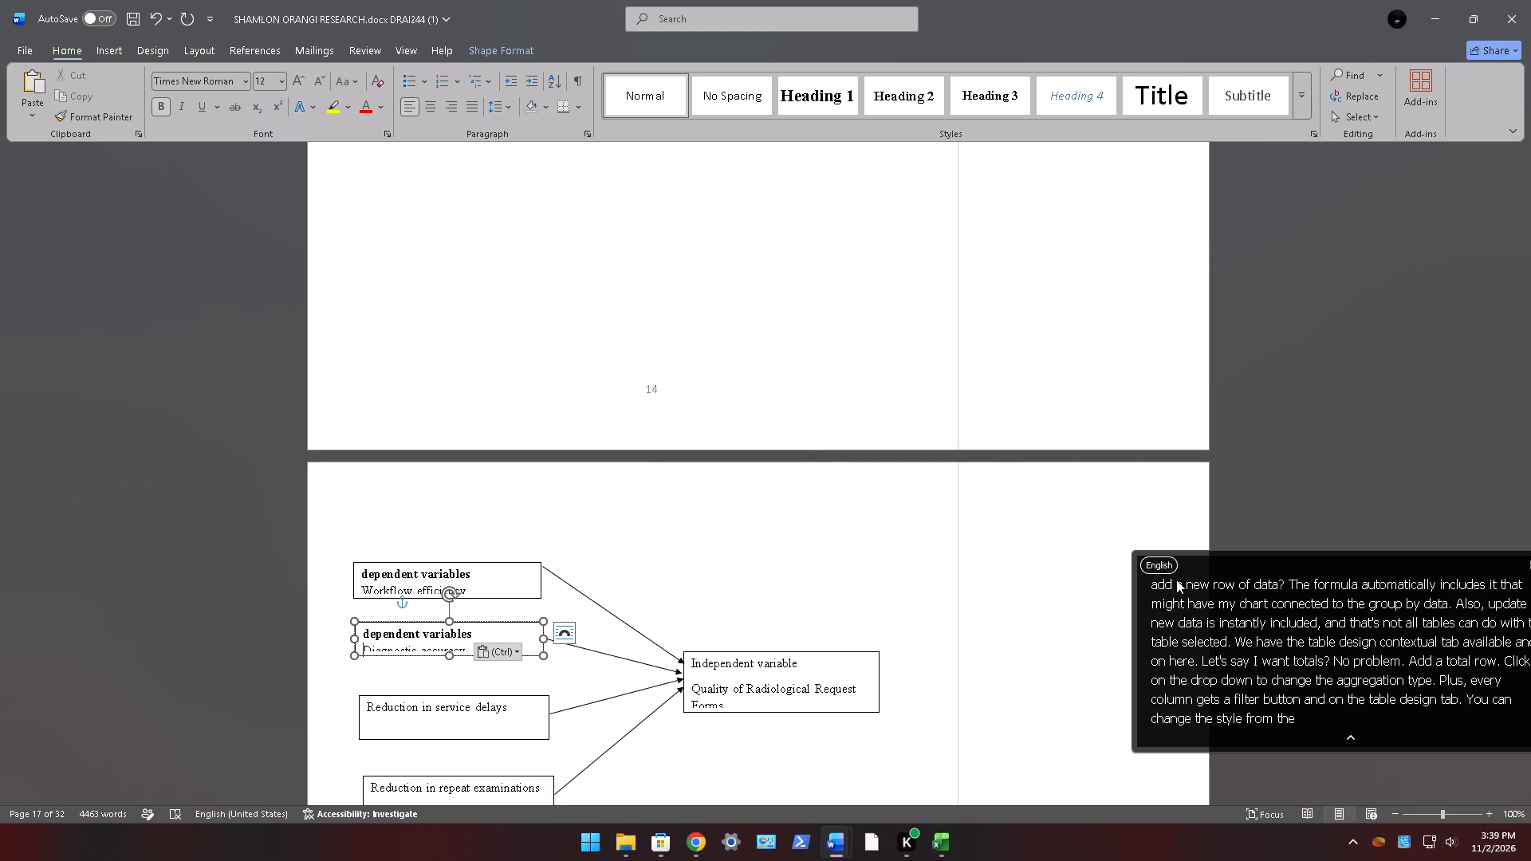
{"action": "scroll", "coordinate": [1180, 587], "scroll_direction": "down", "scroll_amount": 3}
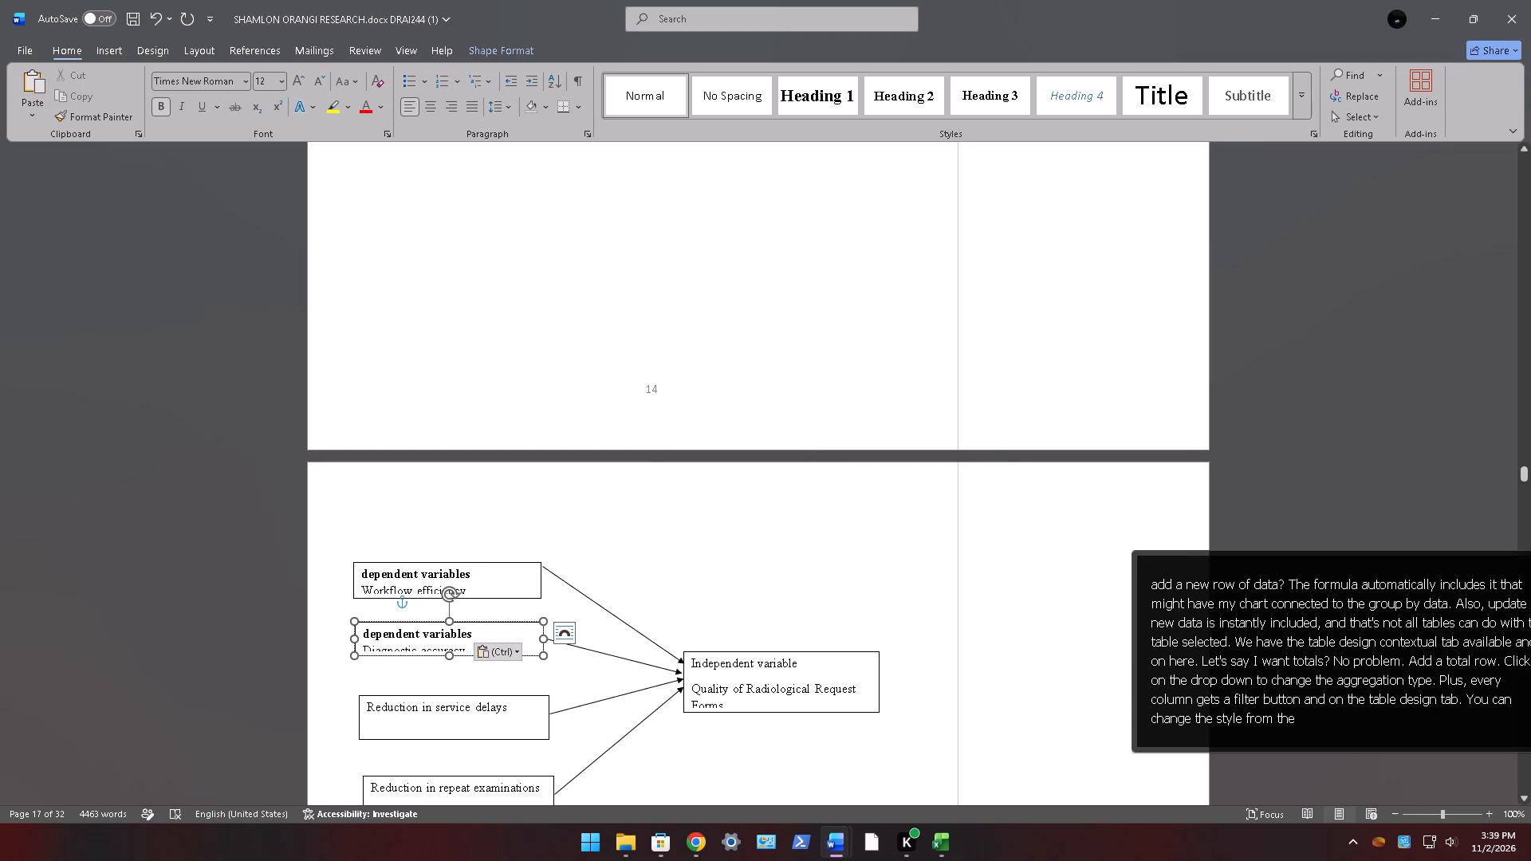
{"action": "left_click", "coordinate": [367, 702]}
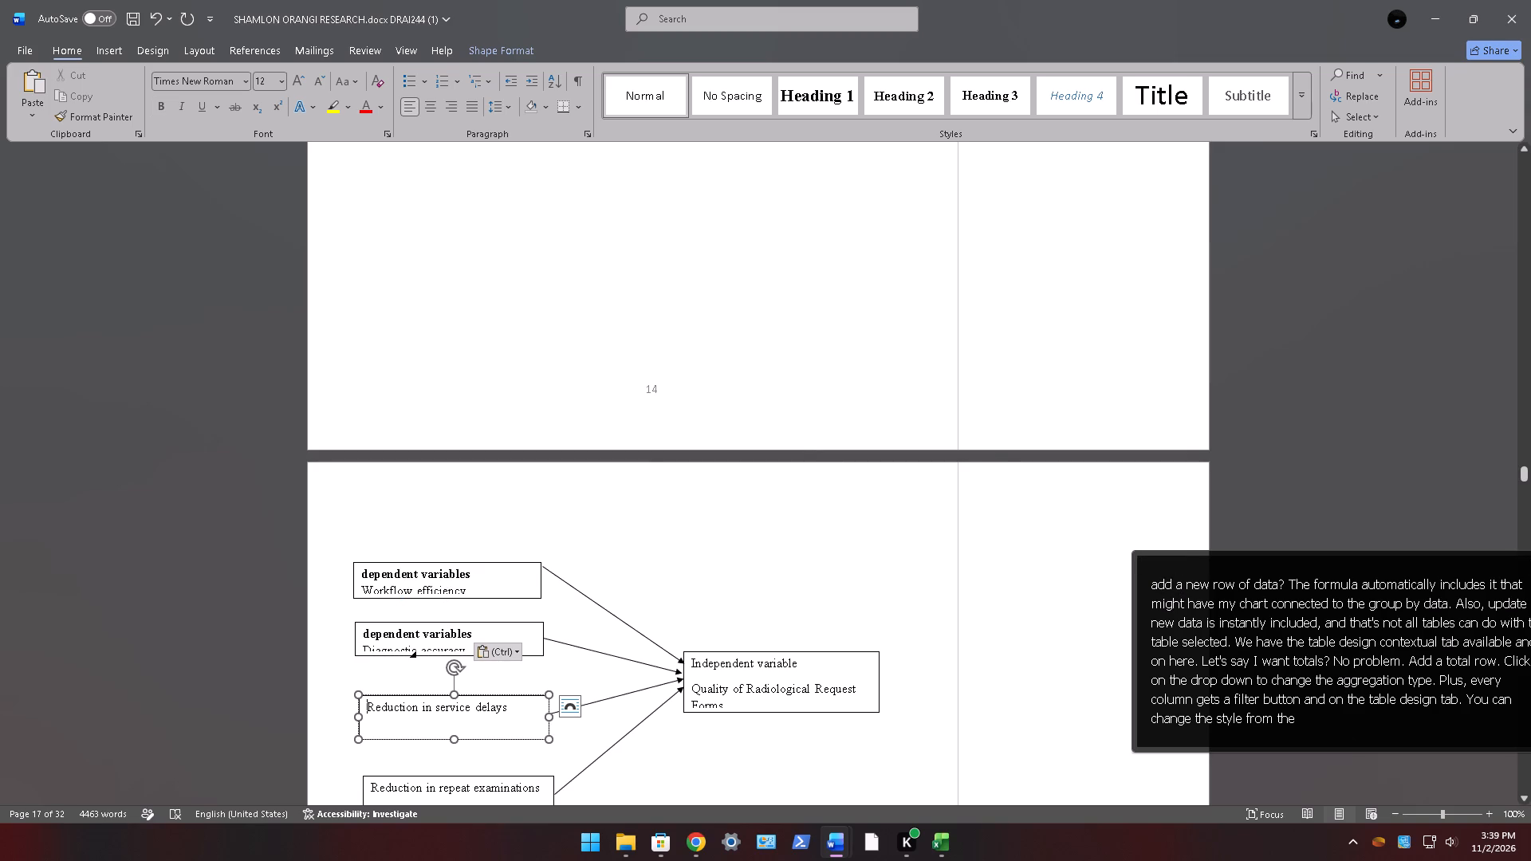
{"action": "key", "text": "ctrl+v"}
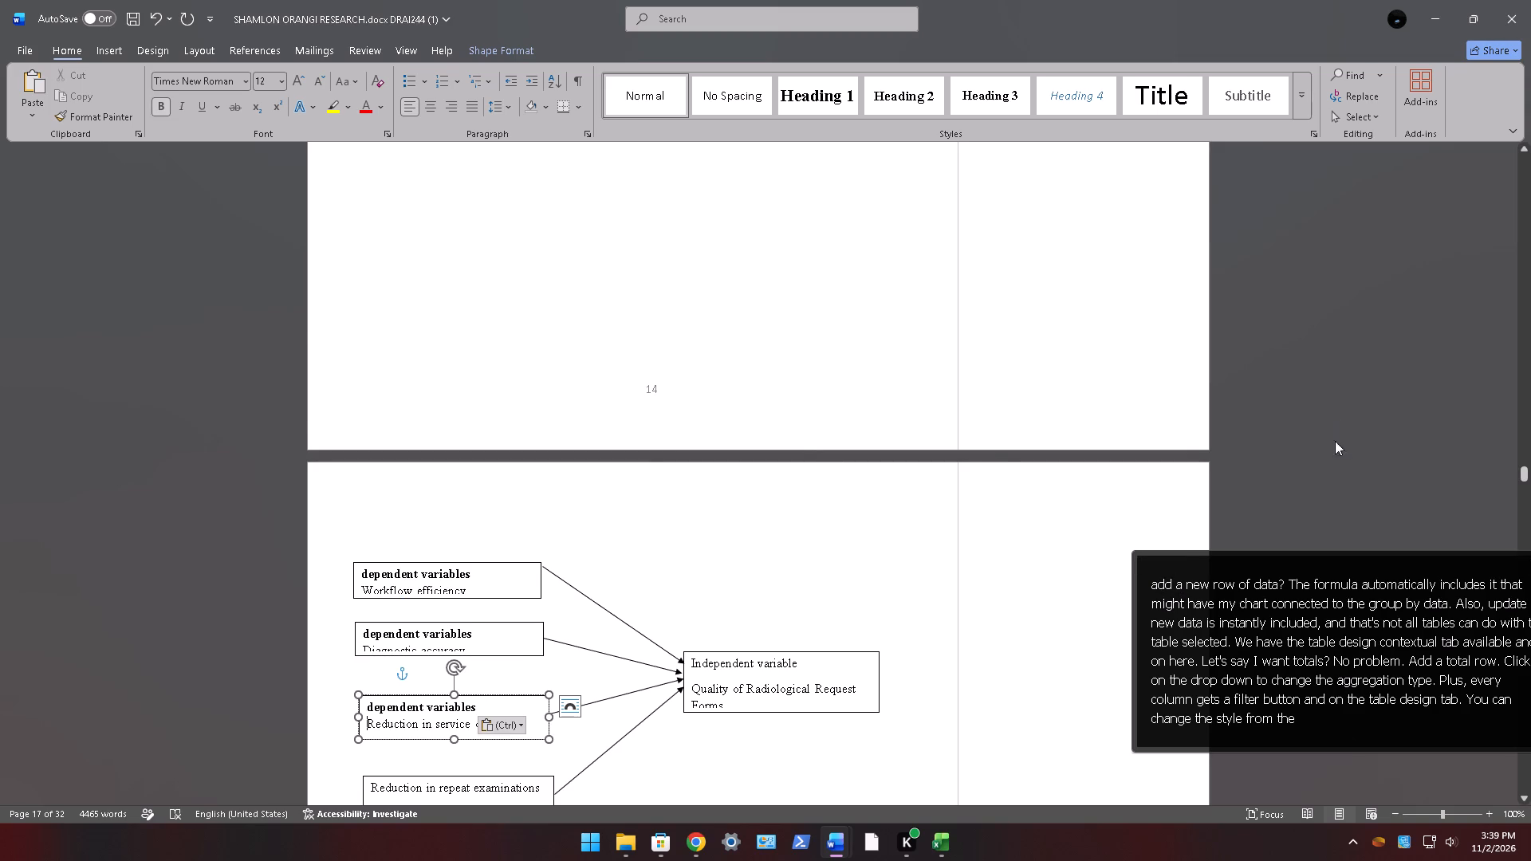
{"action": "scroll", "coordinate": [1261, 579], "scroll_direction": "down", "scroll_amount": 7}
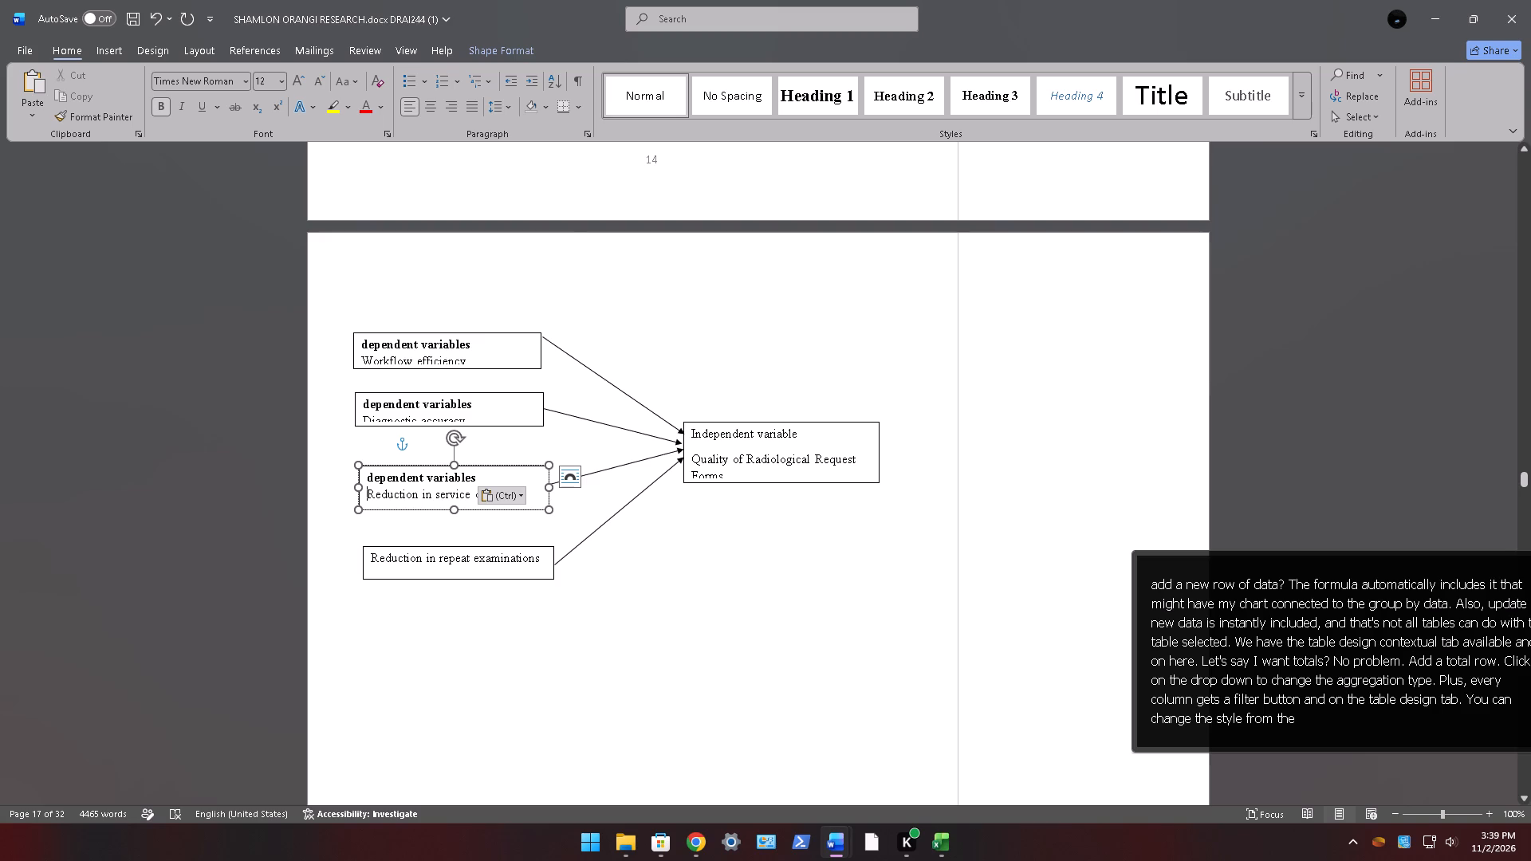
{"action": "left_click", "coordinate": [368, 554]}
{"action": "key", "text": "ctrl+v"}
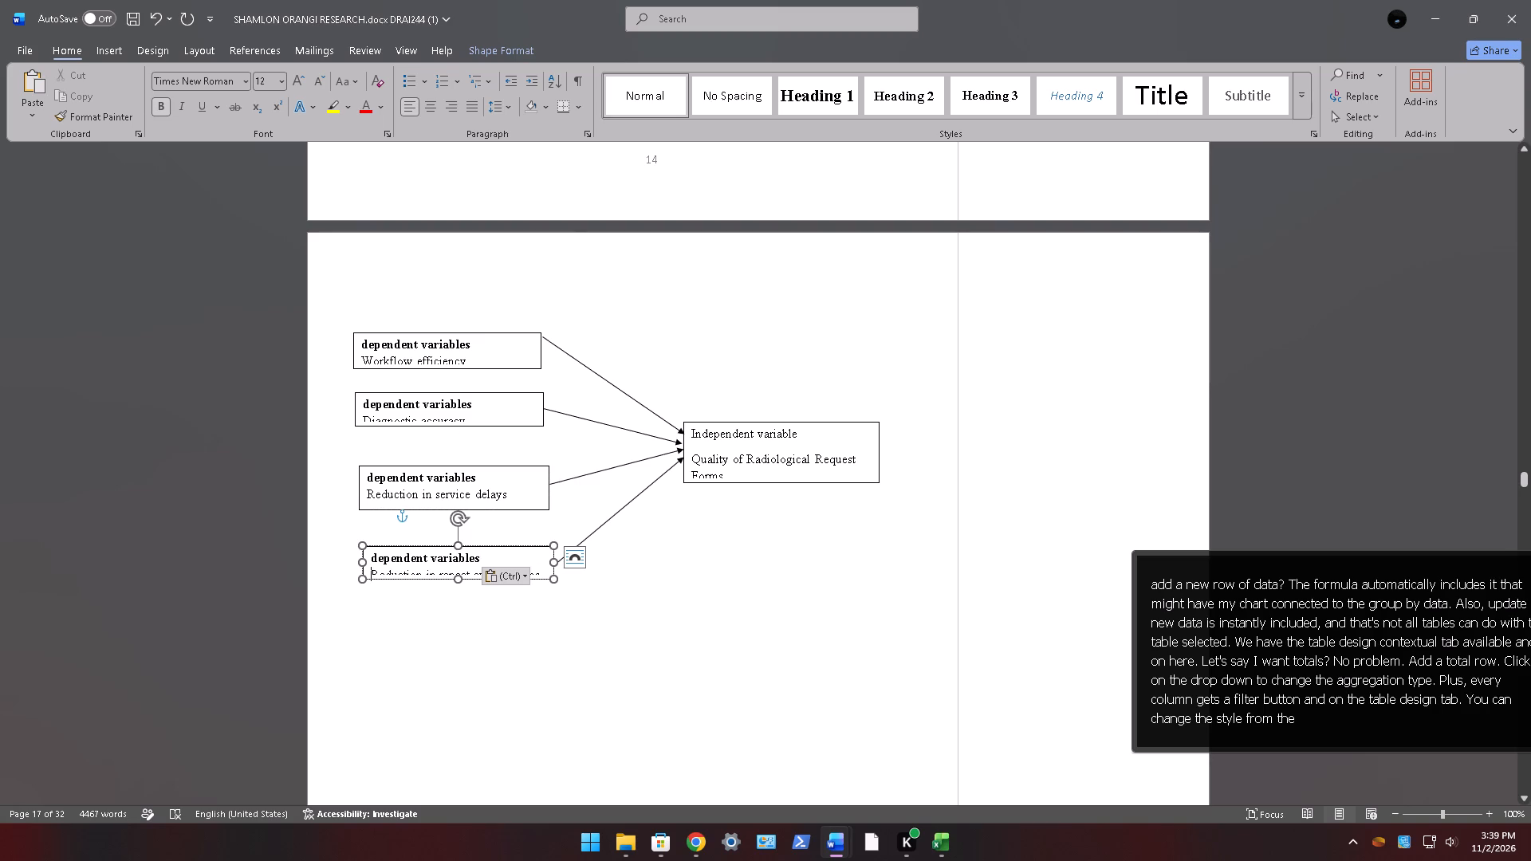
Make the "Reduction in repeat examinations" and "Diagnostic accuracy" boxes slightly taller so both lines of text fit.
{"action": "left_click_drag", "start_coordinate": [458, 577], "coordinate": [460, 590]}
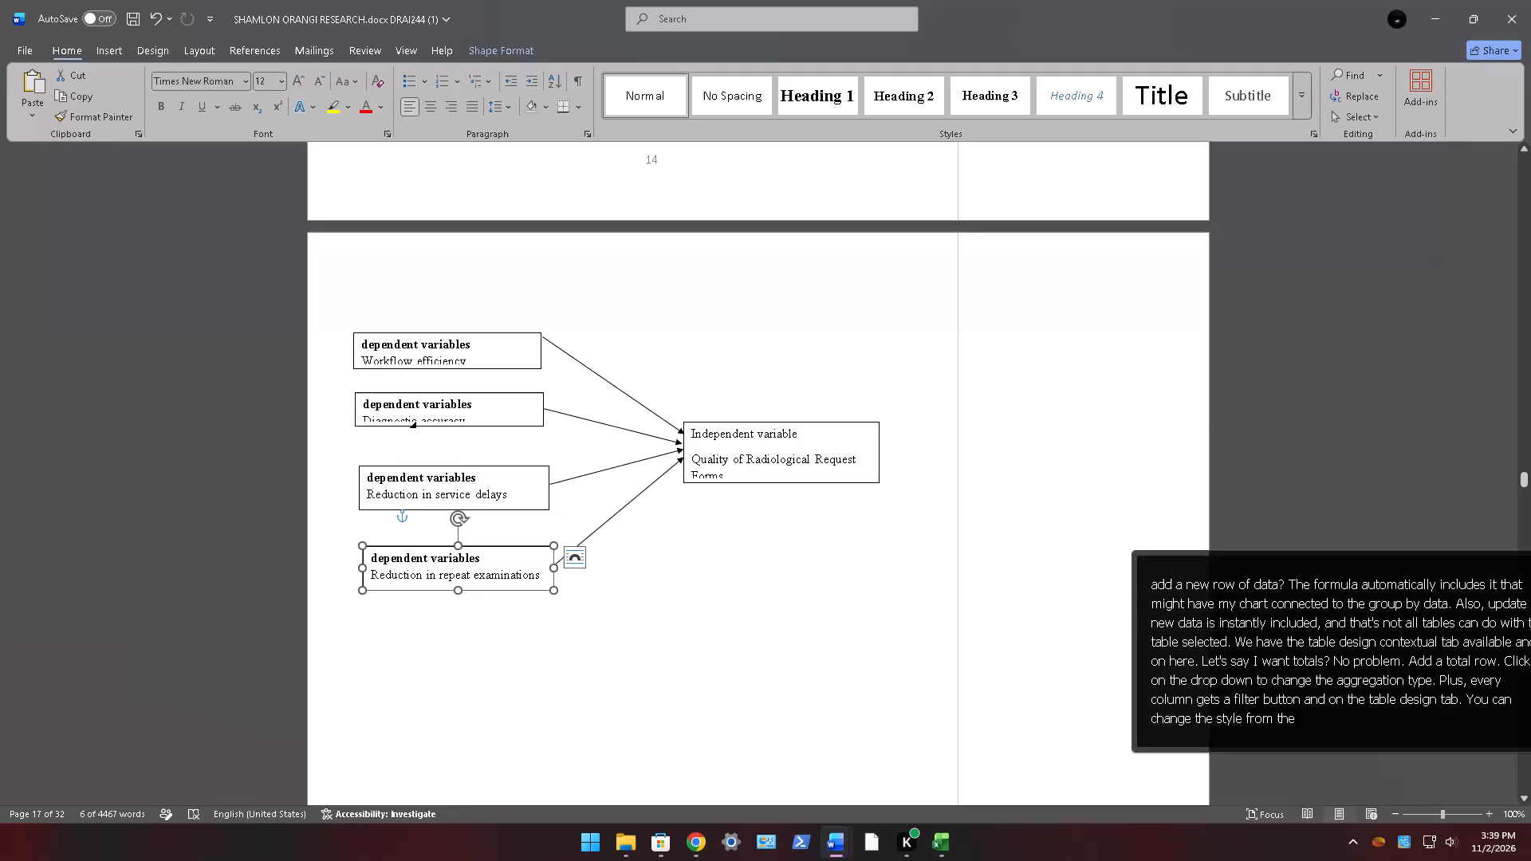
{"action": "left_click", "coordinate": [430, 421]}
{"action": "left_click_drag", "start_coordinate": [447, 423], "coordinate": [448, 434]}
{"action": "left_click", "coordinate": [732, 335]}
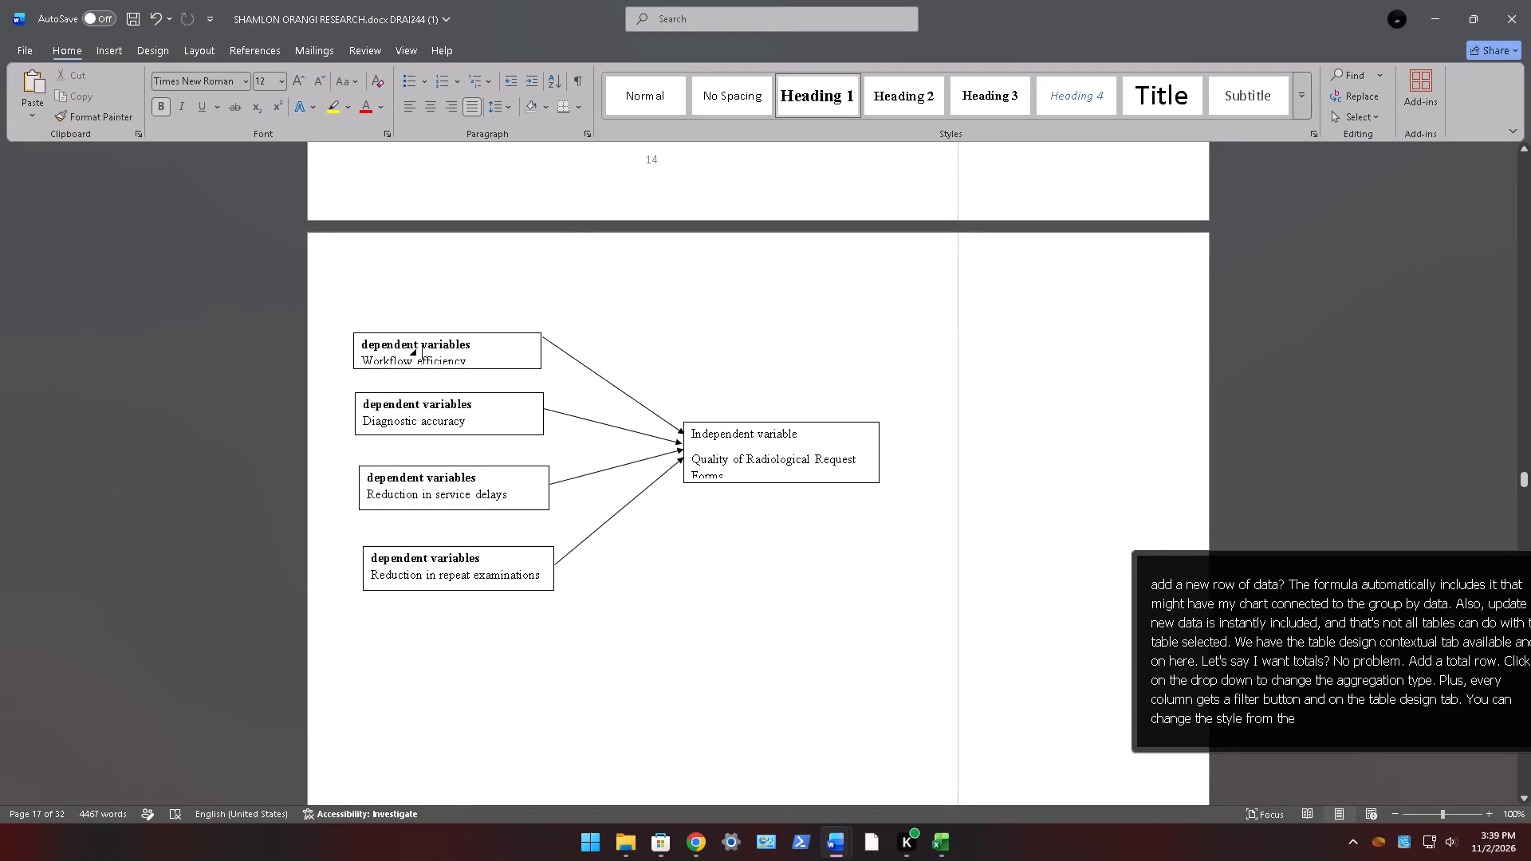
Examine the layout between the 1.9 Conceptual Framework heading and the diagram, including the variable labels and the blank space.
{"action": "scroll", "coordinate": [718, 607], "scroll_direction": "up", "scroll_amount": 13}
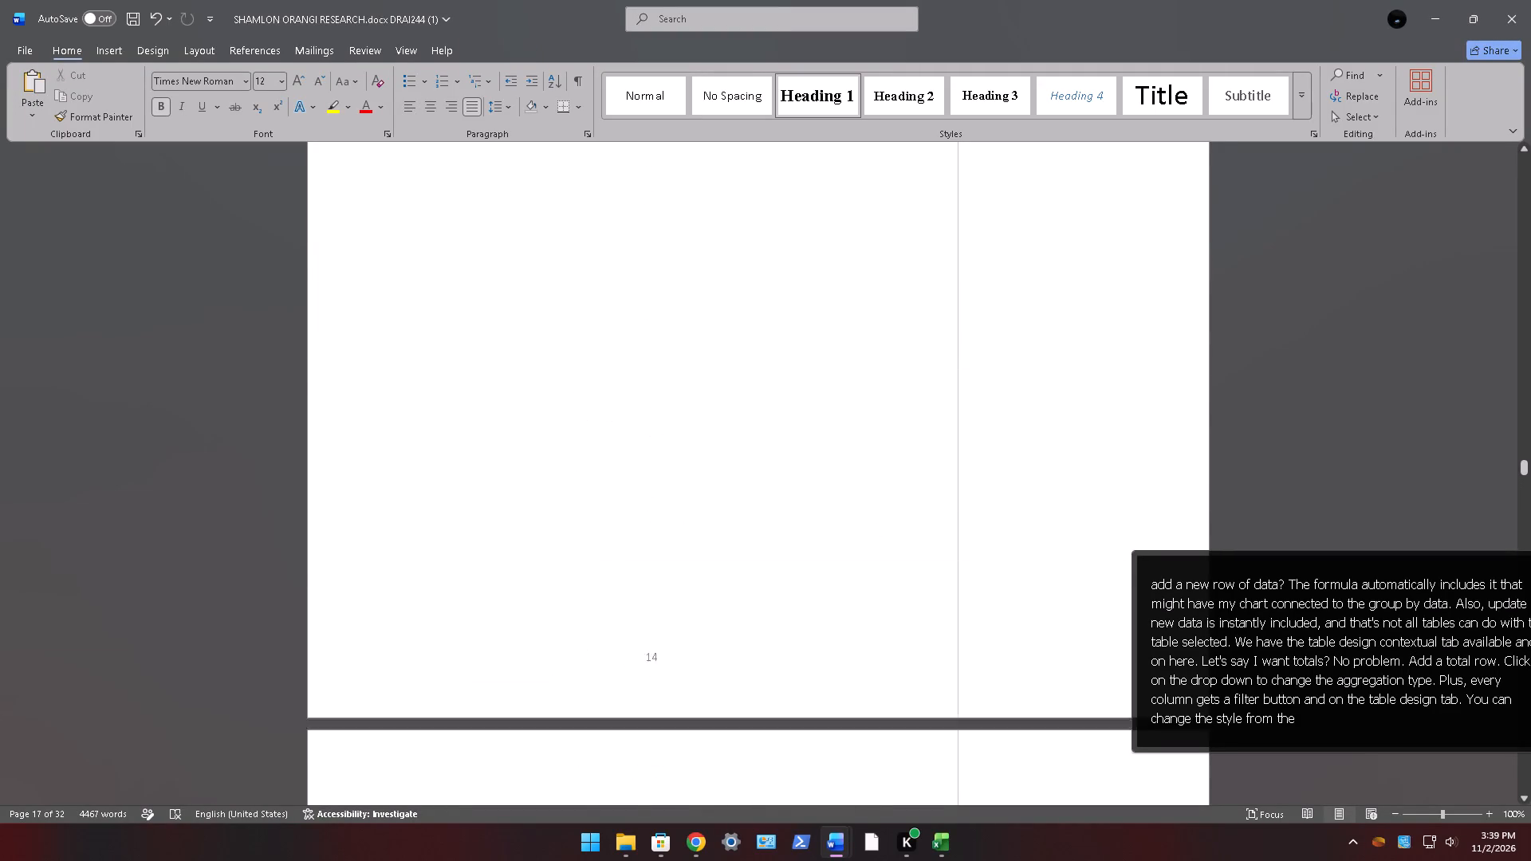
{"action": "scroll", "coordinate": [718, 607], "scroll_direction": "up", "scroll_amount": 10}
{"action": "scroll", "coordinate": [718, 607], "scroll_direction": "down", "scroll_amount": 6}
{"action": "scroll", "coordinate": [718, 607], "scroll_direction": "up", "scroll_amount": 6}
{"action": "scroll", "coordinate": [718, 607], "scroll_direction": "down", "scroll_amount": 11}
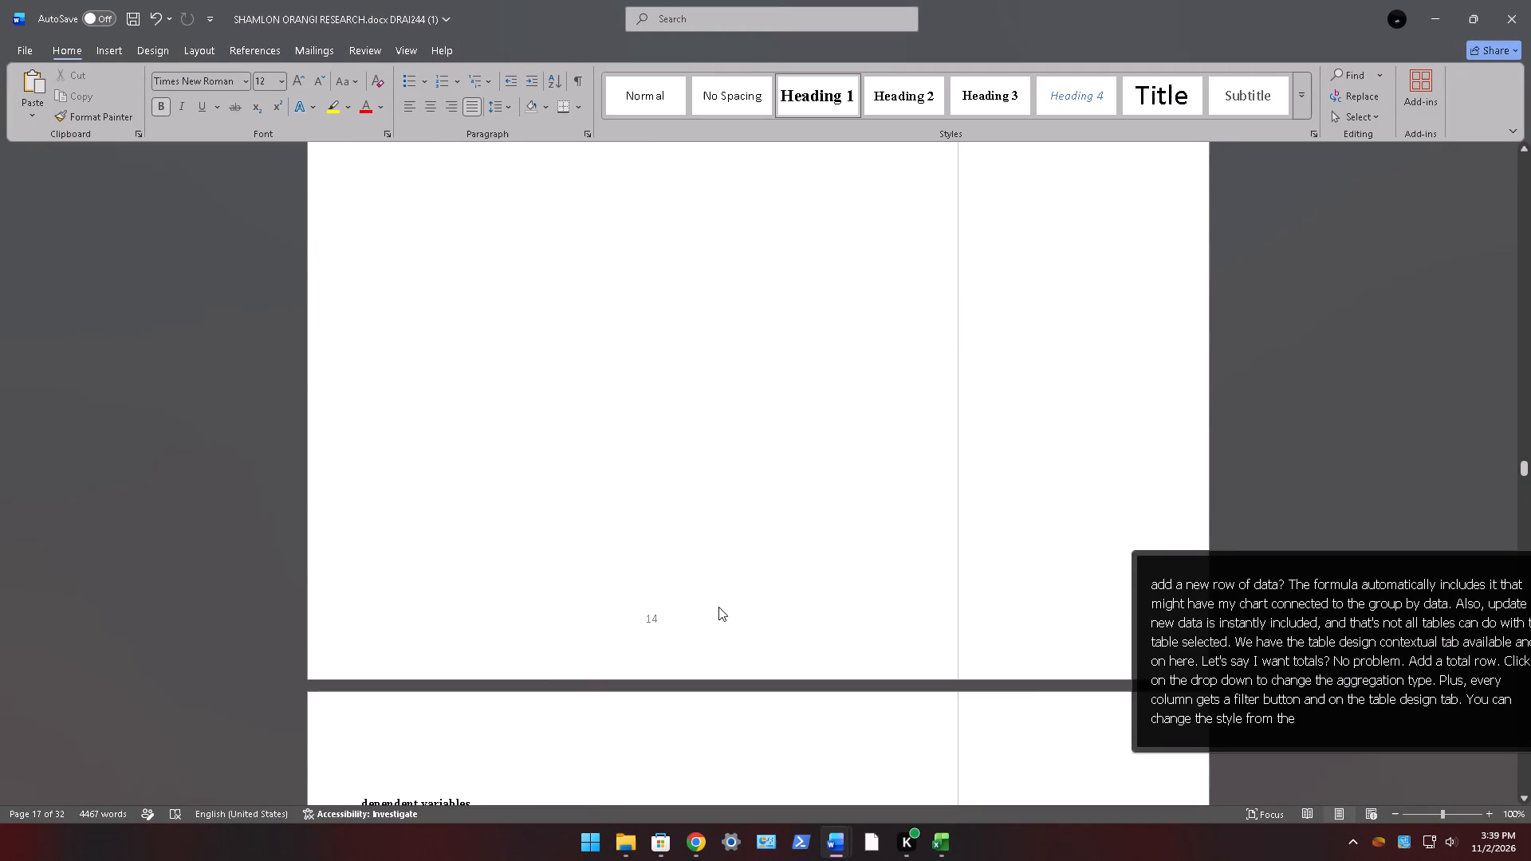
{"action": "scroll", "coordinate": [718, 607], "scroll_direction": "down", "scroll_amount": 3}
{"action": "scroll", "coordinate": [718, 607], "scroll_direction": "up", "scroll_amount": 20}
{"action": "scroll", "coordinate": [718, 607], "scroll_direction": "up", "scroll_amount": 1}
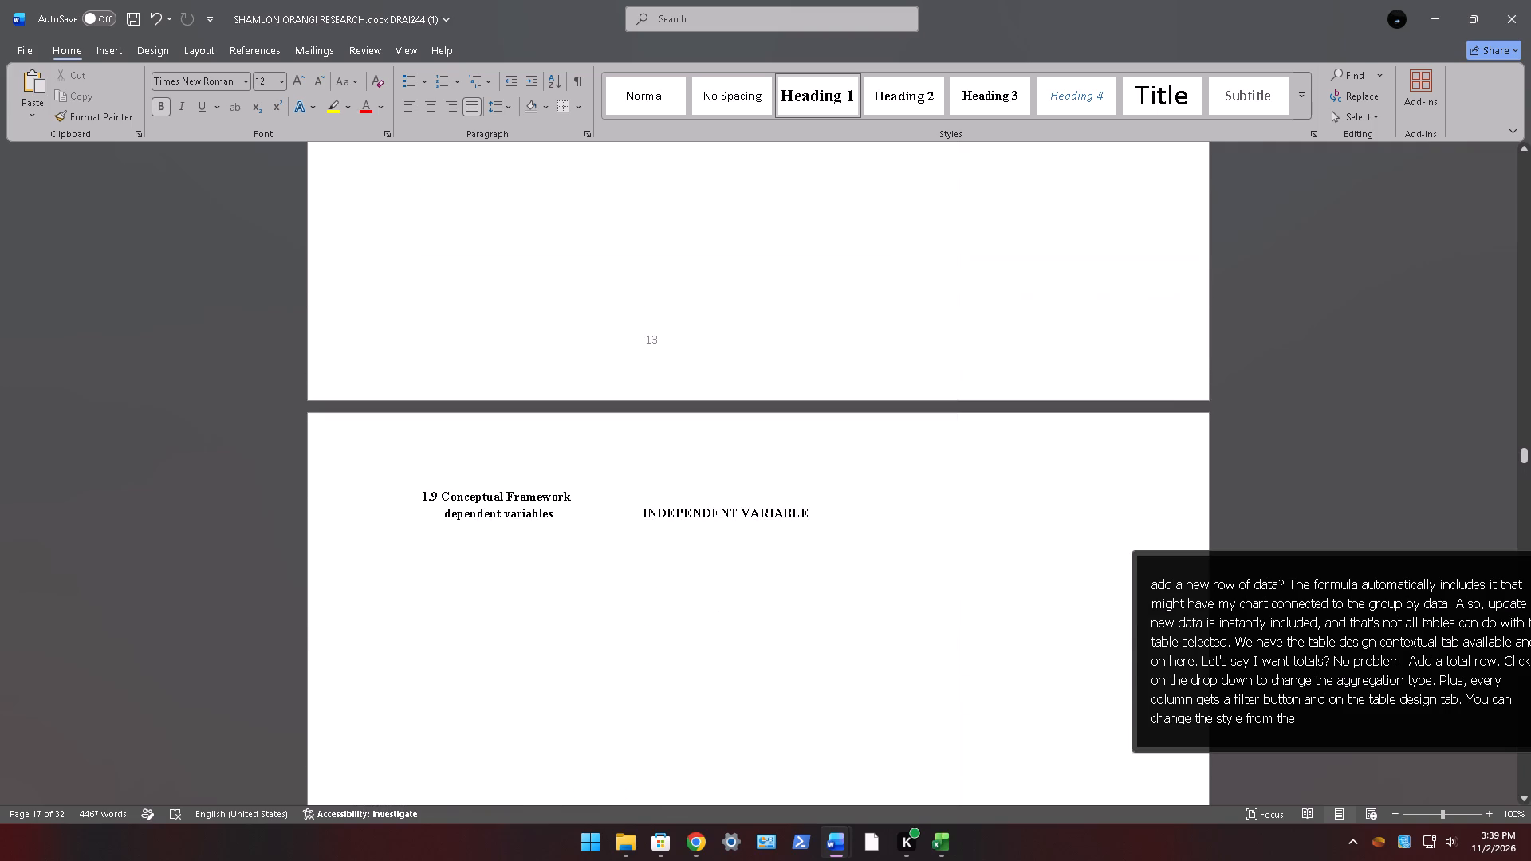
{"action": "scroll", "coordinate": [718, 607], "scroll_direction": "up", "scroll_amount": 5}
{"action": "scroll", "coordinate": [718, 607], "scroll_direction": "down", "scroll_amount": 16}
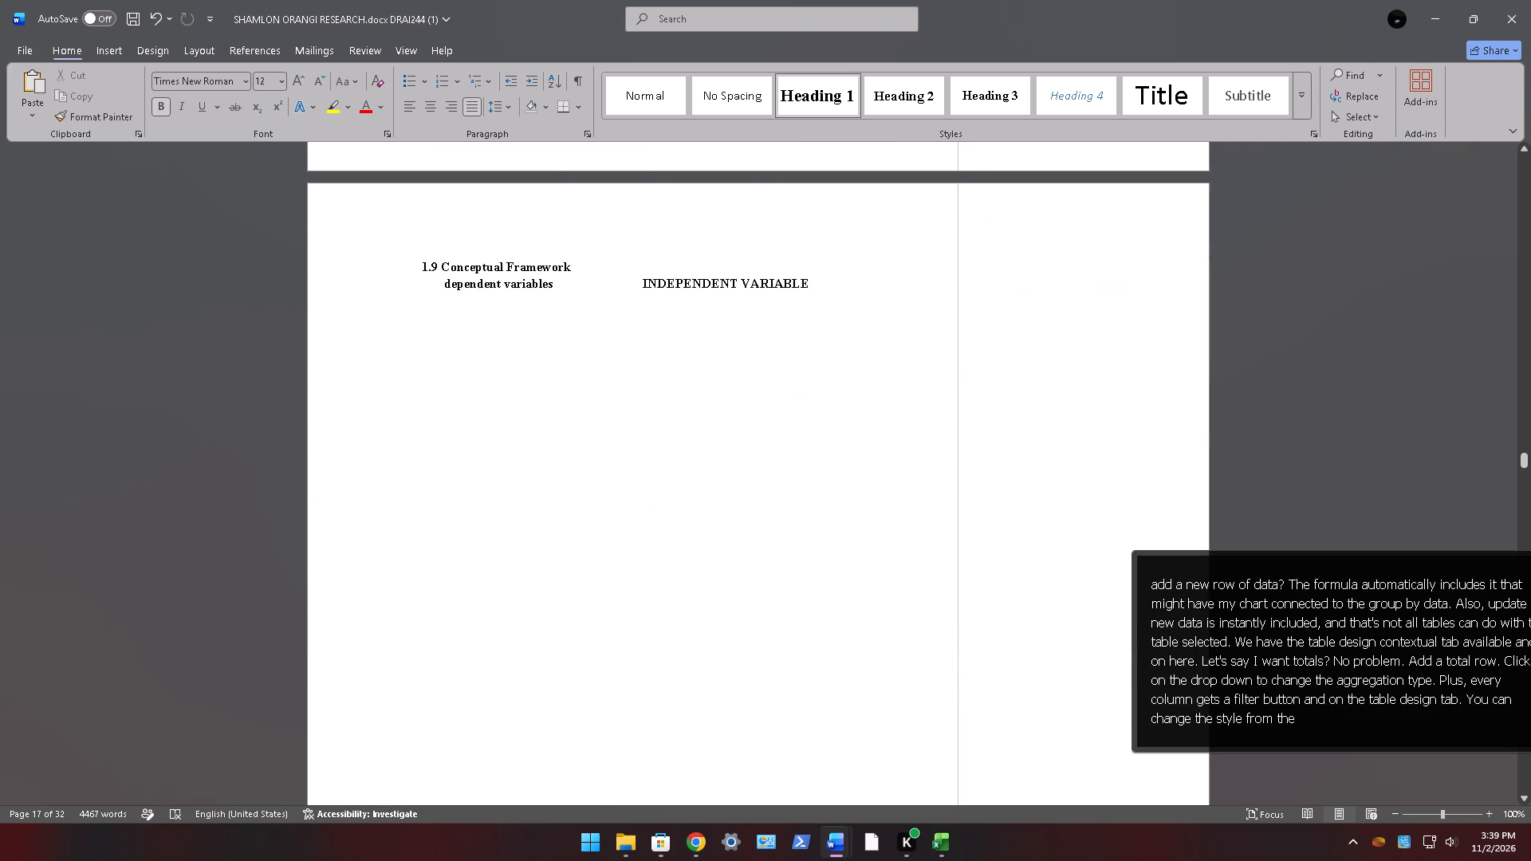
{"action": "scroll", "coordinate": [718, 607], "scroll_direction": "down", "scroll_amount": 6}
{"action": "scroll", "coordinate": [560, 644], "scroll_direction": "down", "scroll_amount": 4}
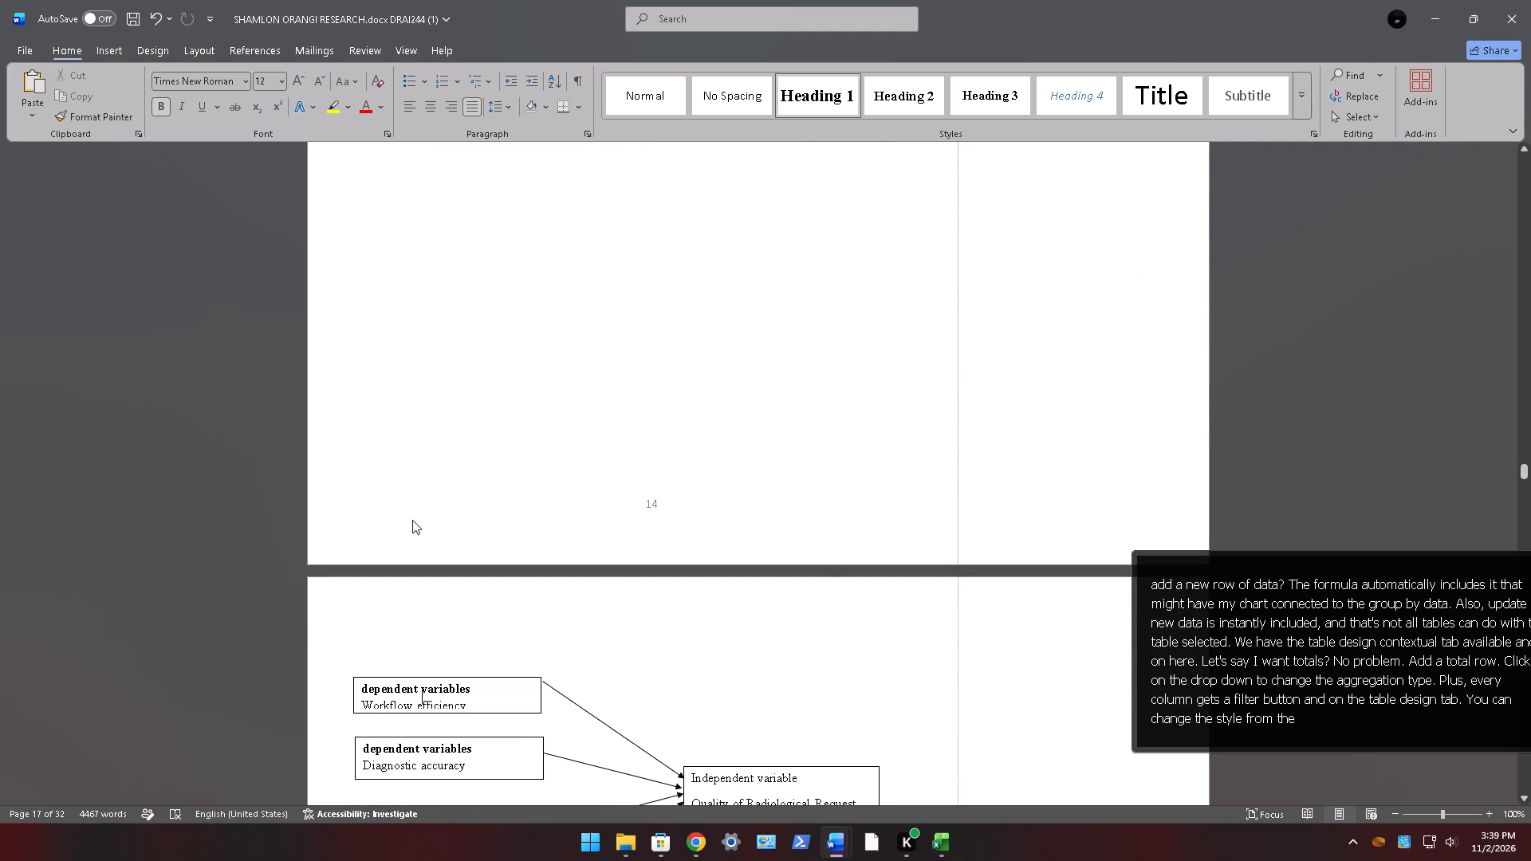
{"action": "left_click", "coordinate": [403, 505]}
{"action": "scroll", "coordinate": [445, 513], "scroll_direction": "down", "scroll_amount": 3}
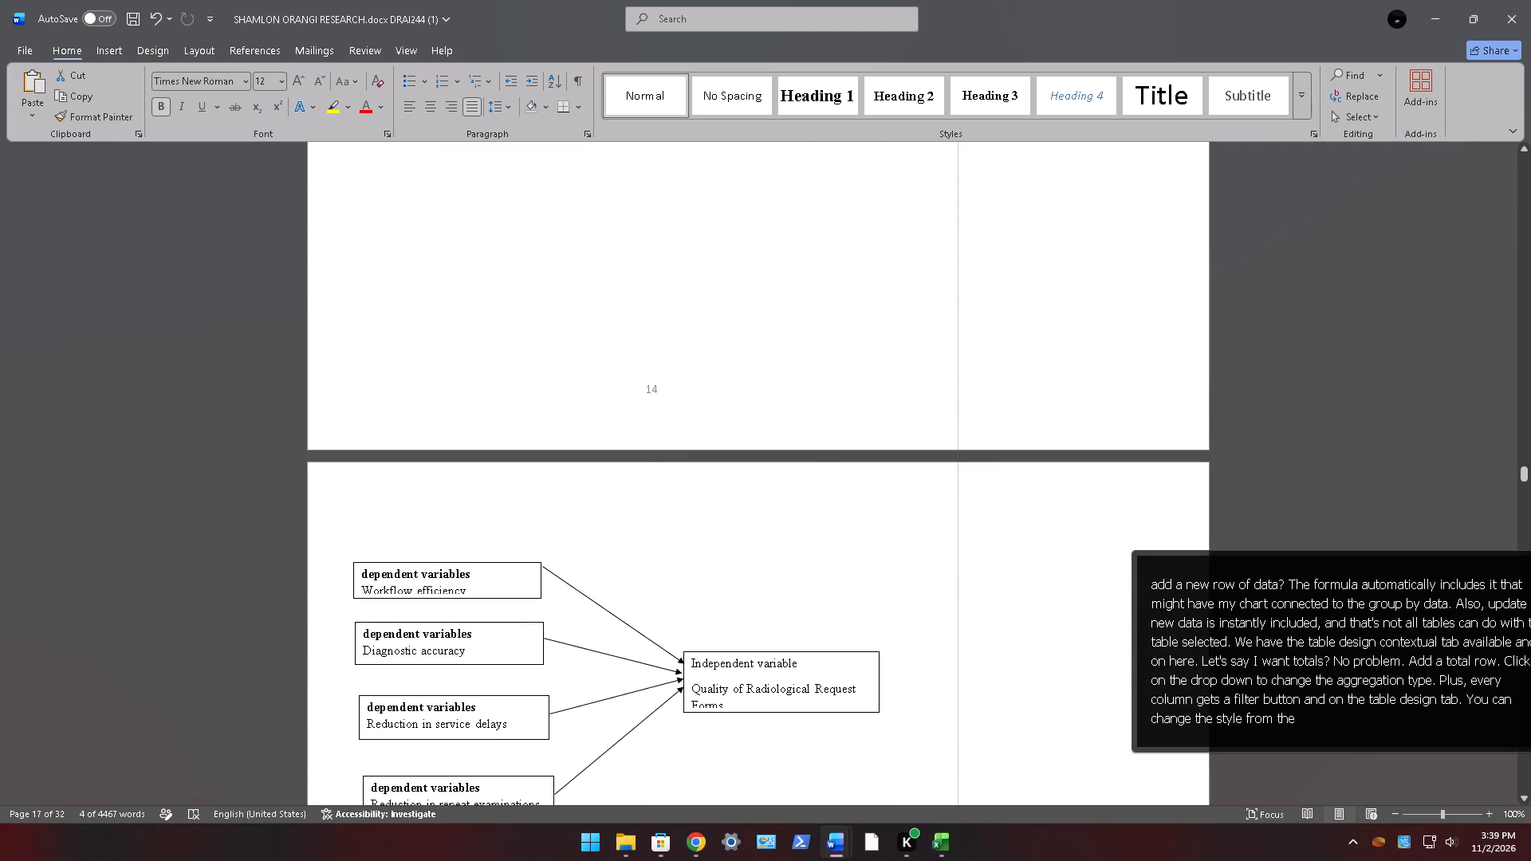
{"action": "scroll", "coordinate": [620, 458], "scroll_direction": "down", "scroll_amount": 2}
{"action": "scroll", "coordinate": [626, 451], "scroll_direction": "up", "scroll_amount": 7}
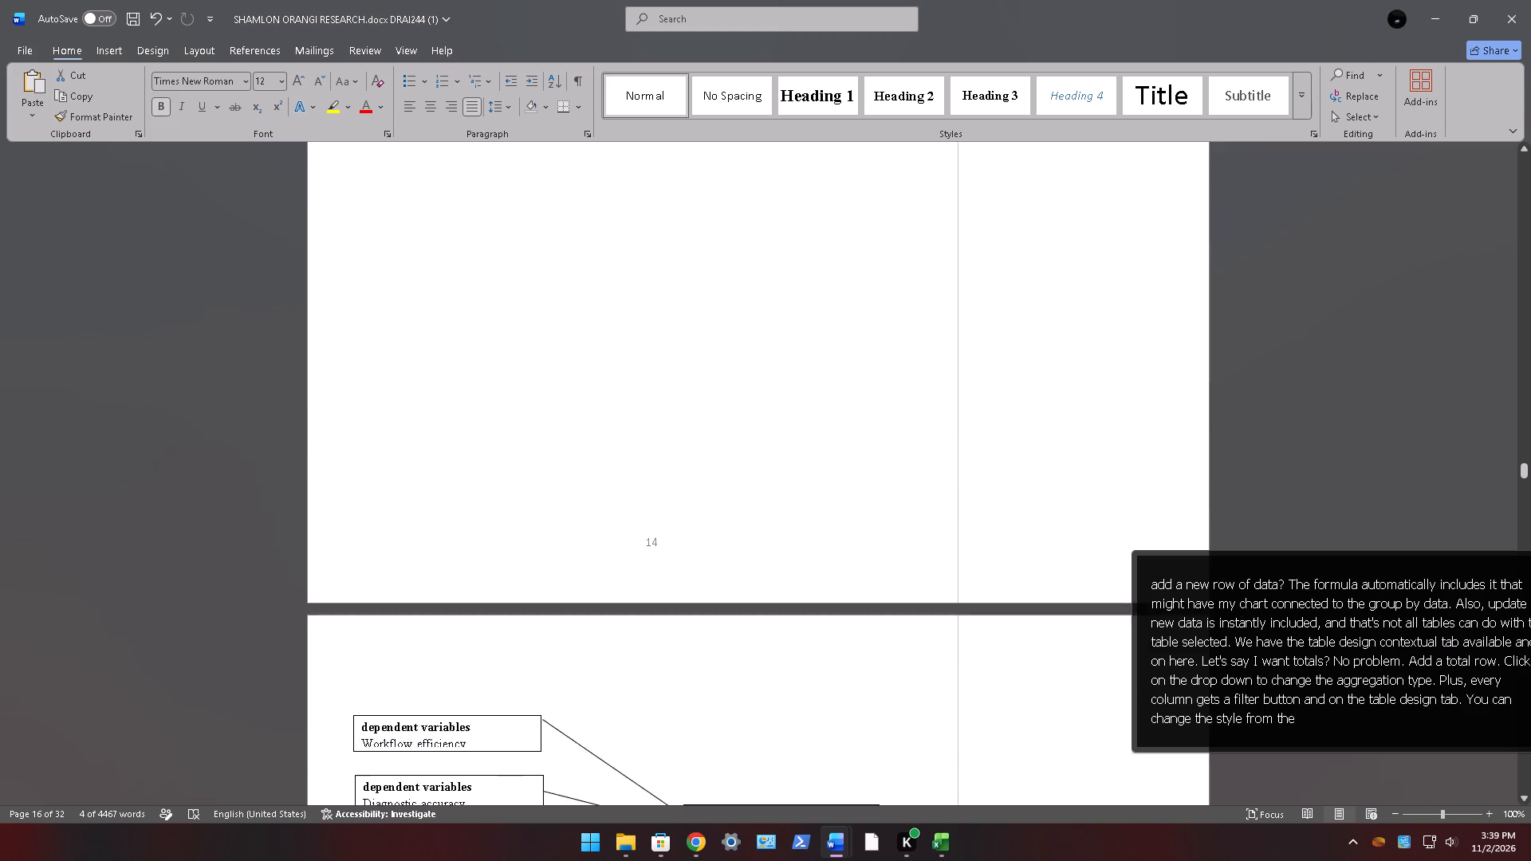
{"action": "scroll", "coordinate": [624, 453], "scroll_direction": "up", "scroll_amount": 3}
{"action": "left_click", "coordinate": [530, 486]}
{"action": "left_click", "coordinate": [491, 603]}
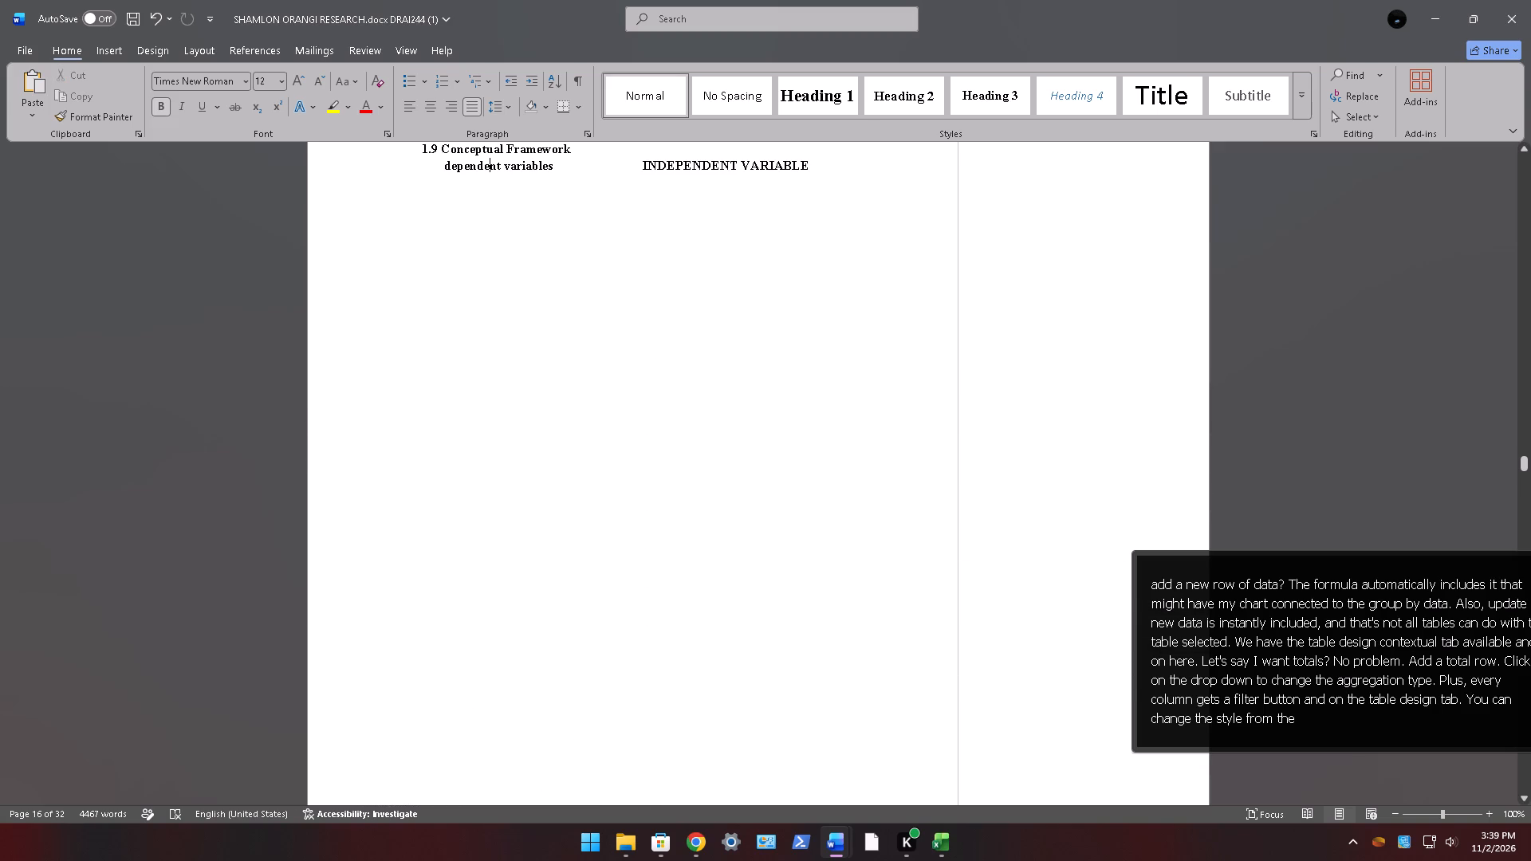
{"action": "left_click", "coordinate": [498, 613]}
{"action": "left_click", "coordinate": [507, 610]}
{"action": "scroll", "coordinate": [521, 592], "scroll_direction": "down", "scroll_amount": 2}
{"action": "scroll", "coordinate": [521, 592], "scroll_direction": "up", "scroll_amount": 9}
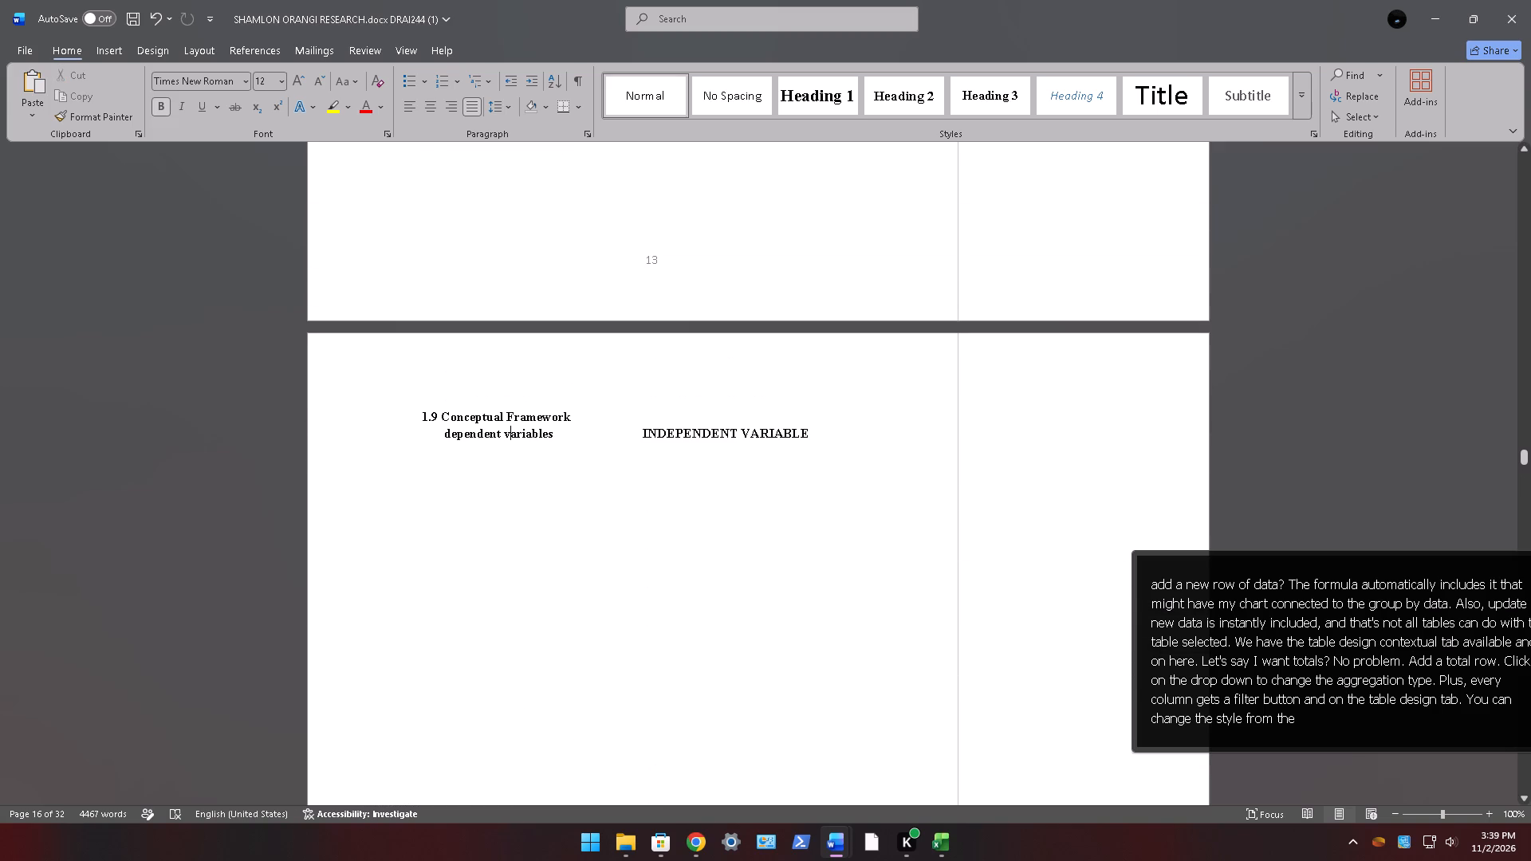
{"action": "left_click", "coordinate": [860, 425]}
{"action": "scroll", "coordinate": [809, 472], "scroll_direction": "down", "scroll_amount": 1}
{"action": "left_click", "coordinate": [779, 532]}
{"action": "left_click", "coordinate": [458, 571]}
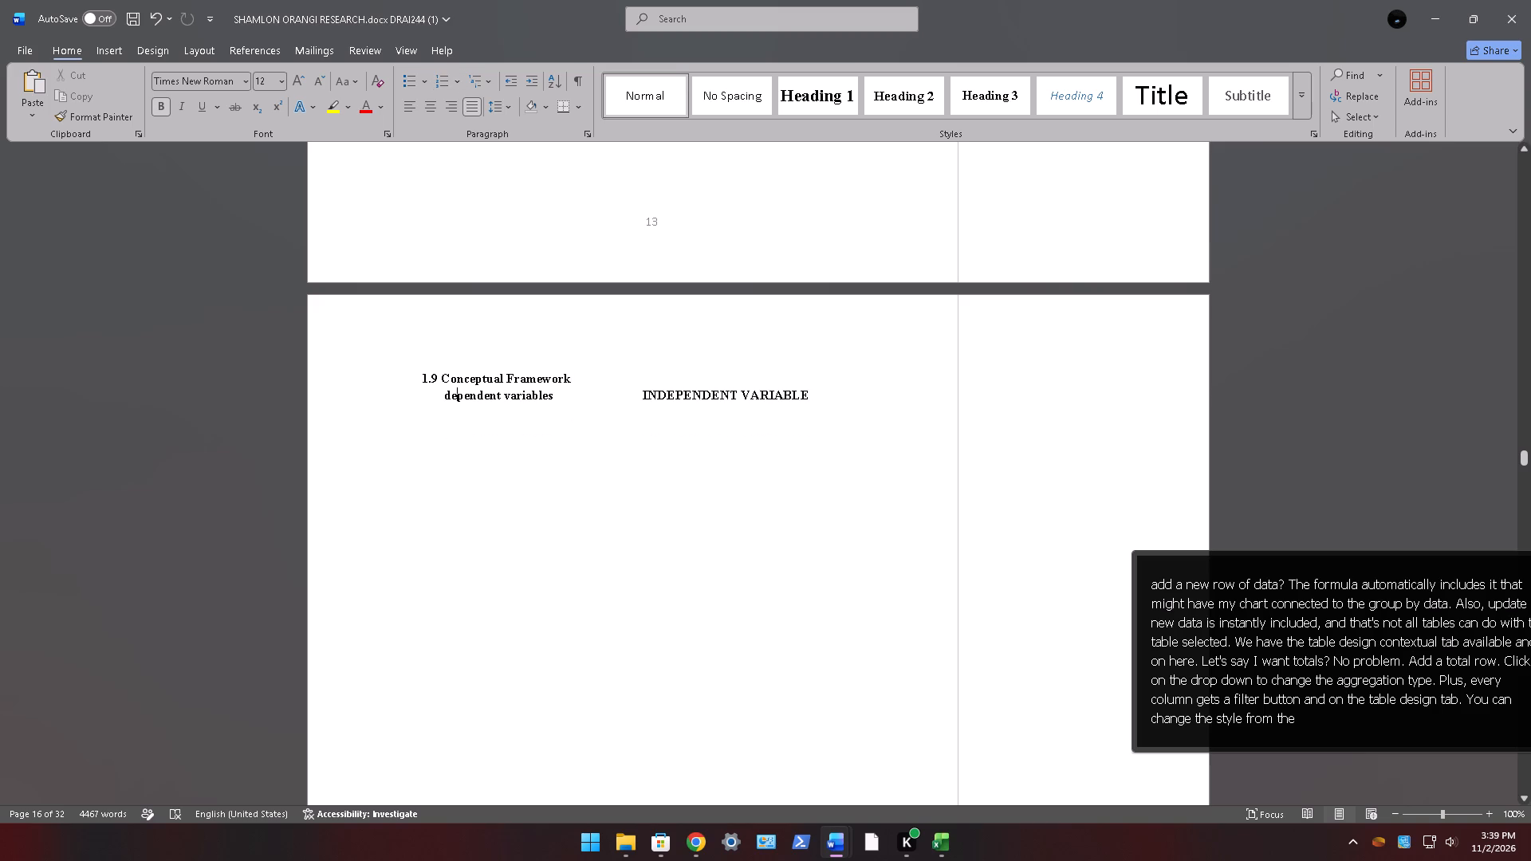
{"action": "left_click", "coordinate": [458, 571]}
{"action": "scroll", "coordinate": [458, 571], "scroll_direction": "down", "scroll_amount": 16}
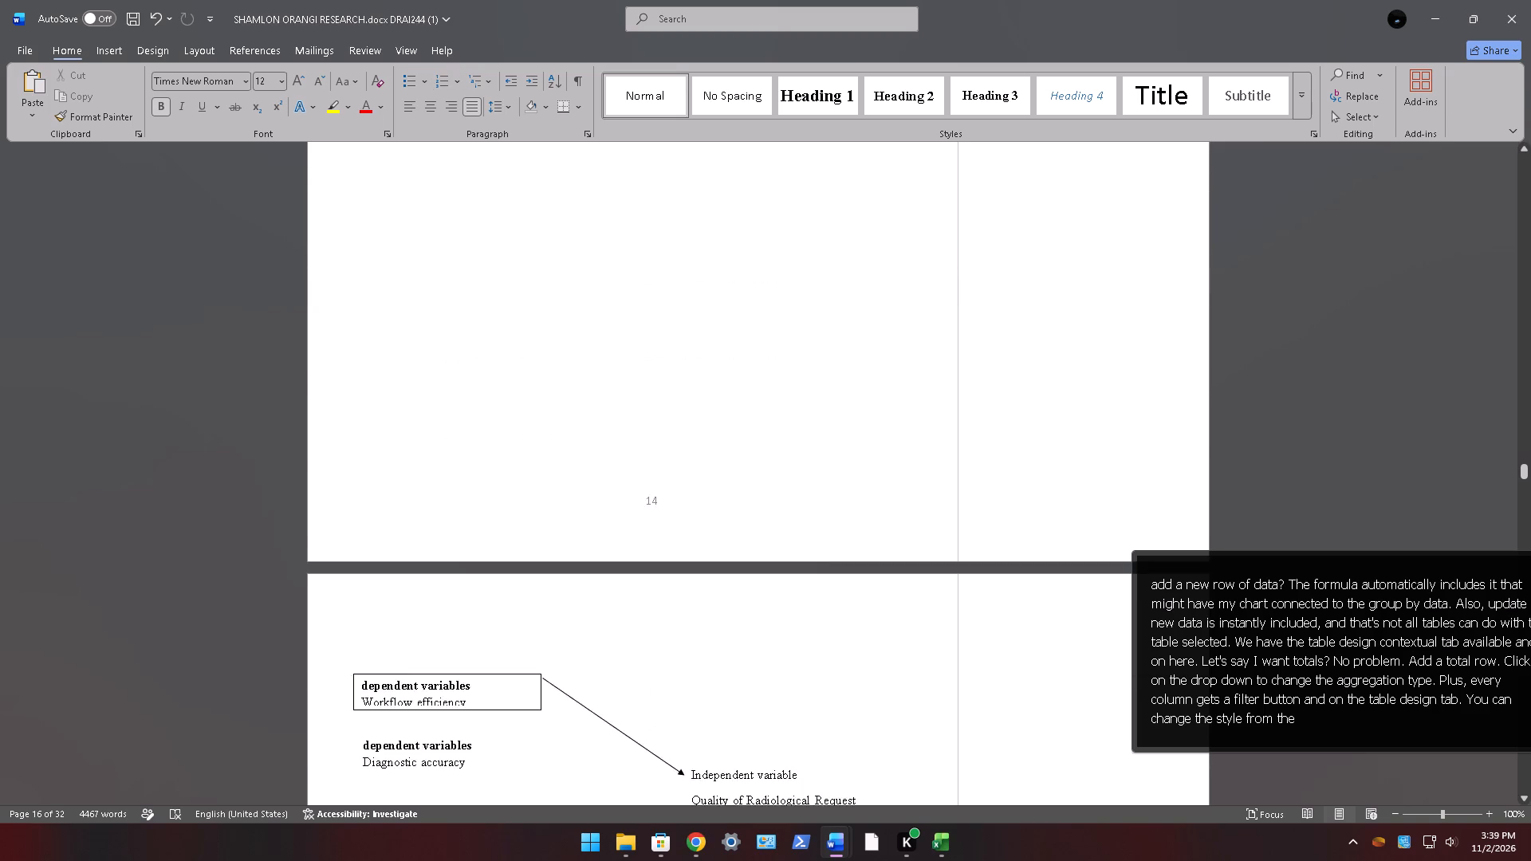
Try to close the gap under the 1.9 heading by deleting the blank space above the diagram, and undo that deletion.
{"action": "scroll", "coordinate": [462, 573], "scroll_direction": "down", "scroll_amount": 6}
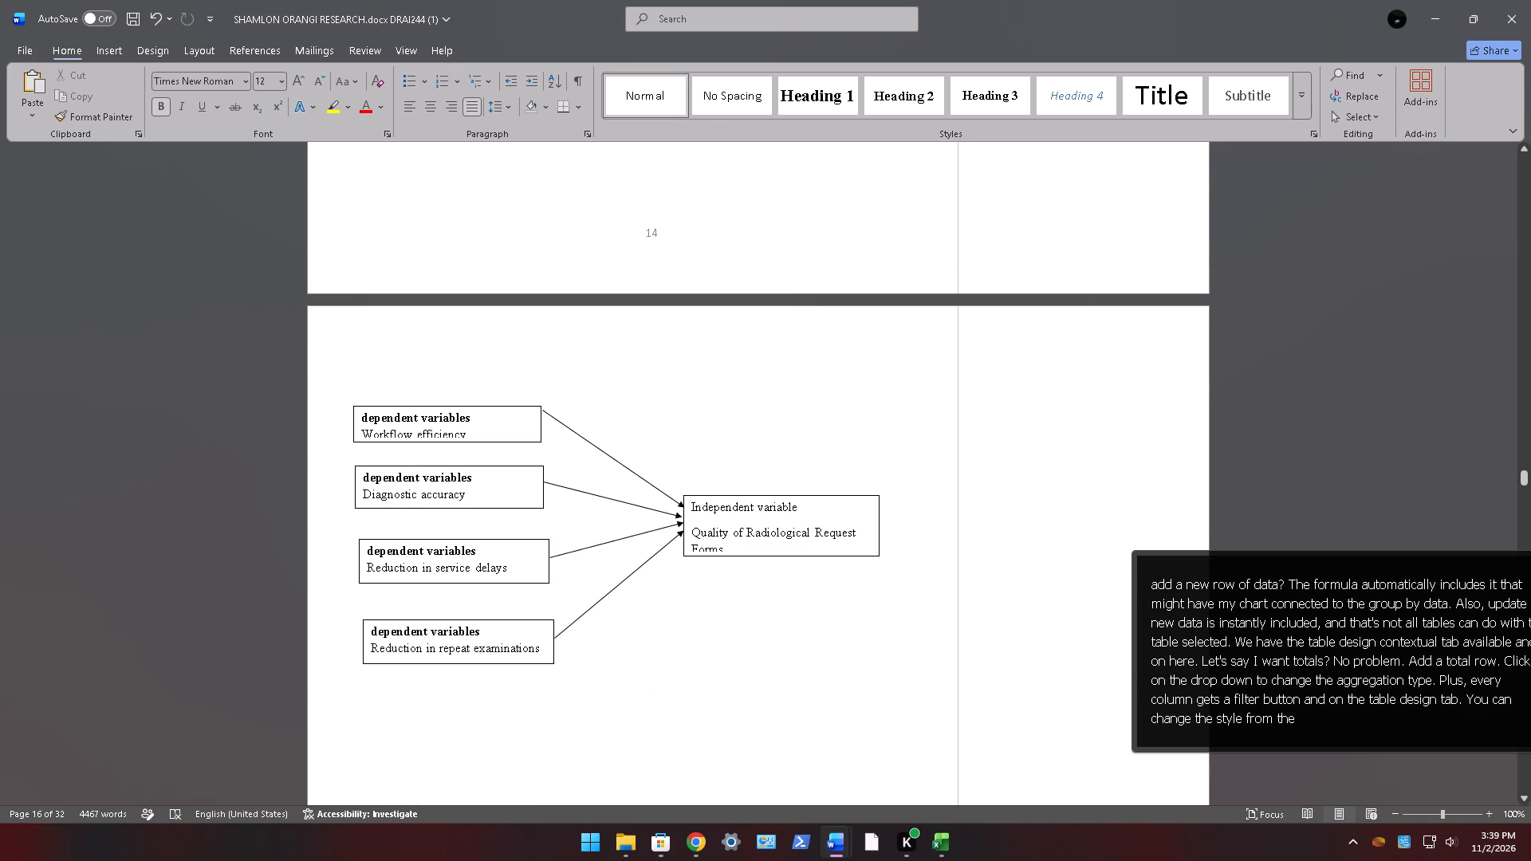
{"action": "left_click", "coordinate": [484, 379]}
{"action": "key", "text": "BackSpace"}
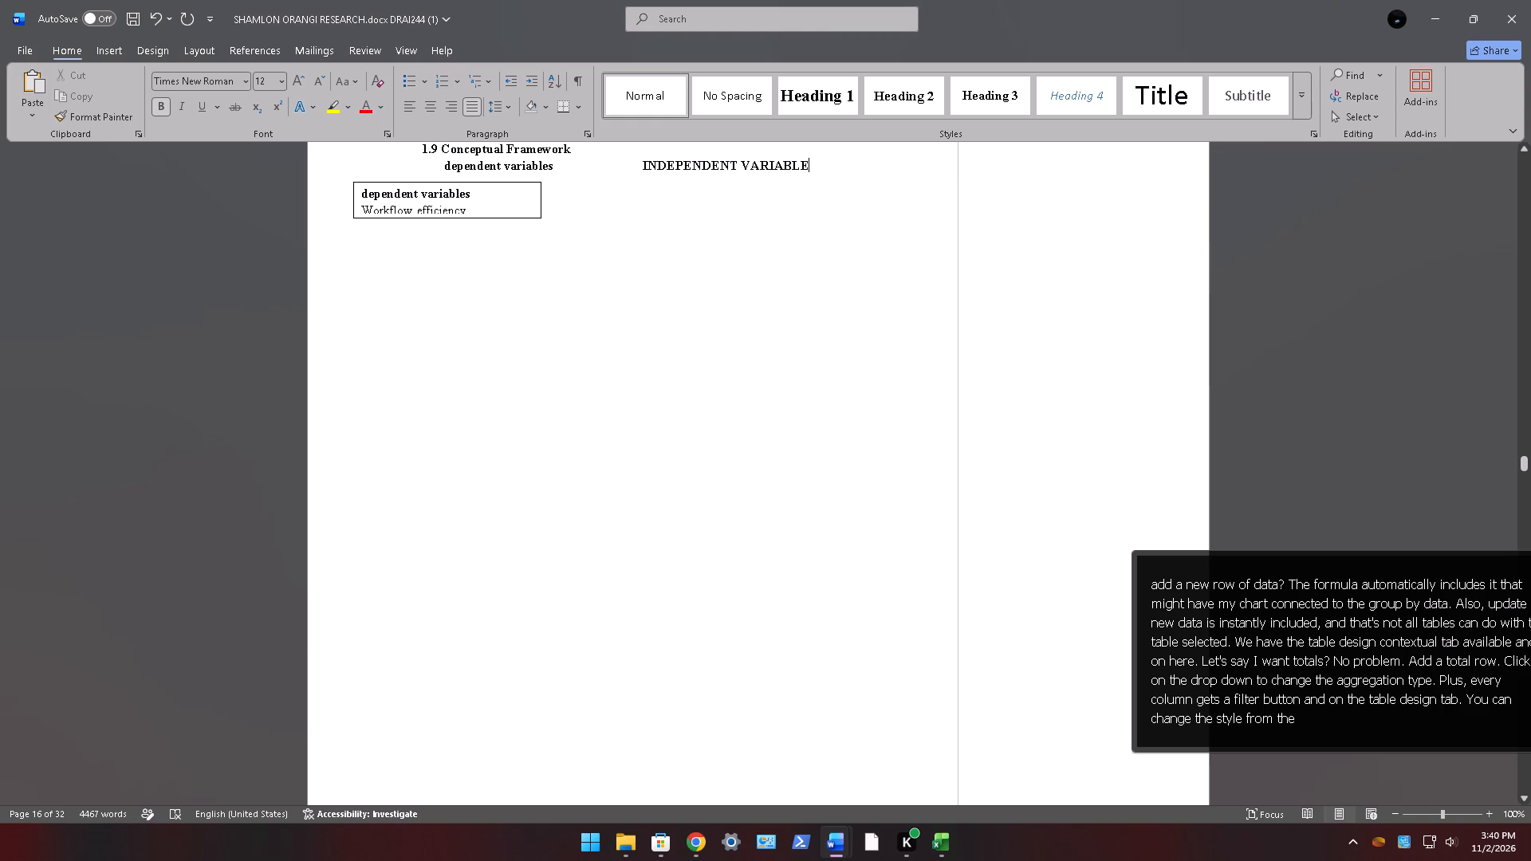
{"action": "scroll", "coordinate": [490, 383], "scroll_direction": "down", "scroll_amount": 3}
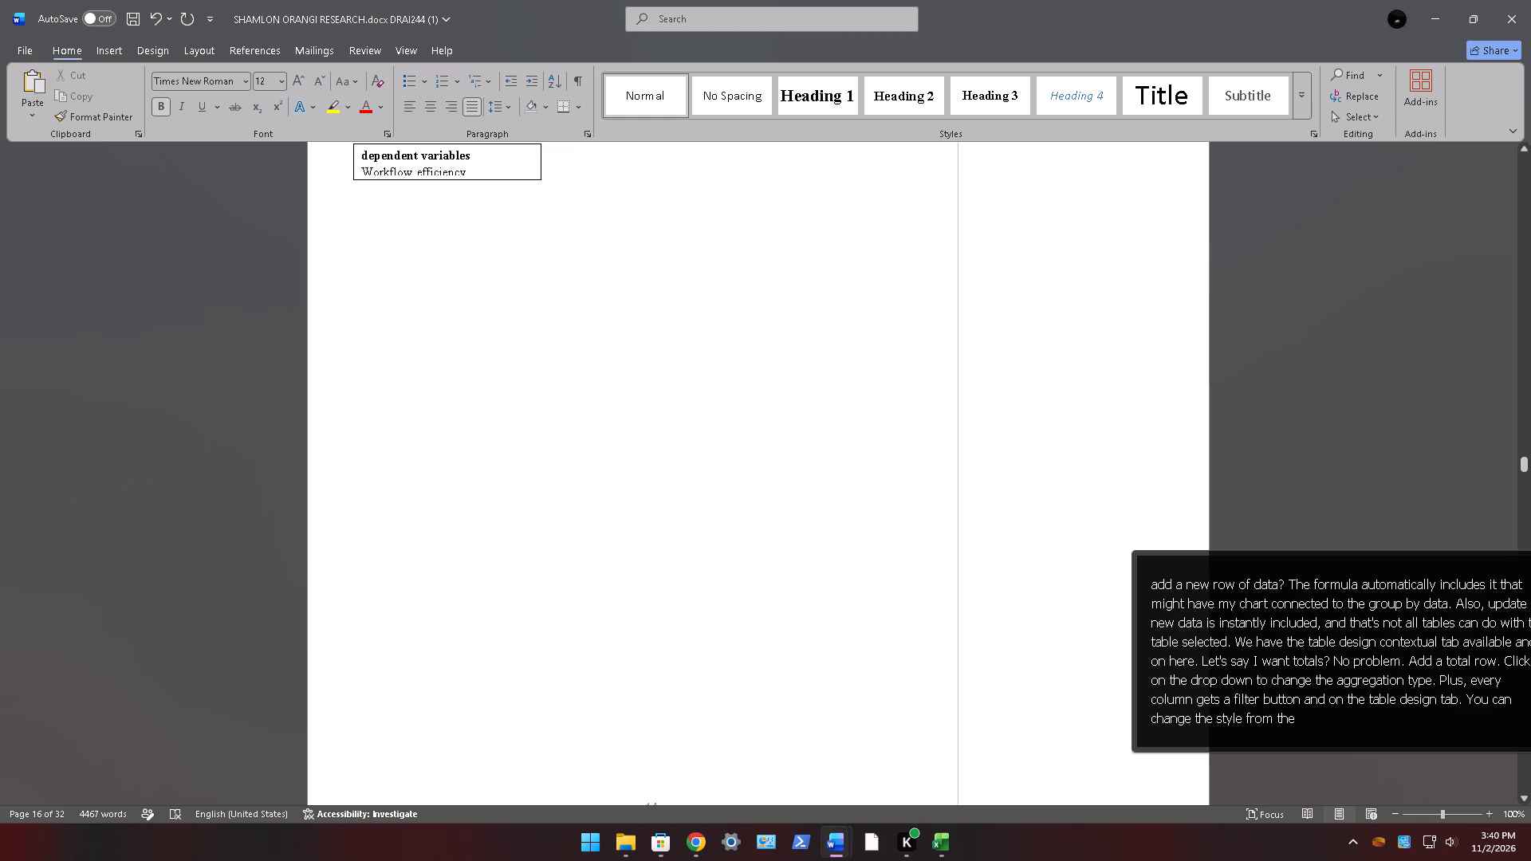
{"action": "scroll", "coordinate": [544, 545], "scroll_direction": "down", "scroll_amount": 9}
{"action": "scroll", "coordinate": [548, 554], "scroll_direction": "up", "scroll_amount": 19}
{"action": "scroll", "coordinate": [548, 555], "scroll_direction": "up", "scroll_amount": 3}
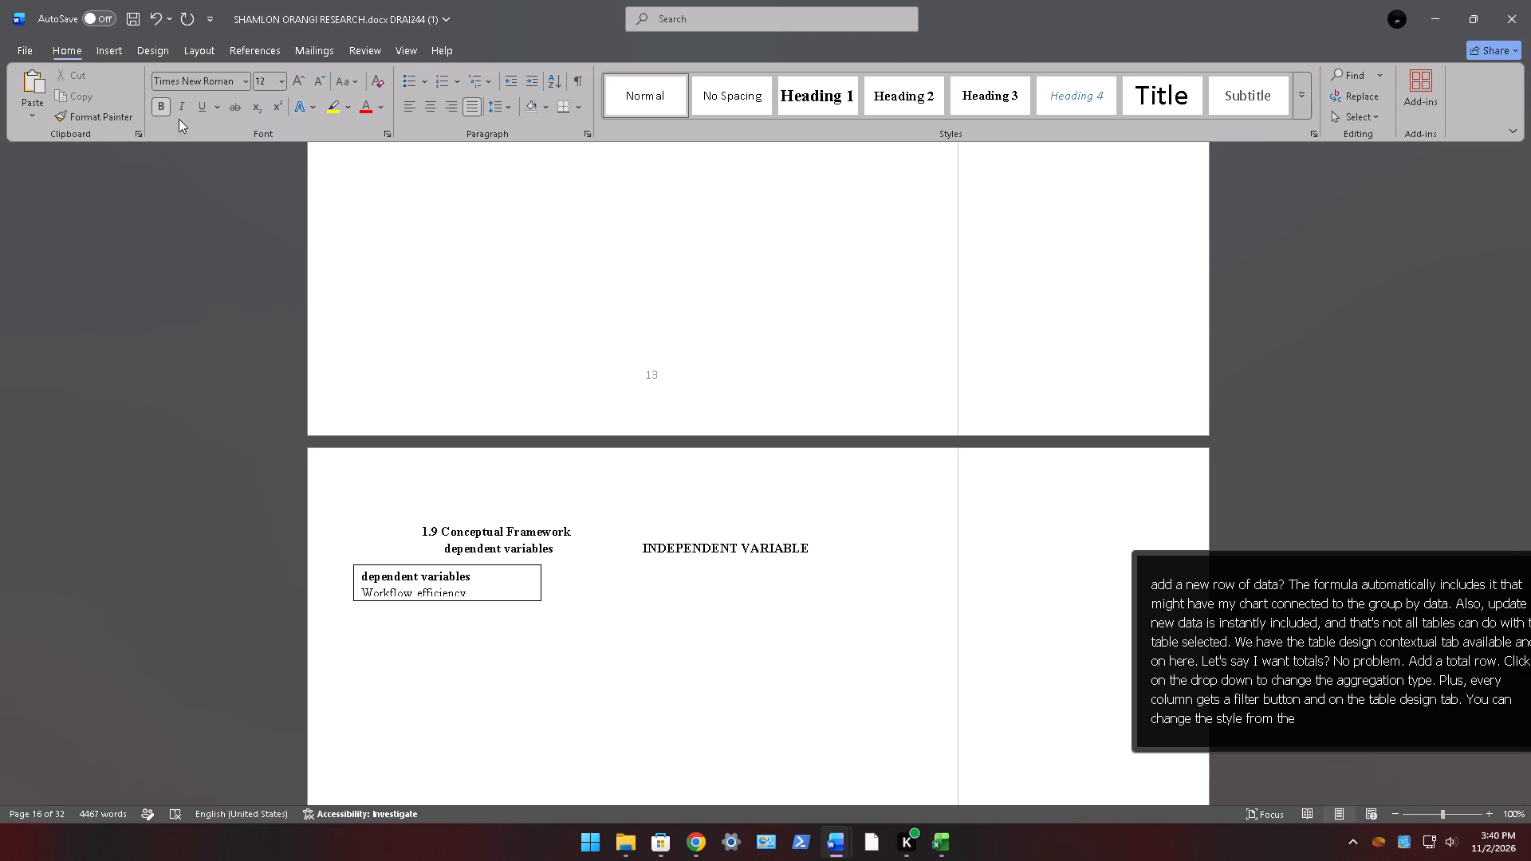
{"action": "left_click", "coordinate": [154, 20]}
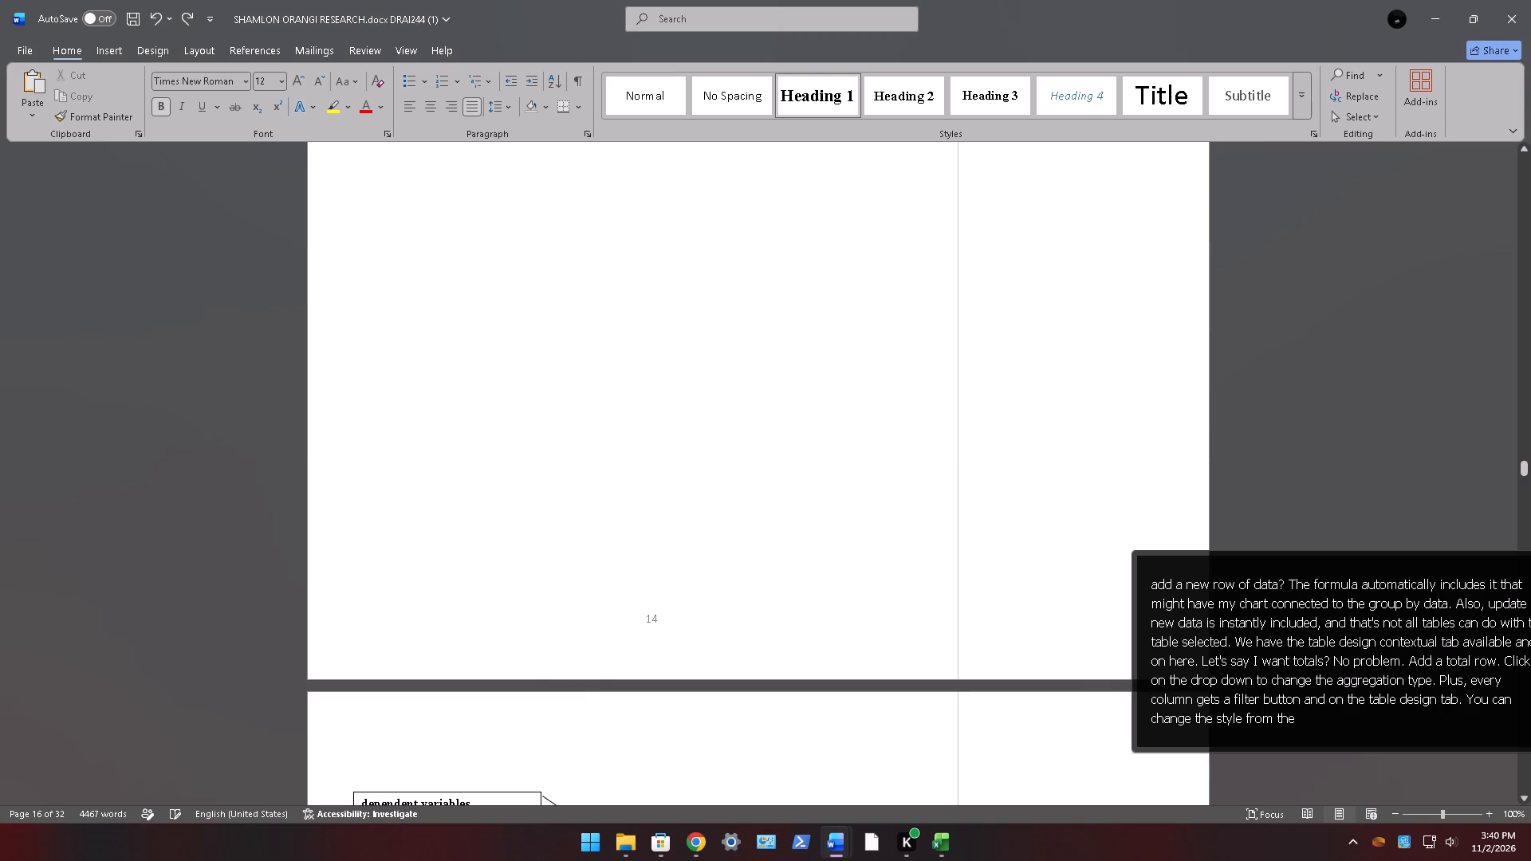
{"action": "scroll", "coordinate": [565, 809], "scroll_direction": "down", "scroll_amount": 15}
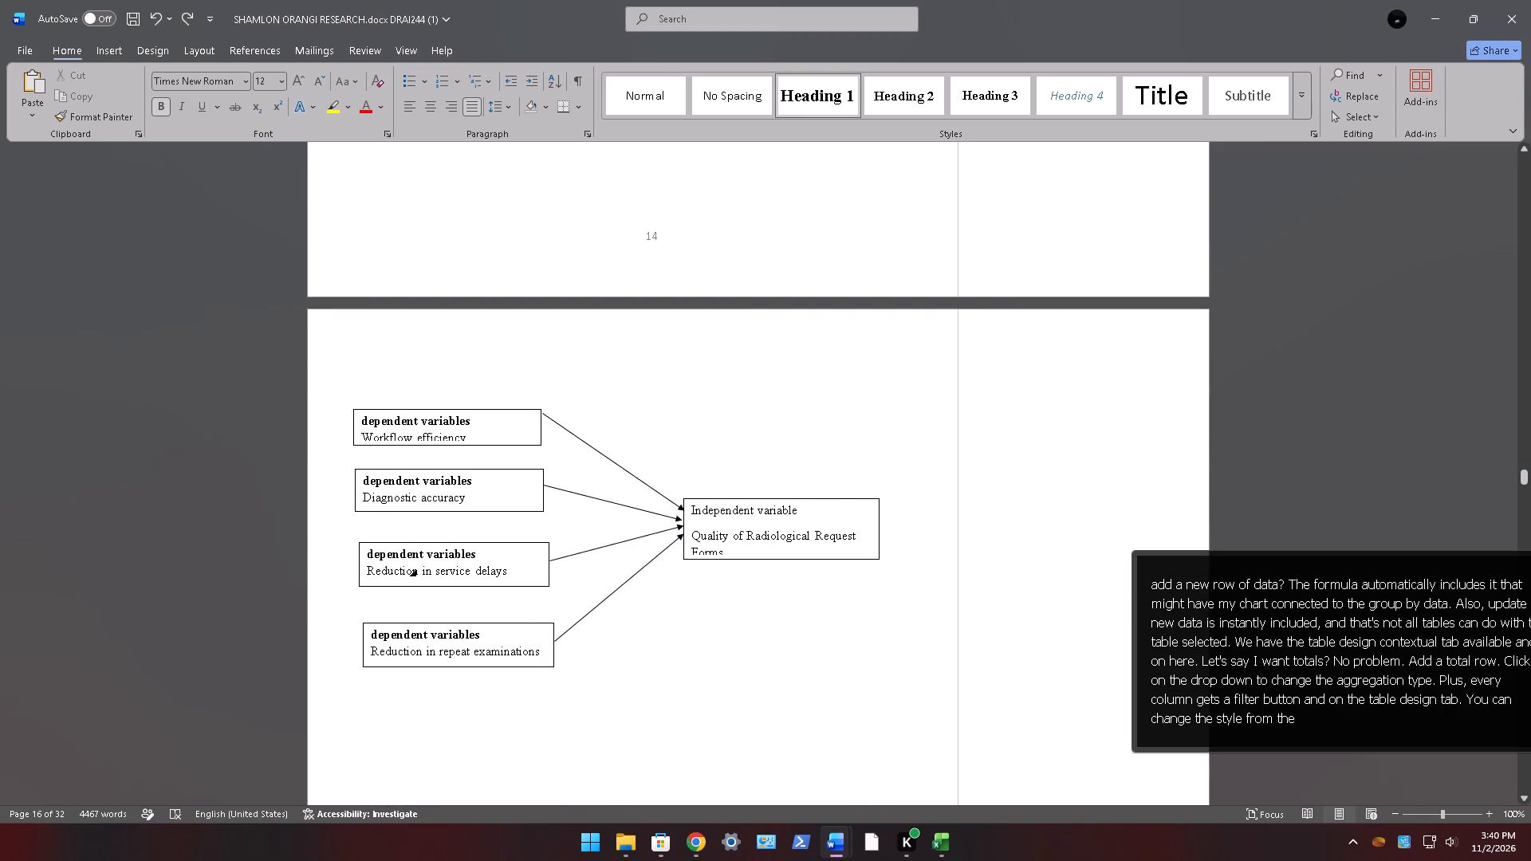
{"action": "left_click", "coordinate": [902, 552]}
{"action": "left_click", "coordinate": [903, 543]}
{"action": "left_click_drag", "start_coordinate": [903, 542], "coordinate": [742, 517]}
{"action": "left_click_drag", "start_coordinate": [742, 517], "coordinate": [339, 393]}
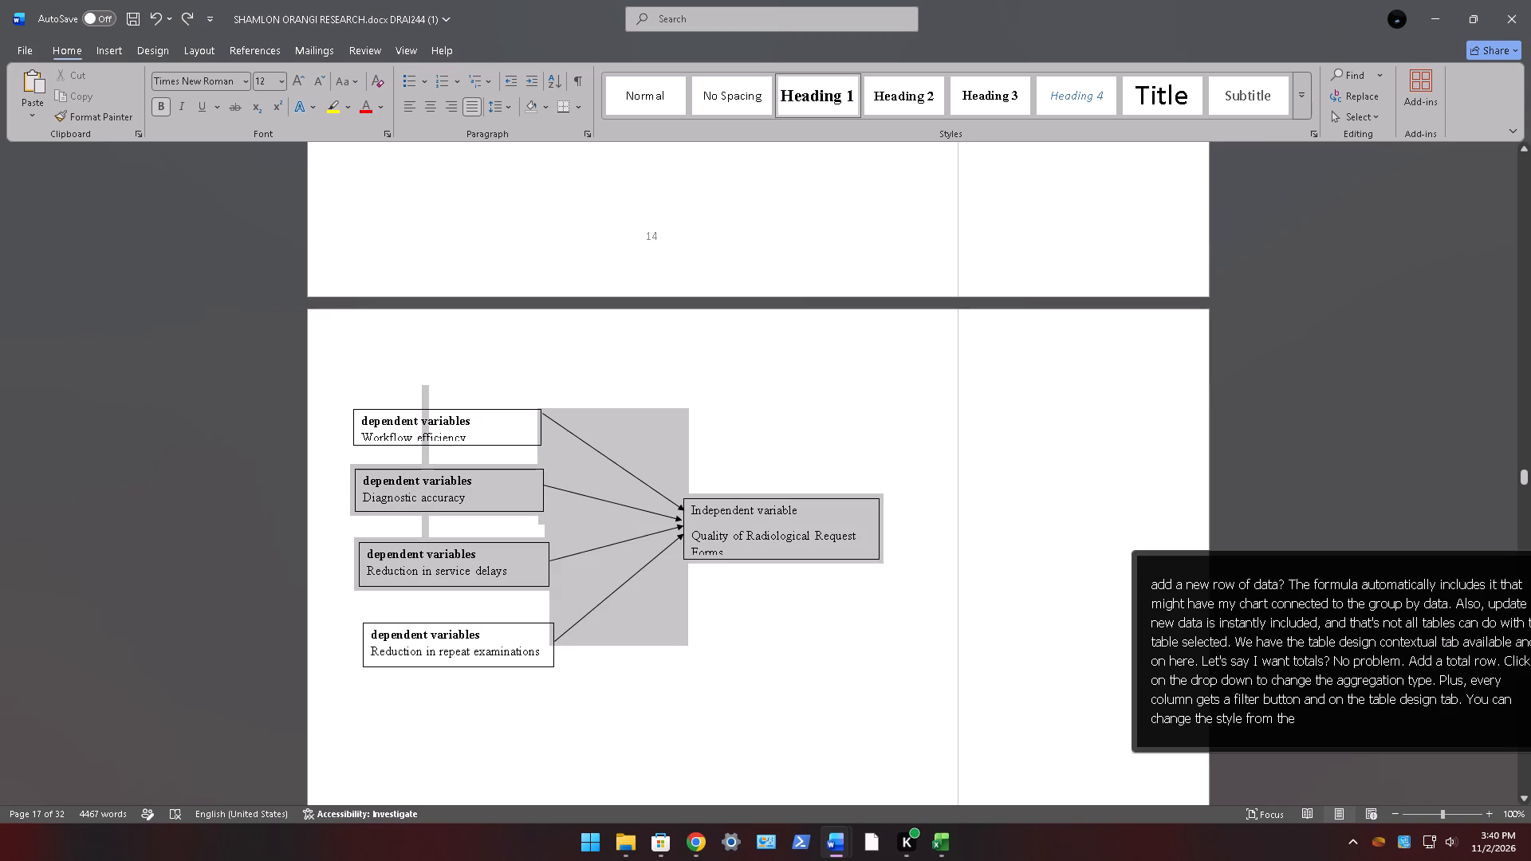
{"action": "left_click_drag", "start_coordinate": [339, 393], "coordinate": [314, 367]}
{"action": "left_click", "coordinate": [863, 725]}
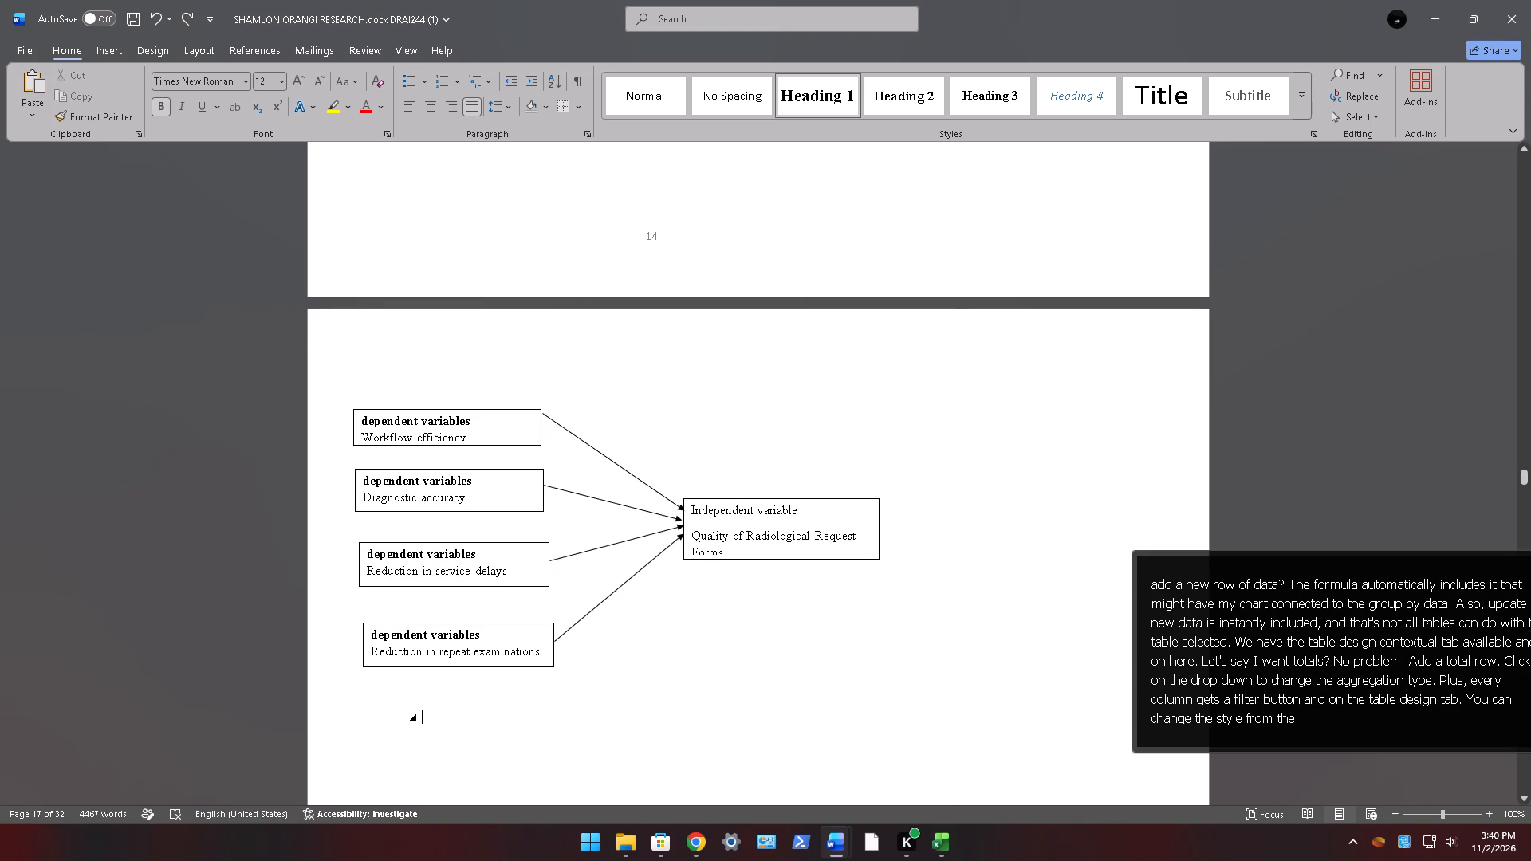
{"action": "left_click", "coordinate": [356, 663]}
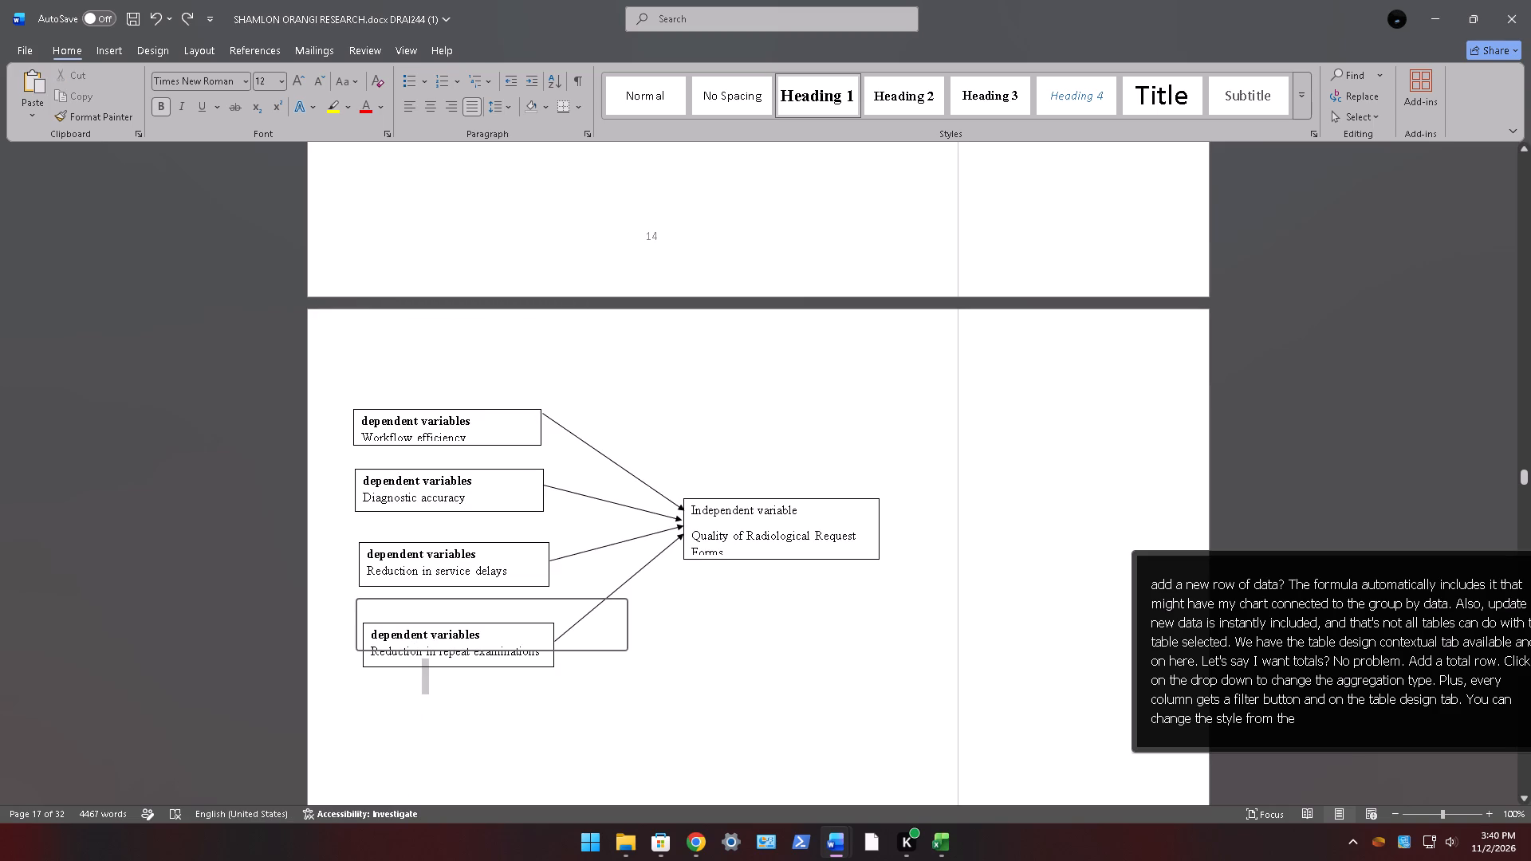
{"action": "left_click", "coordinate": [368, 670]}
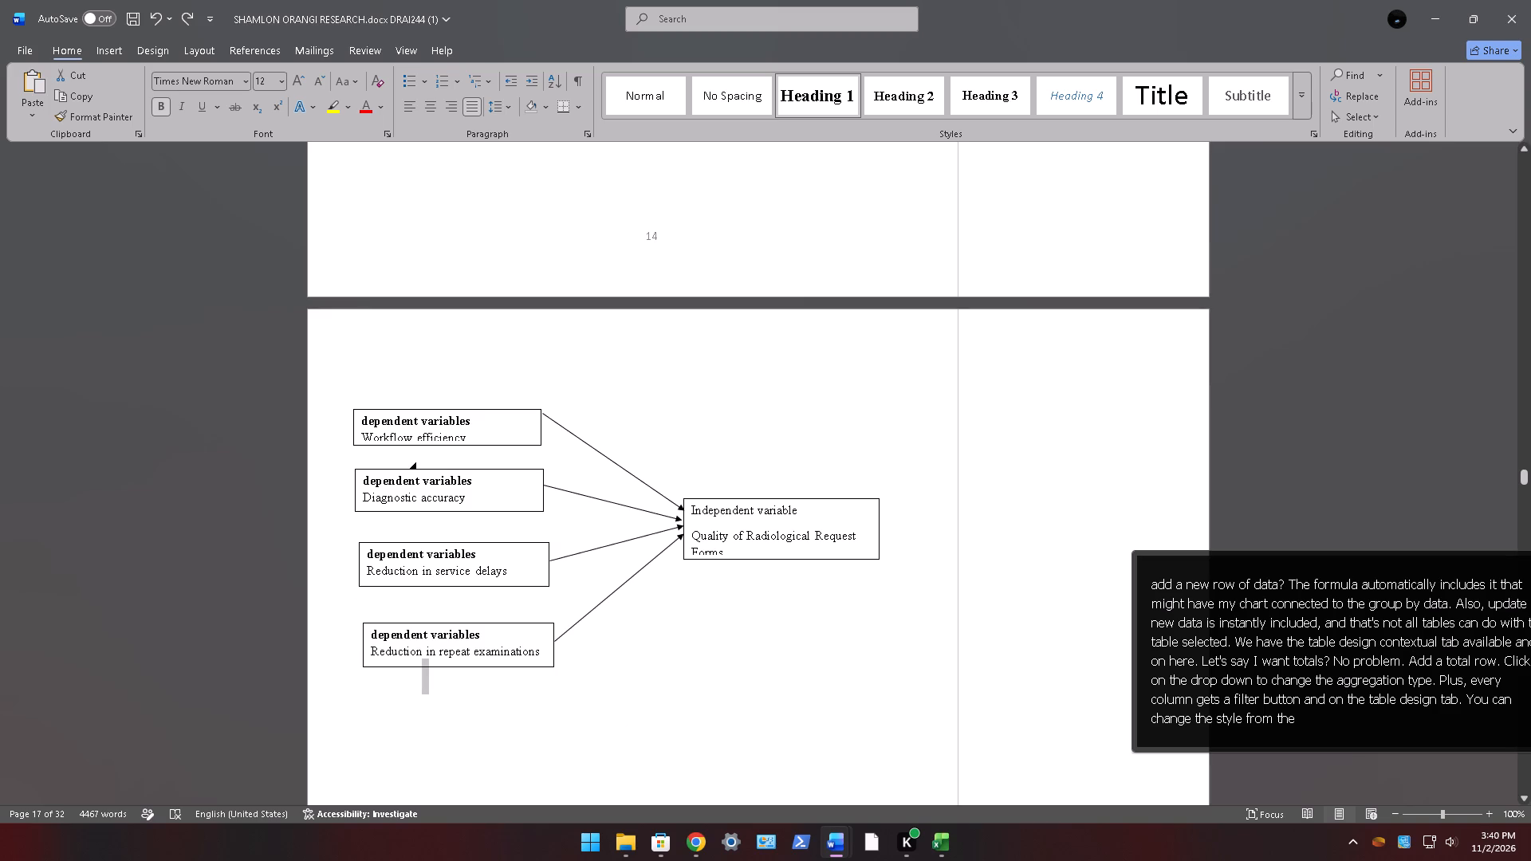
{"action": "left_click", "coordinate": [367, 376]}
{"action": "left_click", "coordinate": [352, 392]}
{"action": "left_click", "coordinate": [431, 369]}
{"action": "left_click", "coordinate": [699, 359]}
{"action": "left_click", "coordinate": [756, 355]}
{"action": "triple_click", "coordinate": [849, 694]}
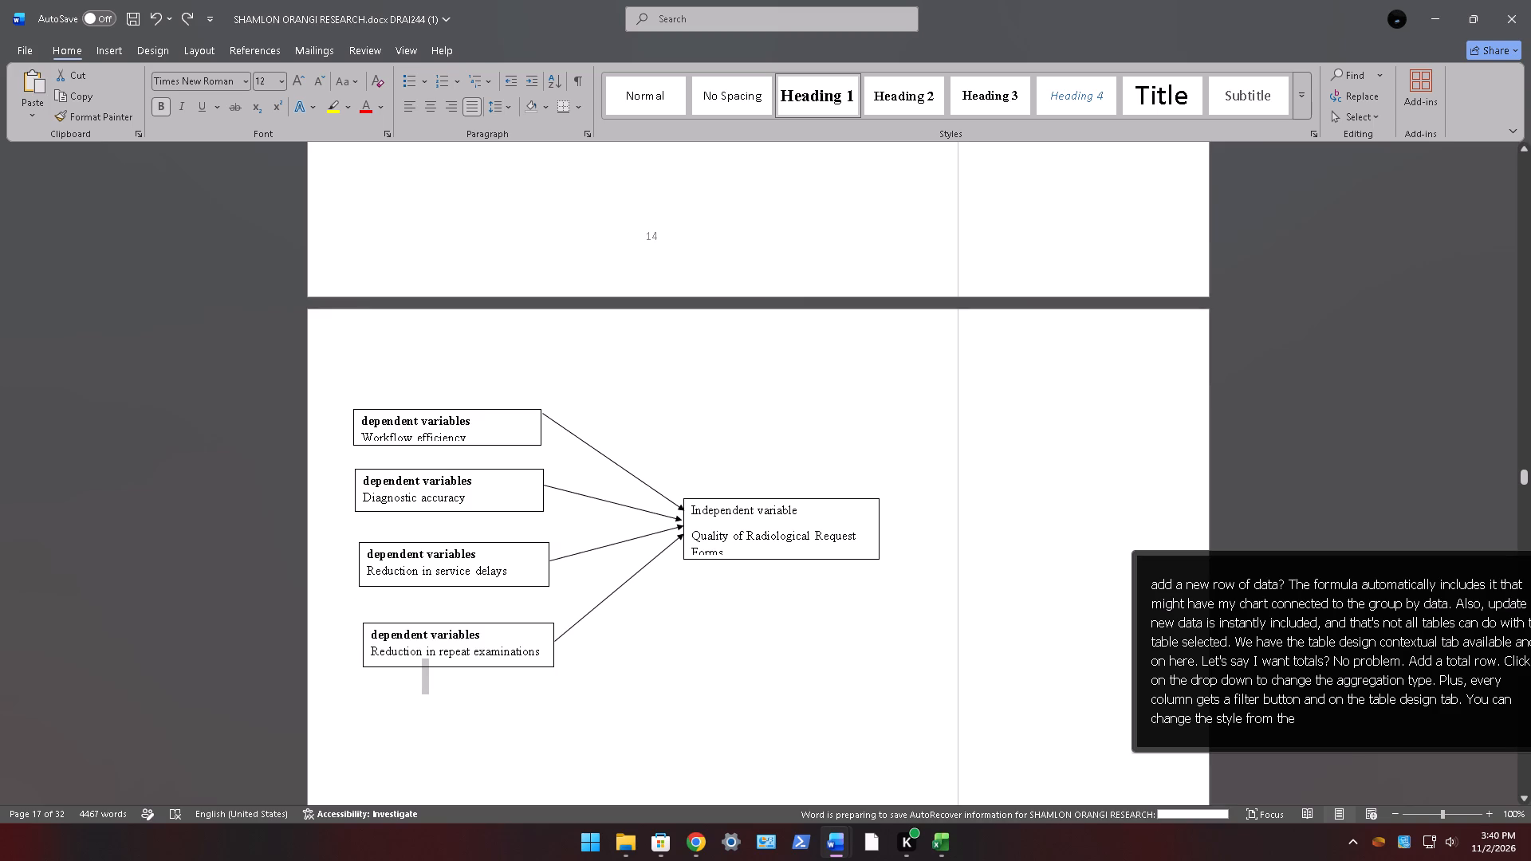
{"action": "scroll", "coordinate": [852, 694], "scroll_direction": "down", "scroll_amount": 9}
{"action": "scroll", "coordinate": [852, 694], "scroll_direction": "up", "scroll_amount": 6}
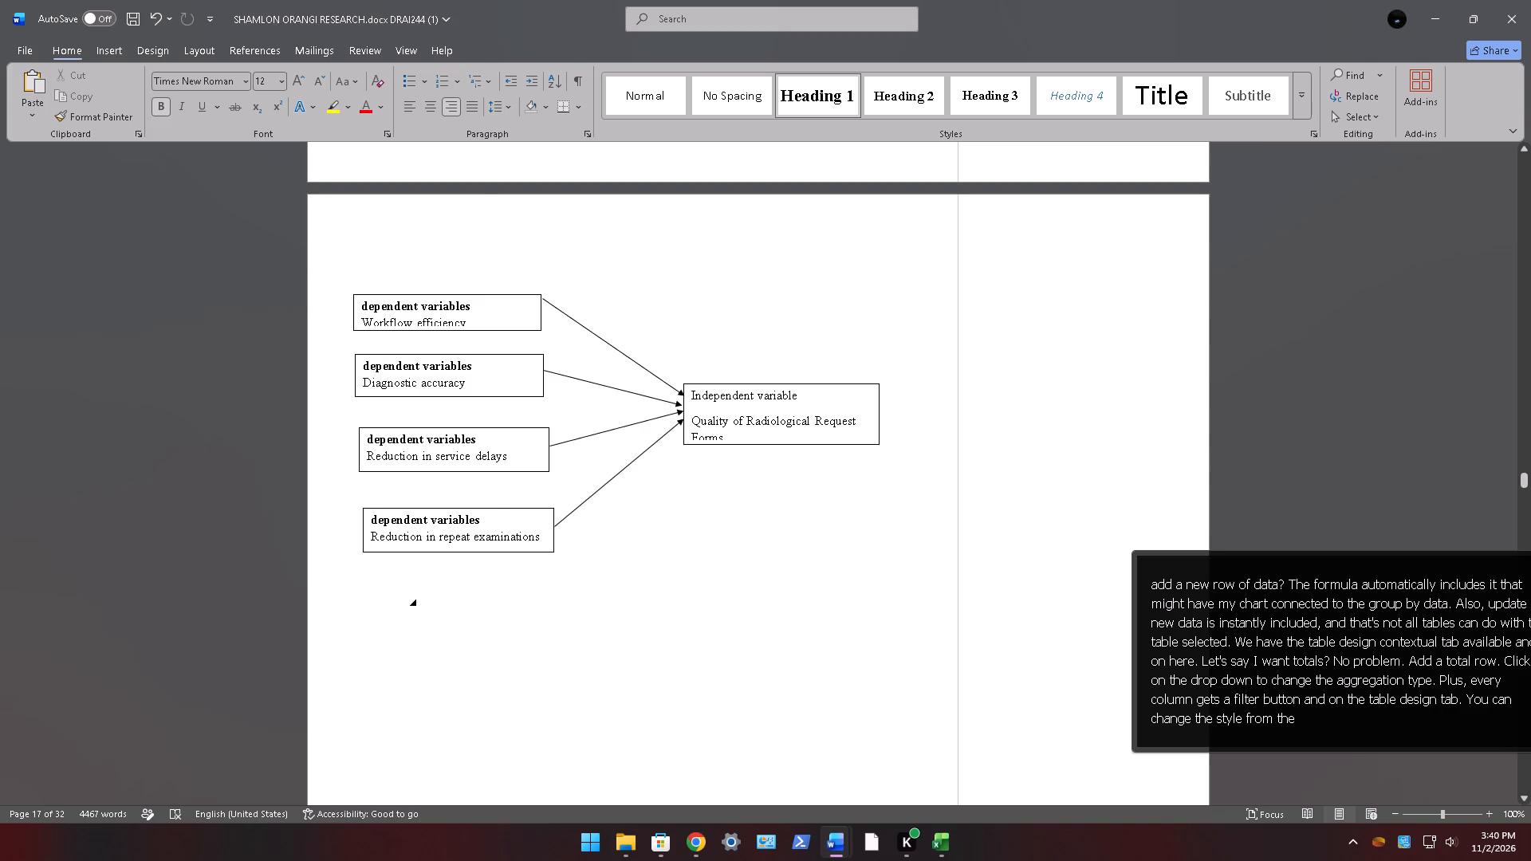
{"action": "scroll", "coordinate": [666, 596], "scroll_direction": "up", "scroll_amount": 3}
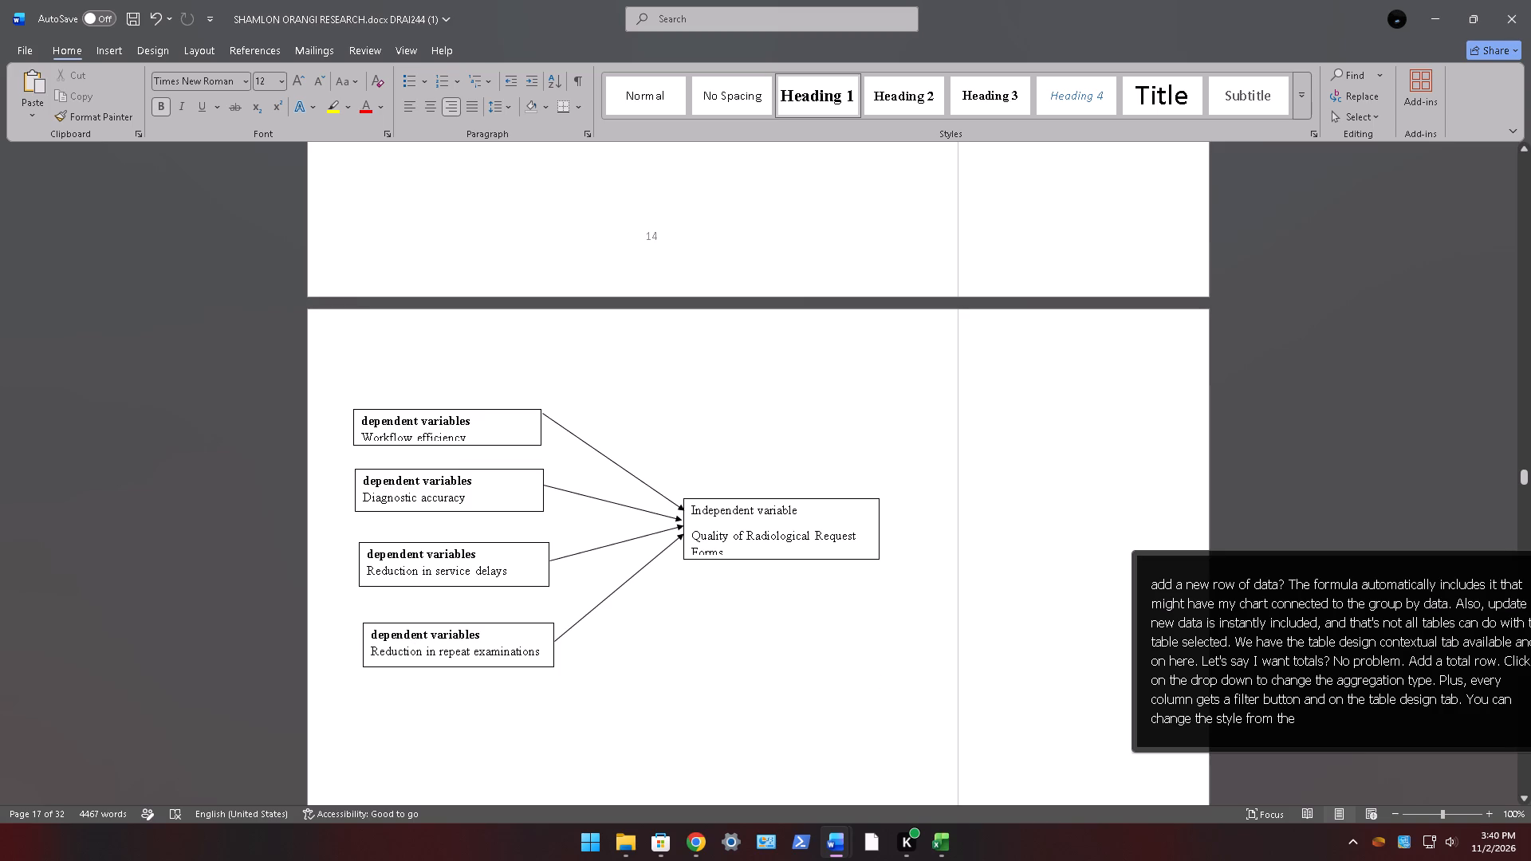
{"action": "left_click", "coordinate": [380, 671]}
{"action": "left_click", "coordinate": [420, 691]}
Copy the whole diagram with its boxes and arrows and paste it two lines below the variable labels under 1.9 Conceptual Framework.
{"action": "left_click_drag", "start_coordinate": [431, 679], "coordinate": [331, 354]}
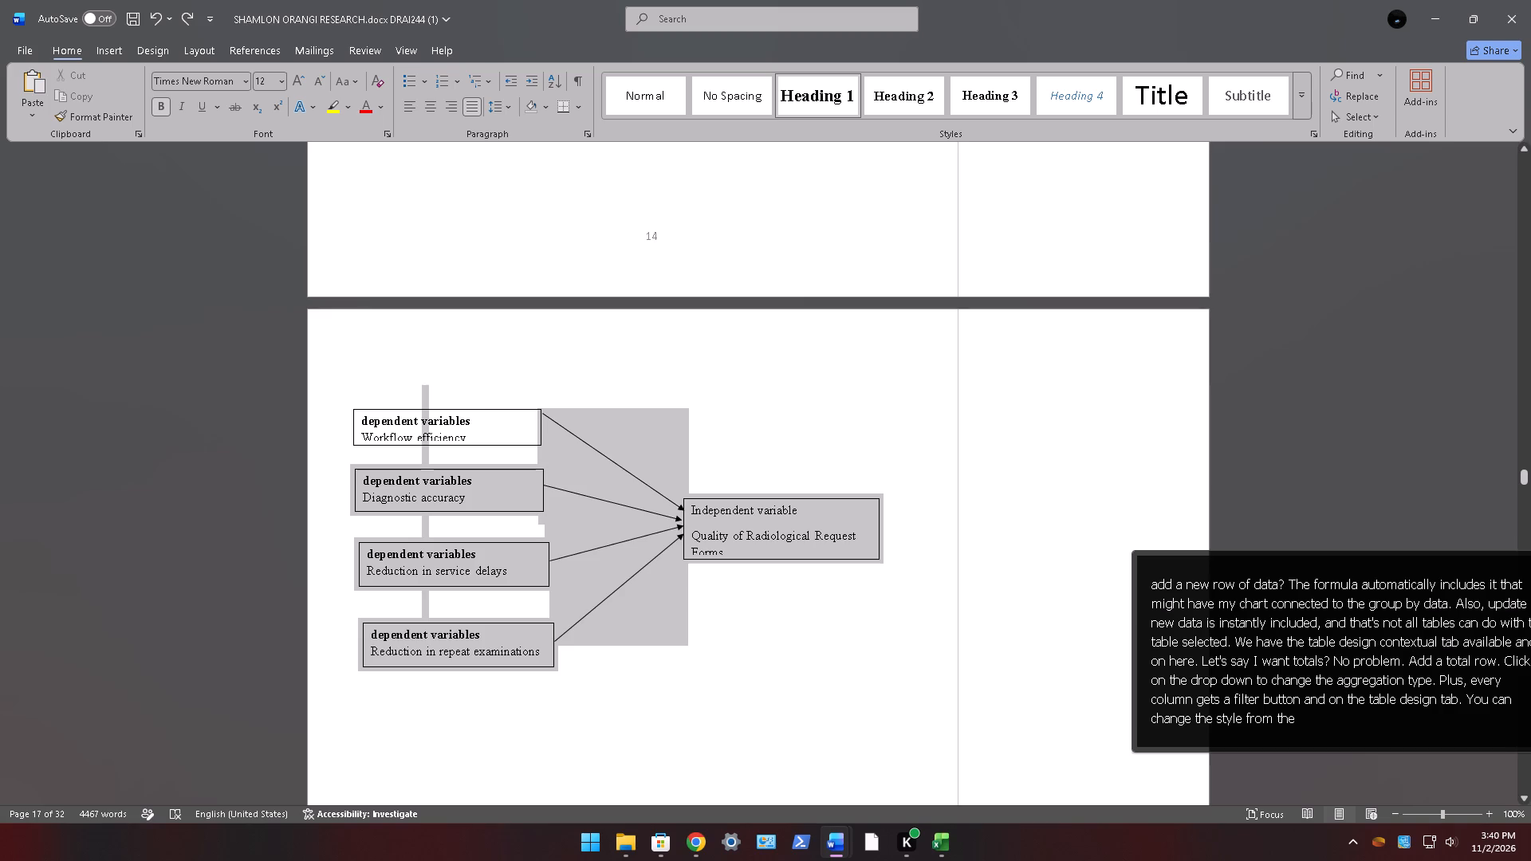
{"action": "left_click_drag", "start_coordinate": [331, 354], "coordinate": [306, 148]}
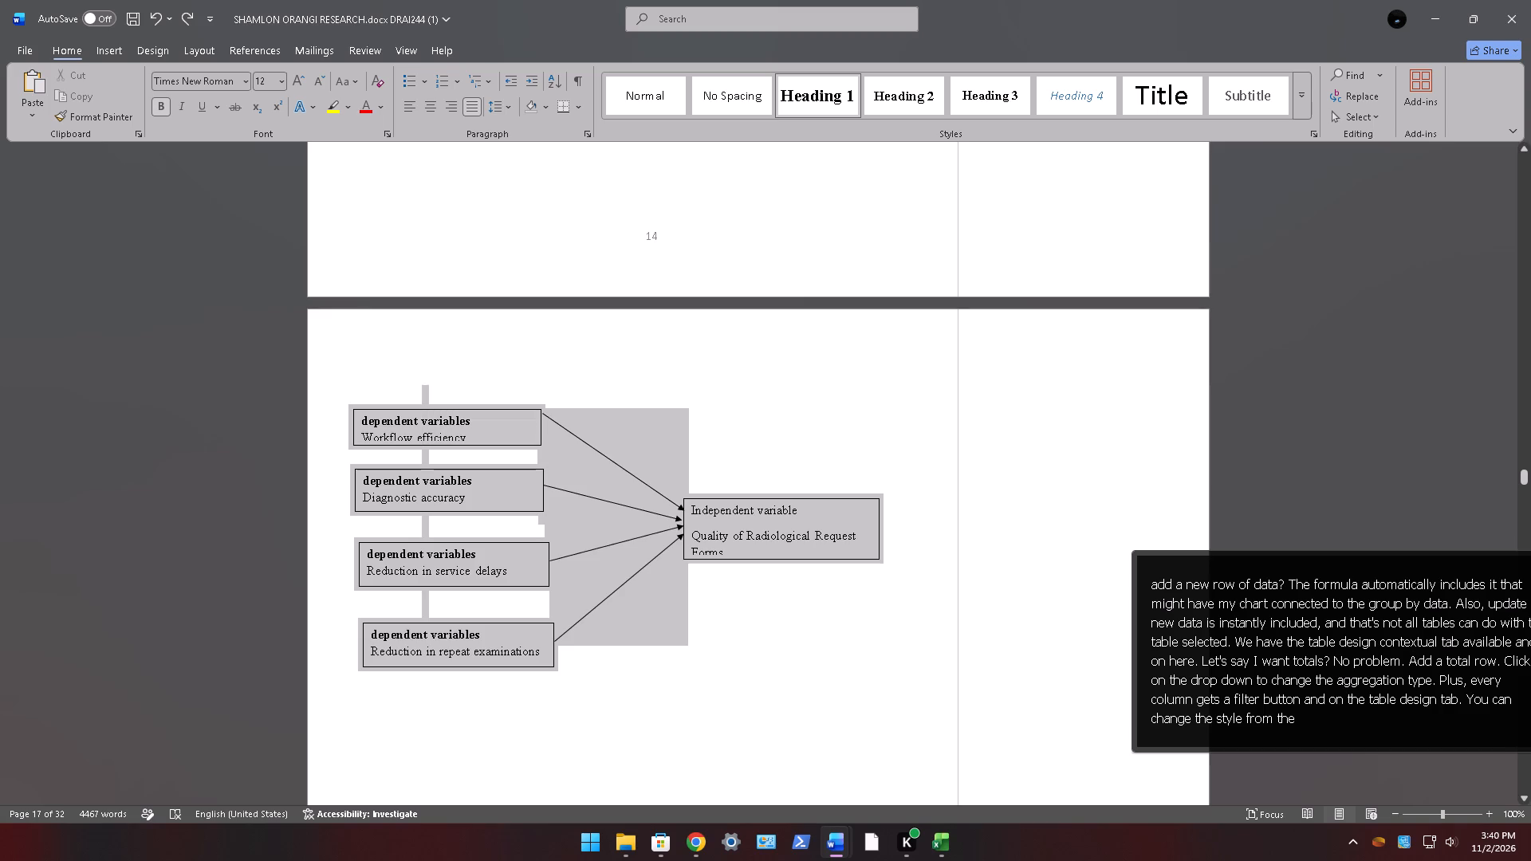
{"action": "left_click_drag", "start_coordinate": [306, 148], "coordinate": [309, 144]}
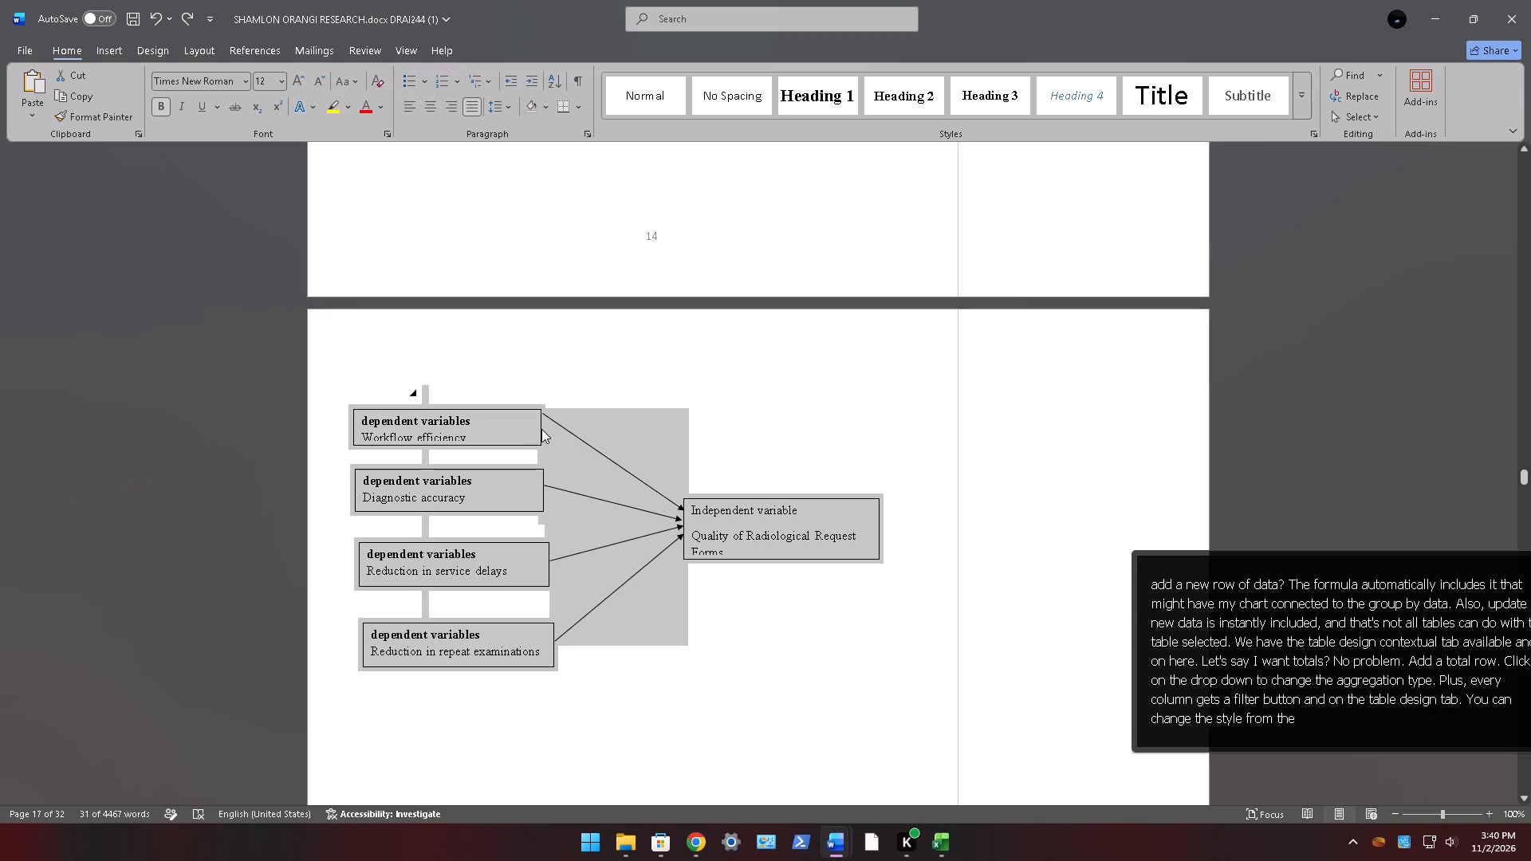
{"action": "key", "text": "ctrl+c"}
{"action": "scroll", "coordinate": [541, 429], "scroll_direction": "up", "scroll_amount": 6}
{"action": "scroll", "coordinate": [533, 435], "scroll_direction": "up", "scroll_amount": 15}
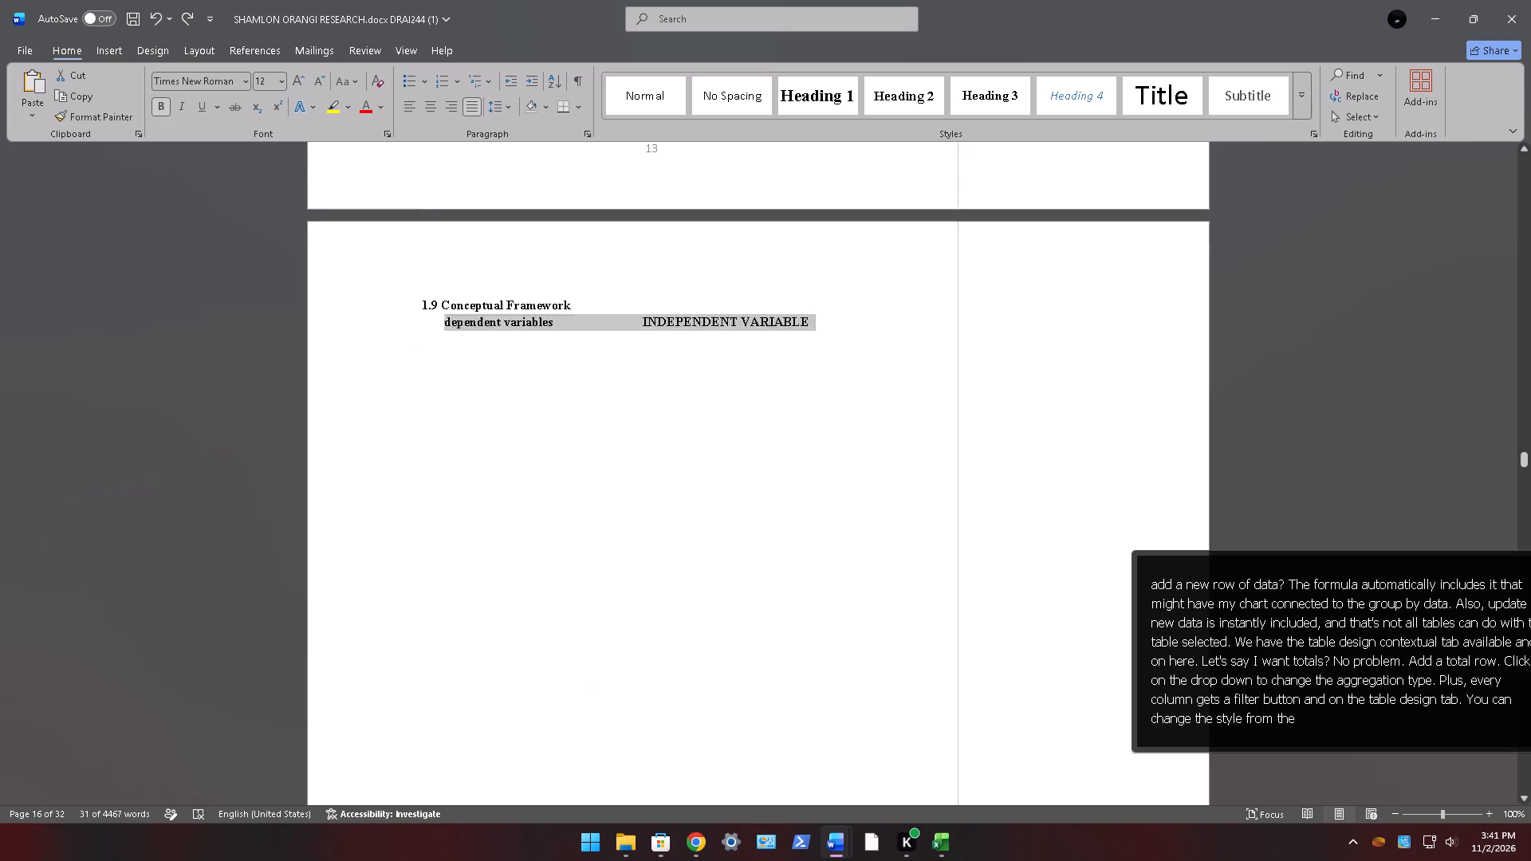
{"action": "scroll", "coordinate": [533, 428], "scroll_direction": "up", "scroll_amount": 1}
{"action": "left_click", "coordinate": [528, 473]}
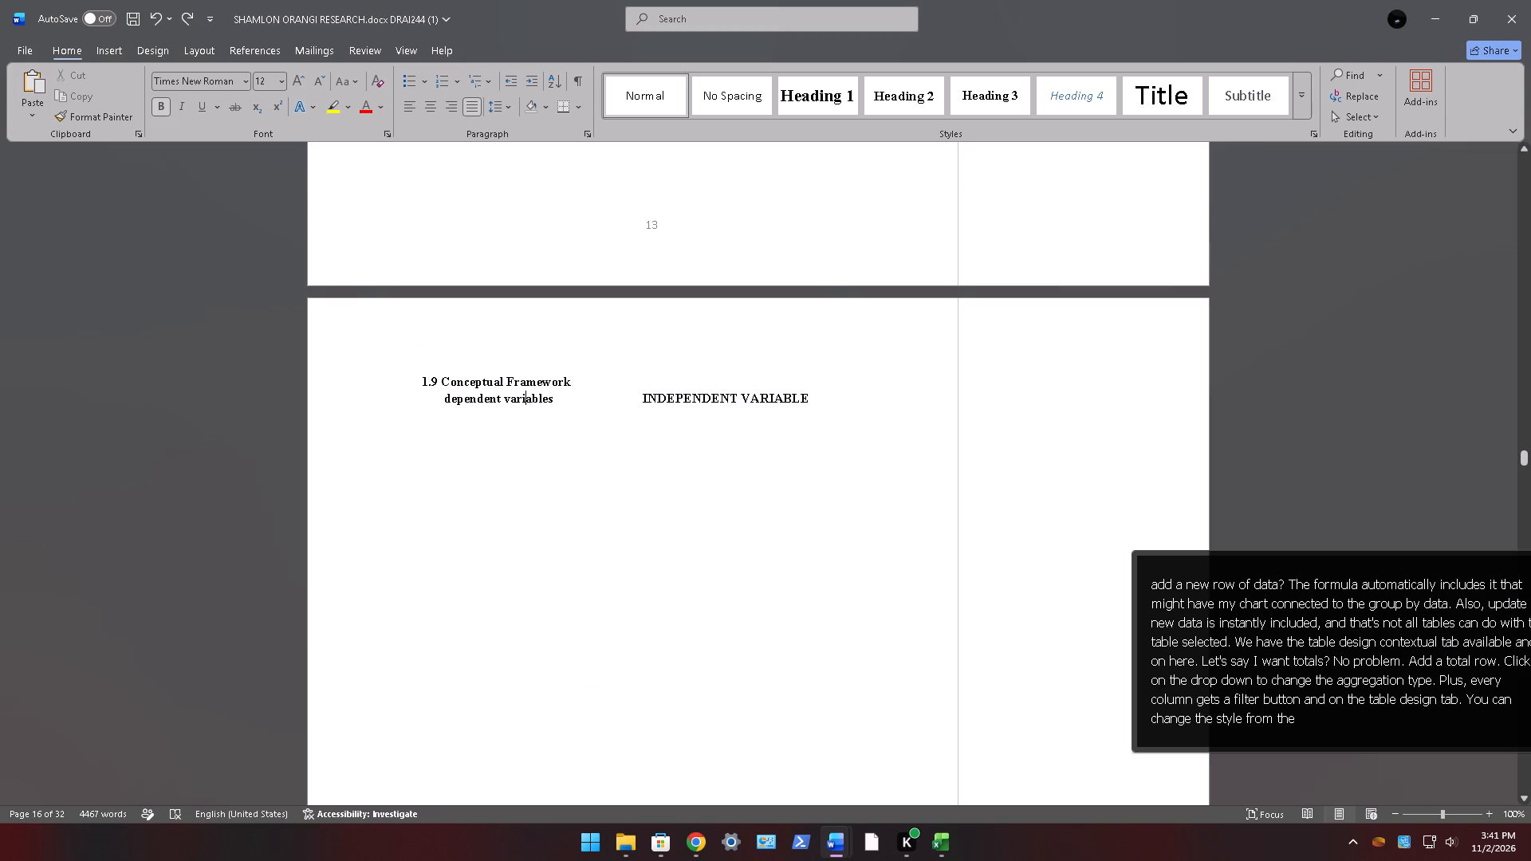
{"action": "left_click", "coordinate": [848, 403]}
{"action": "key", "text": "BackSpace"}
{"action": "key", "text": "Return"}
{"action": "key", "text": "Return"}
{"action": "key", "text": "ctrl+v"}
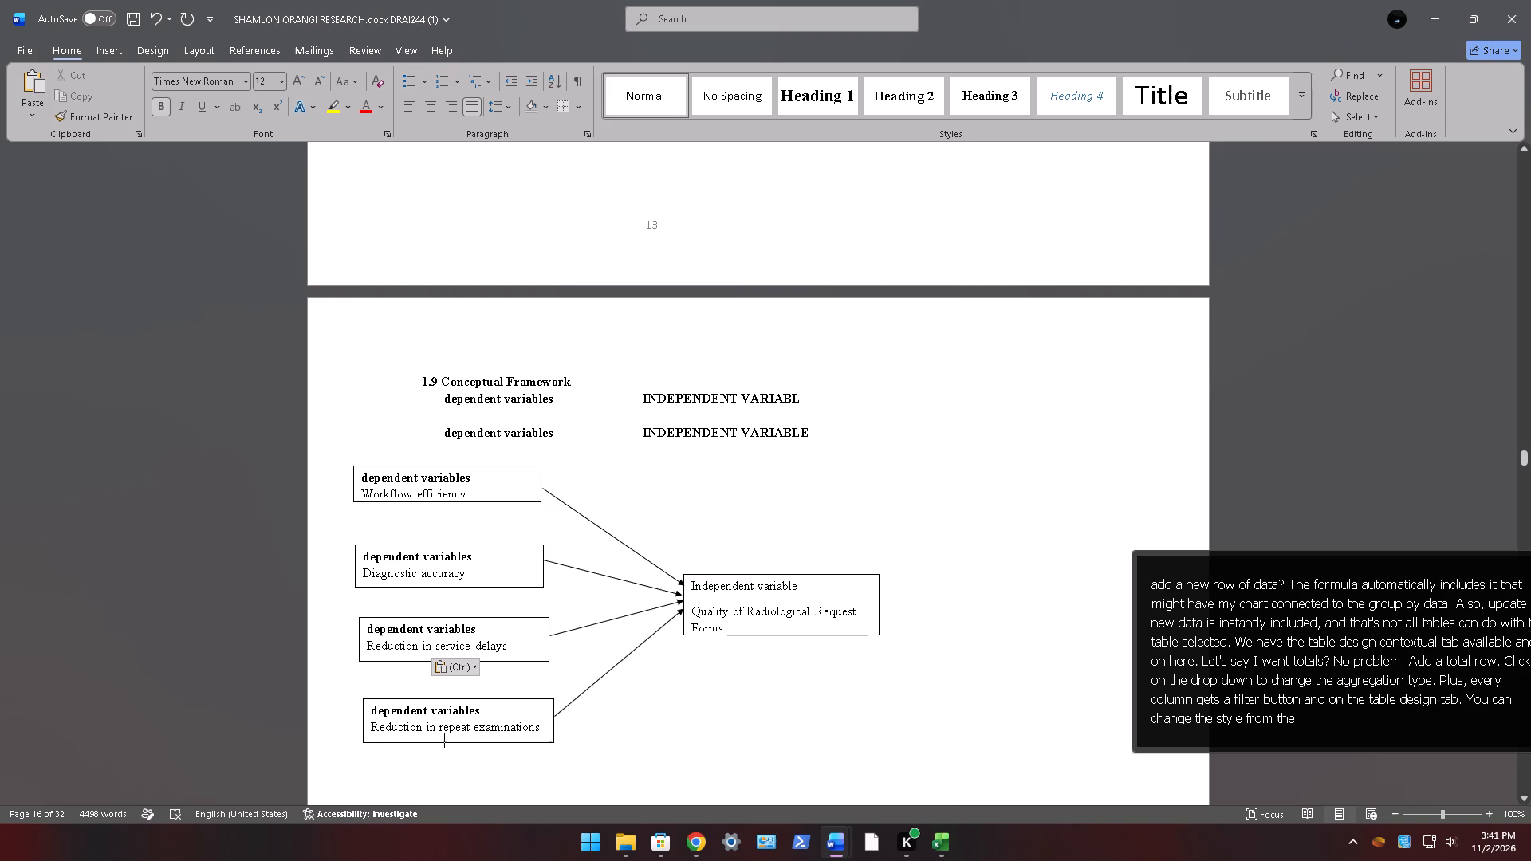
Delete both lines of "dependent variables" and "INDEPENDENT VARIABLE" labels between the 1.9 heading and the pasted diagram.
{"action": "left_click_drag", "start_coordinate": [813, 433], "coordinate": [669, 417]}
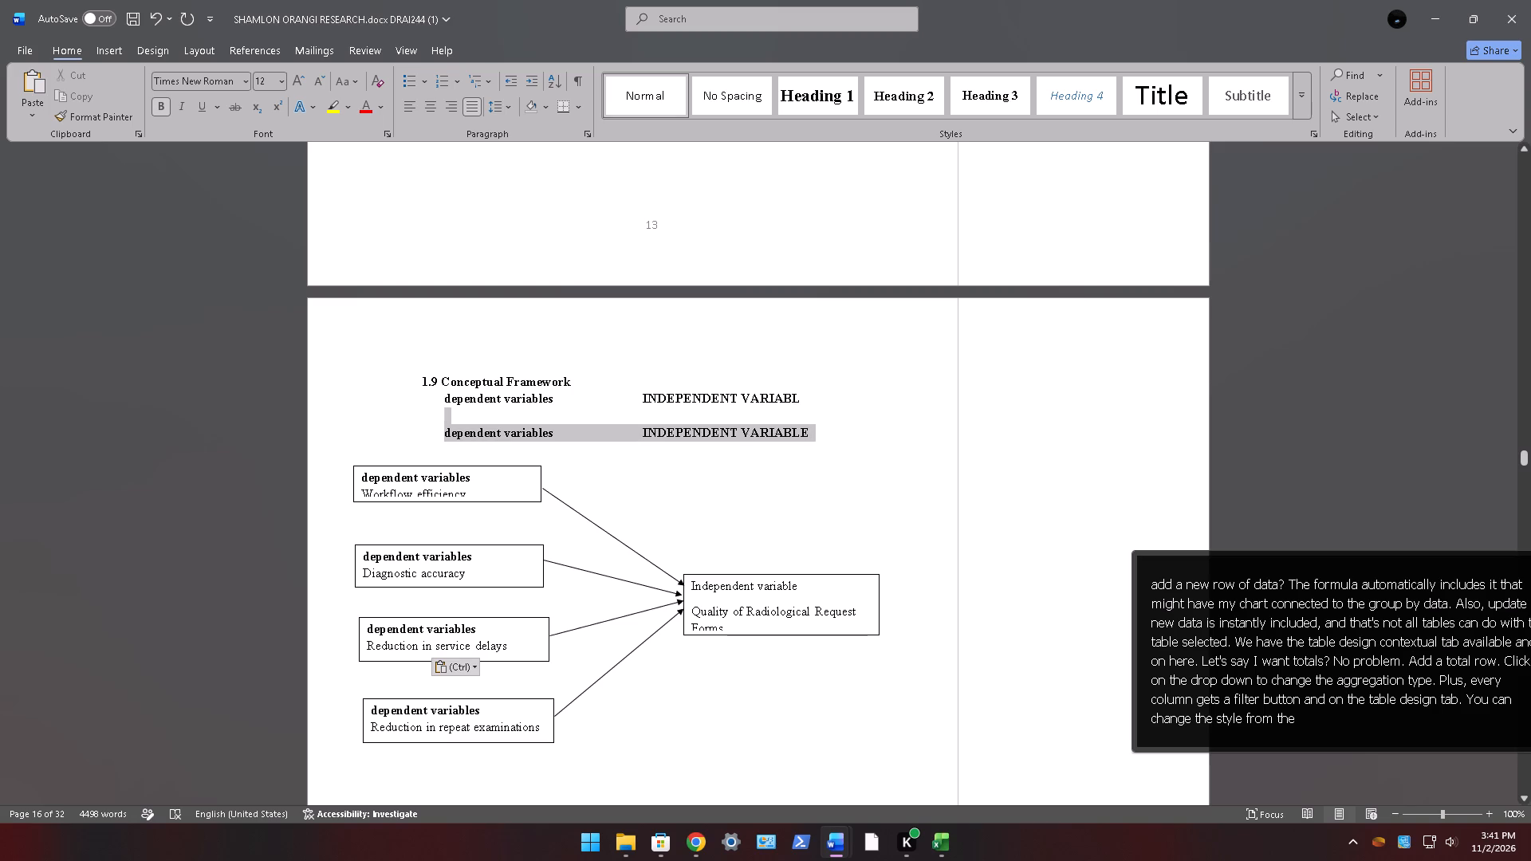
{"action": "left_click_drag", "start_coordinate": [669, 417], "coordinate": [483, 399]}
{"action": "key", "text": "BackSpace"}
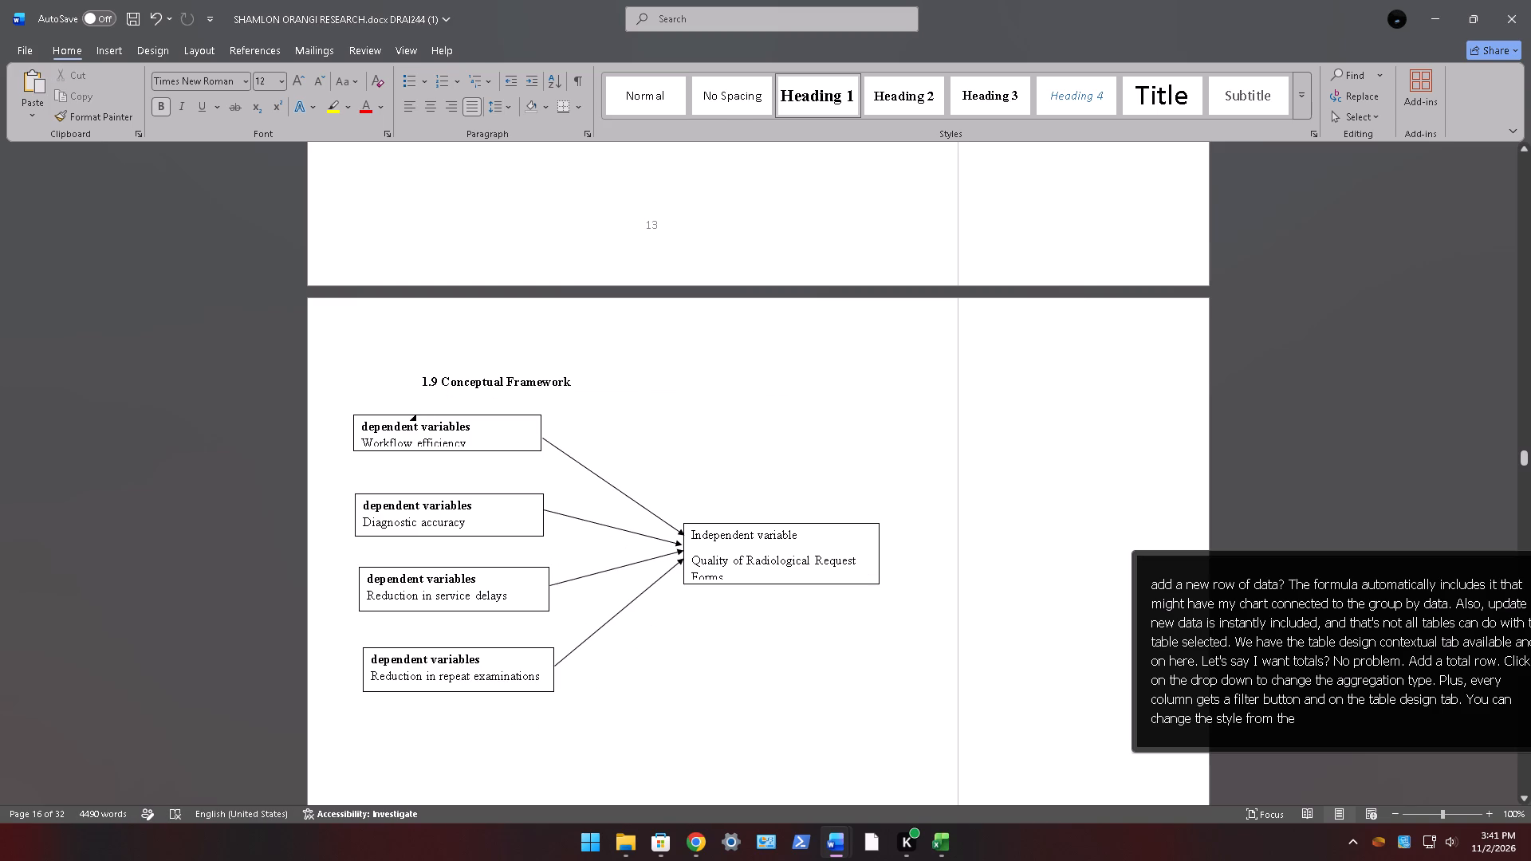
Delete the duplicate diagram on the page after the 1.9 Conceptual Framework page, including all its boxes and arrows.
{"action": "scroll", "coordinate": [551, 423], "scroll_direction": "down", "scroll_amount": 3}
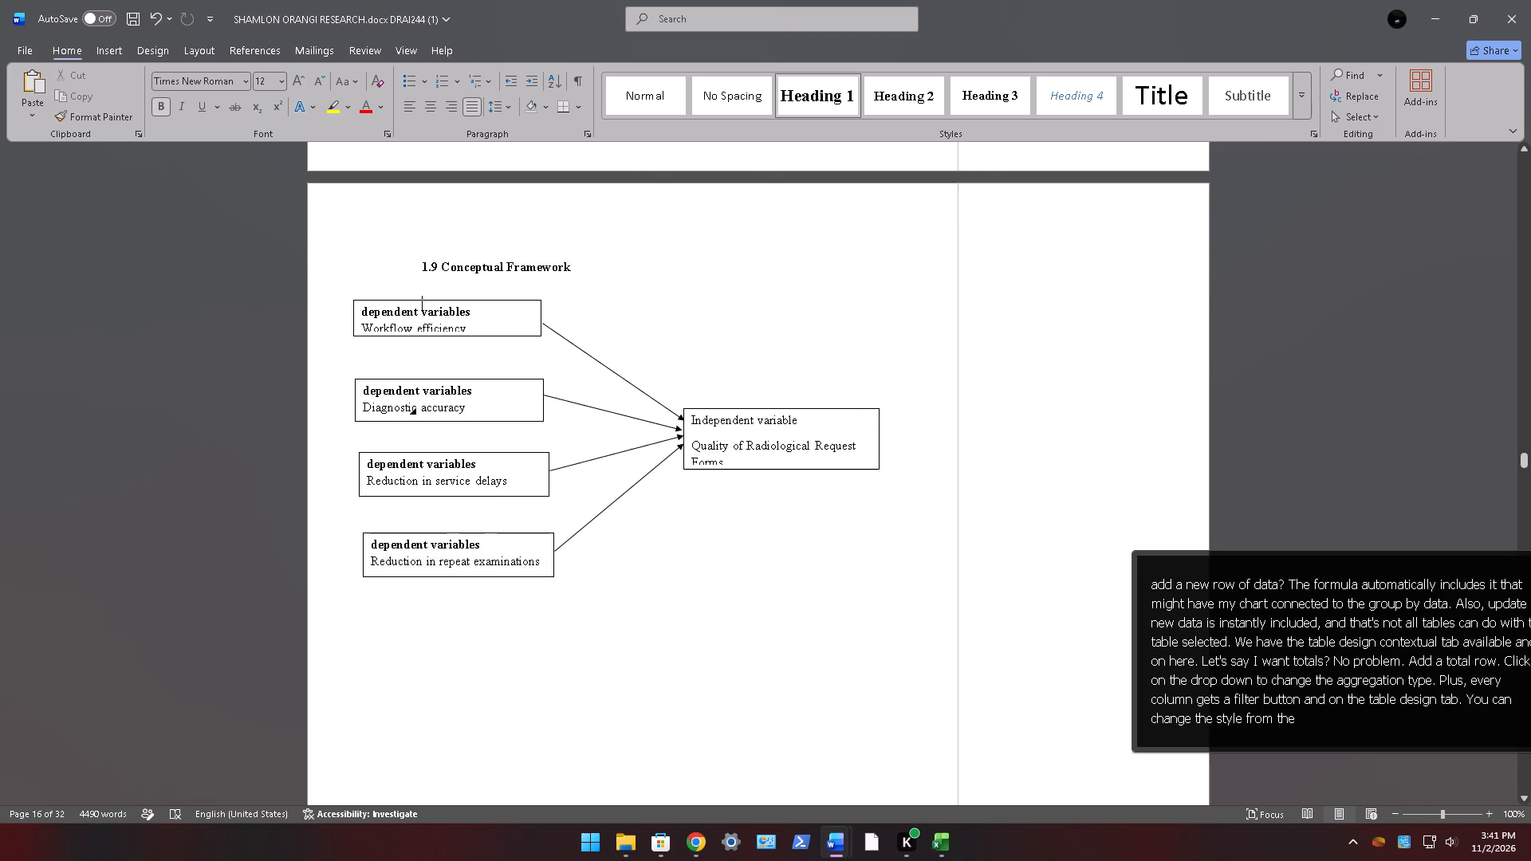
{"action": "scroll", "coordinate": [551, 422], "scroll_direction": "up", "scroll_amount": 3}
{"action": "scroll", "coordinate": [778, 476], "scroll_direction": "down", "scroll_amount": 19}
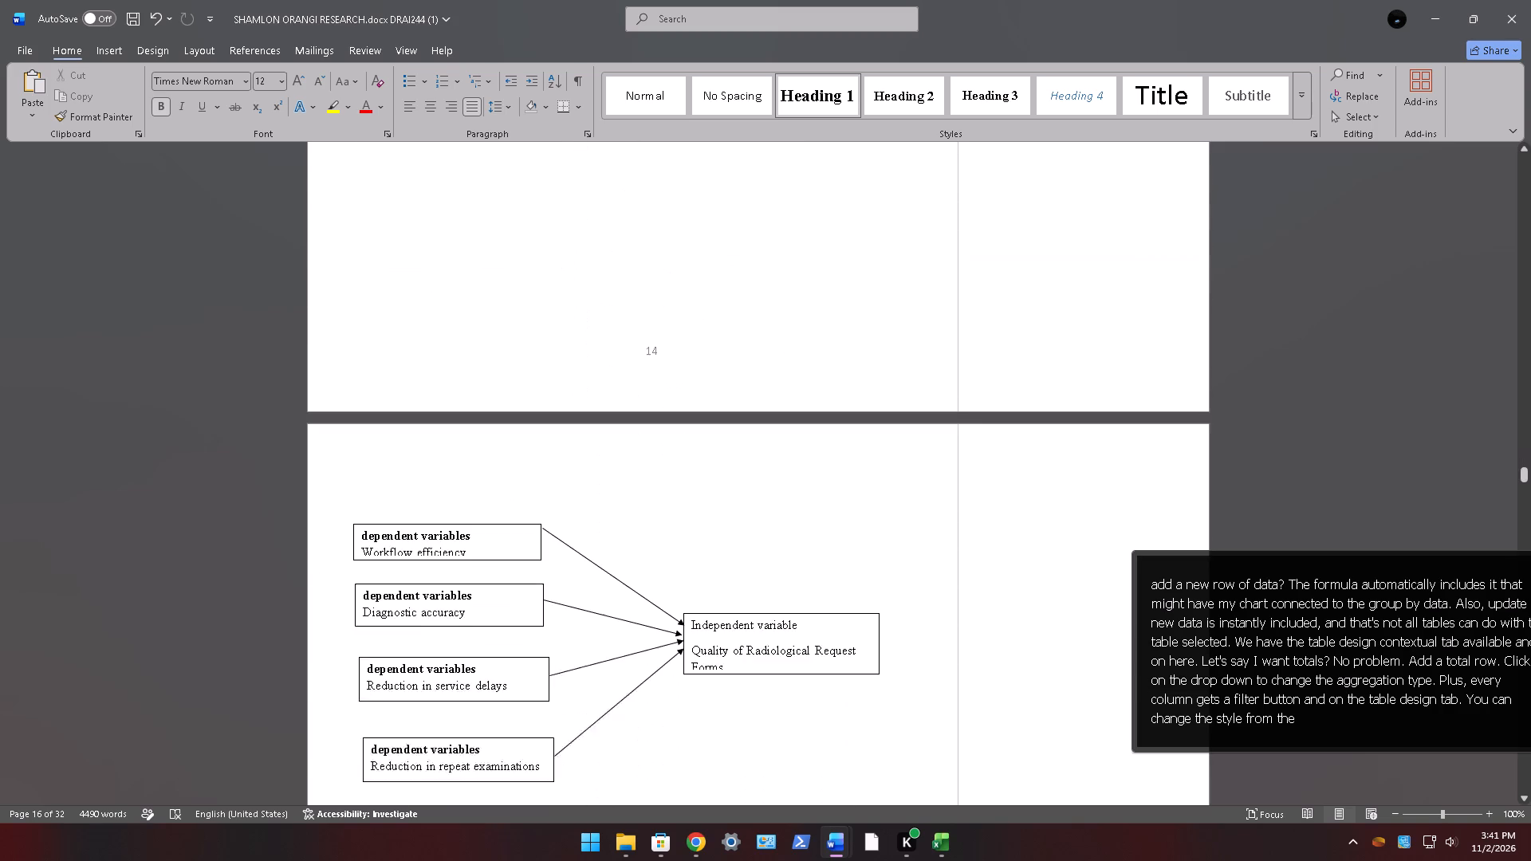
{"action": "scroll", "coordinate": [778, 476], "scroll_direction": "down", "scroll_amount": 1}
{"action": "left_click_drag", "start_coordinate": [604, 740], "coordinate": [467, 661]}
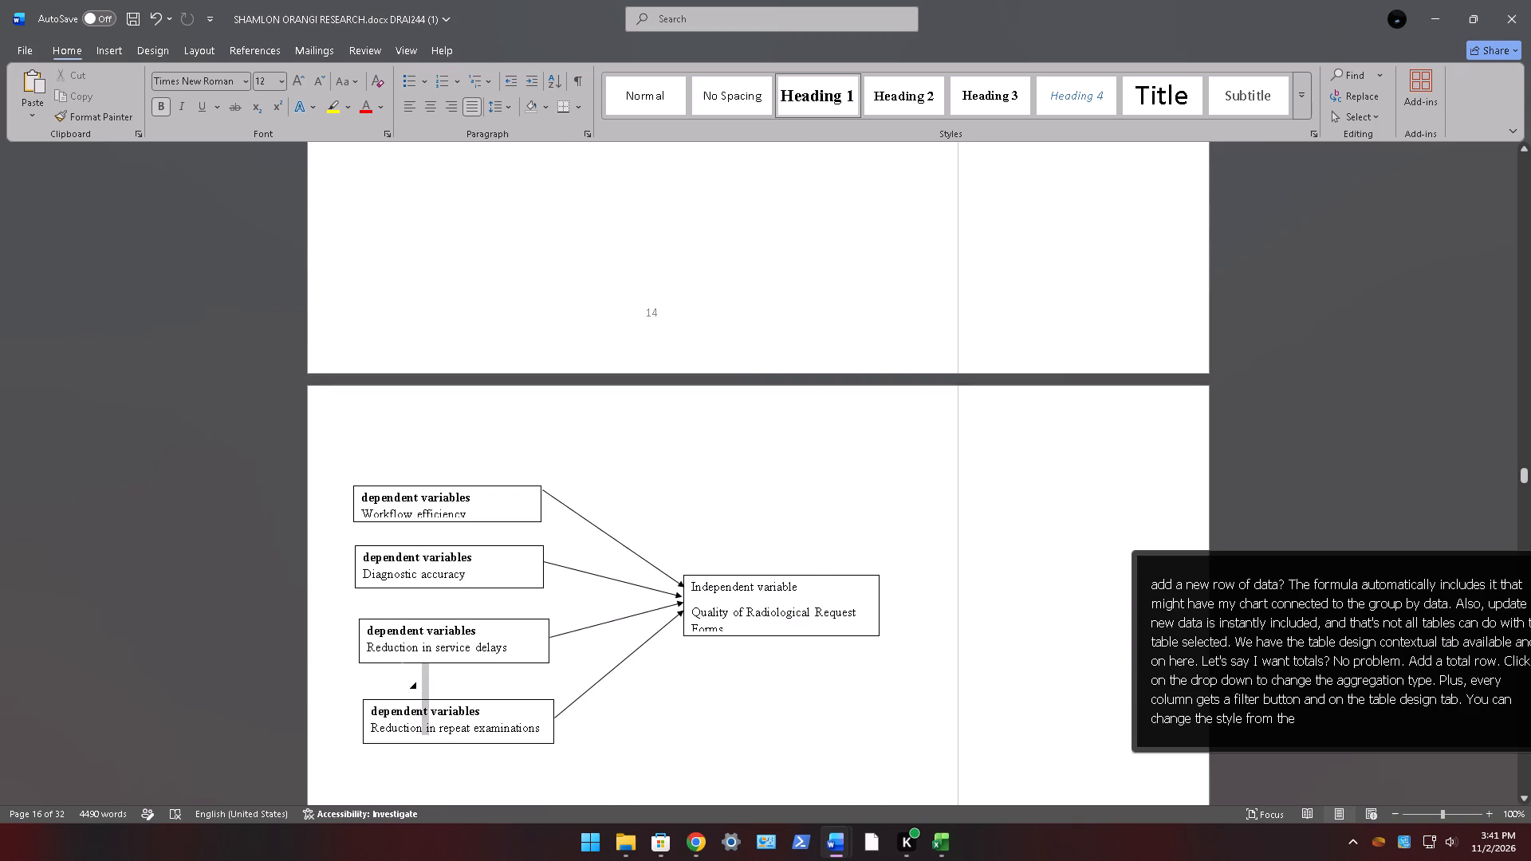
{"action": "left_click_drag", "start_coordinate": [467, 661], "coordinate": [360, 486]}
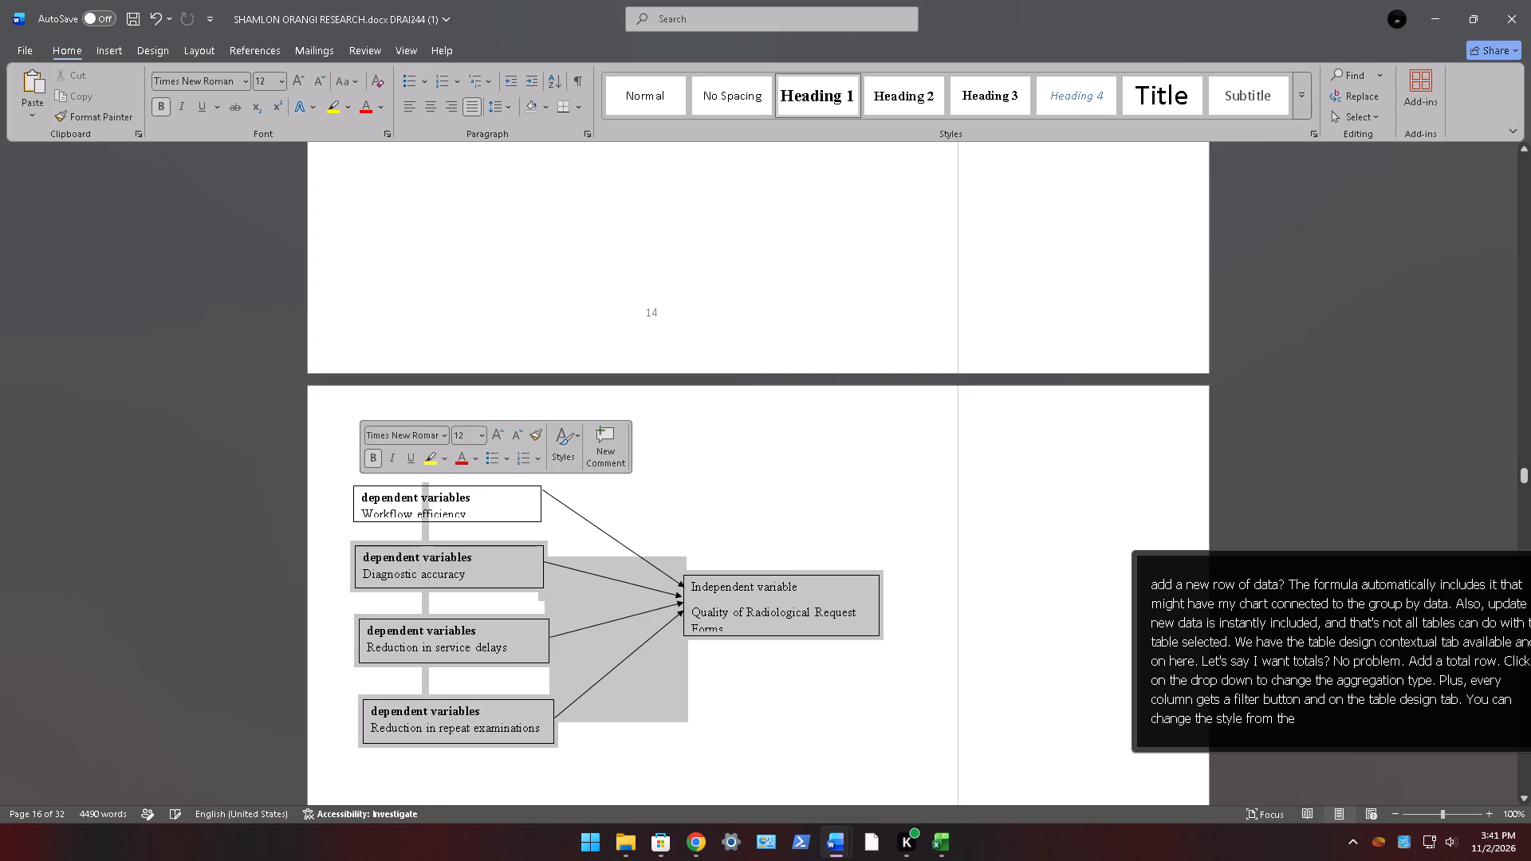
{"action": "key", "text": "BackSpace"}
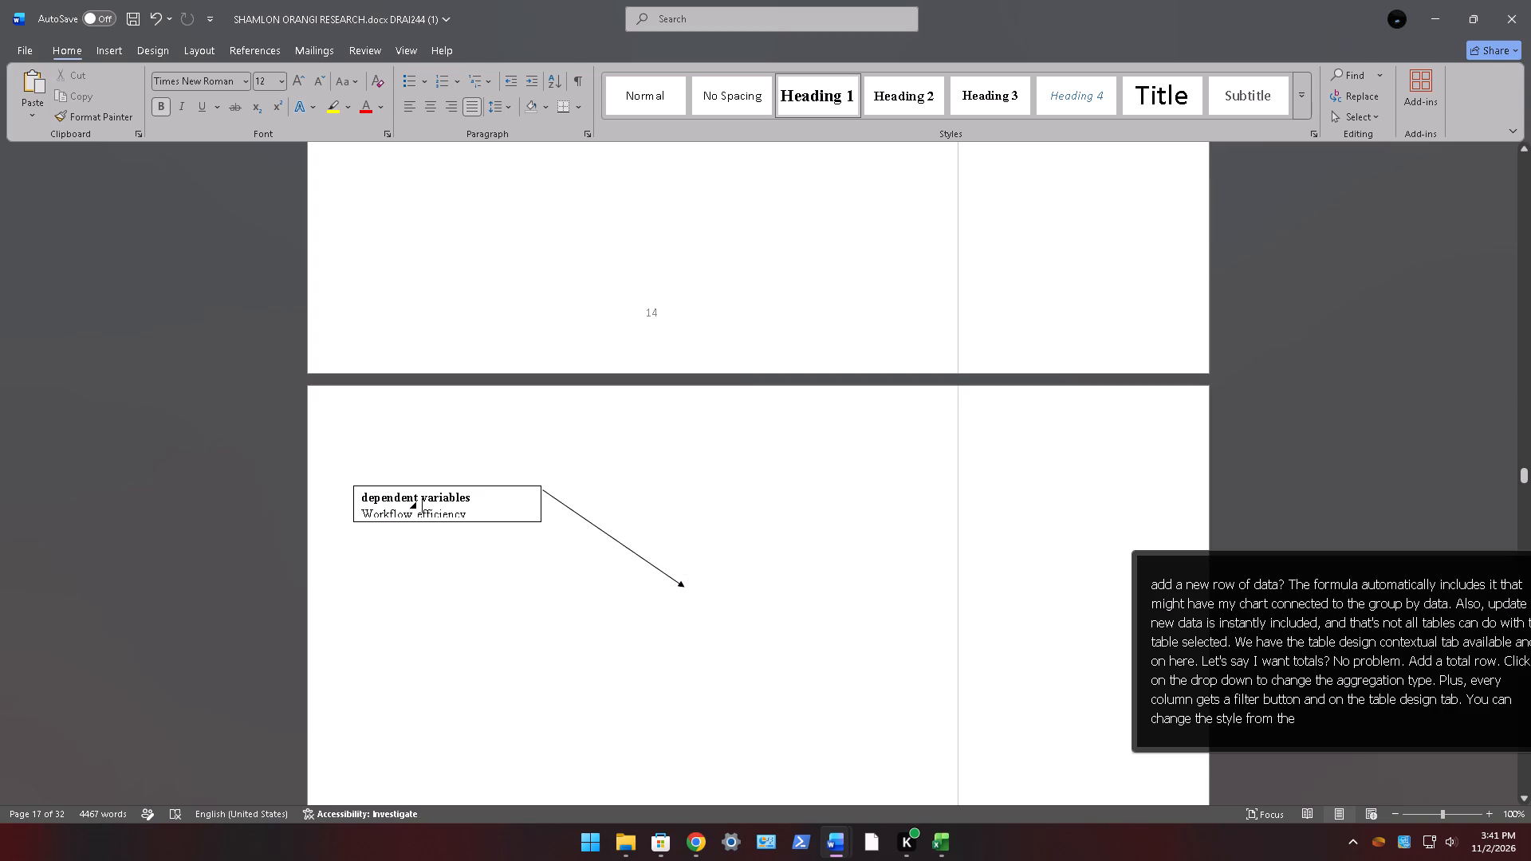
{"action": "left_click_drag", "start_coordinate": [683, 584], "coordinate": [600, 559]}
{"action": "left_click_drag", "start_coordinate": [600, 559], "coordinate": [498, 533]}
{"action": "left_click_drag", "start_coordinate": [340, 482], "coordinate": [381, 479]}
{"action": "key", "text": "BackSpace"}
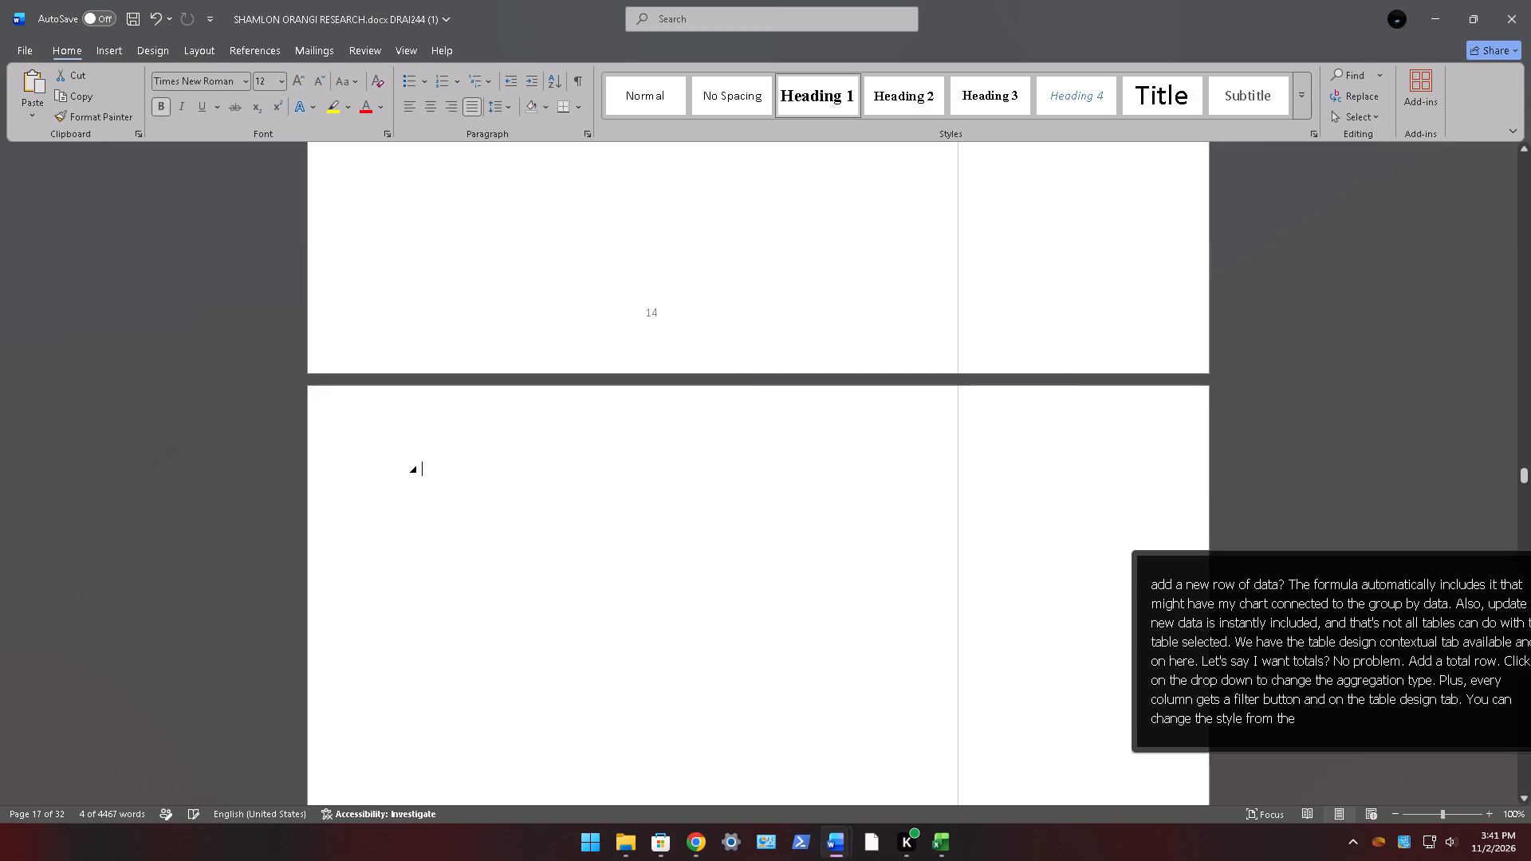
Remove the blank lines above the CHAPTER TWO heading, adding one line back so the chapter starts on a new page.
{"action": "scroll", "coordinate": [476, 476], "scroll_direction": "up", "scroll_amount": 12}
{"action": "right_click", "coordinate": [476, 476]}
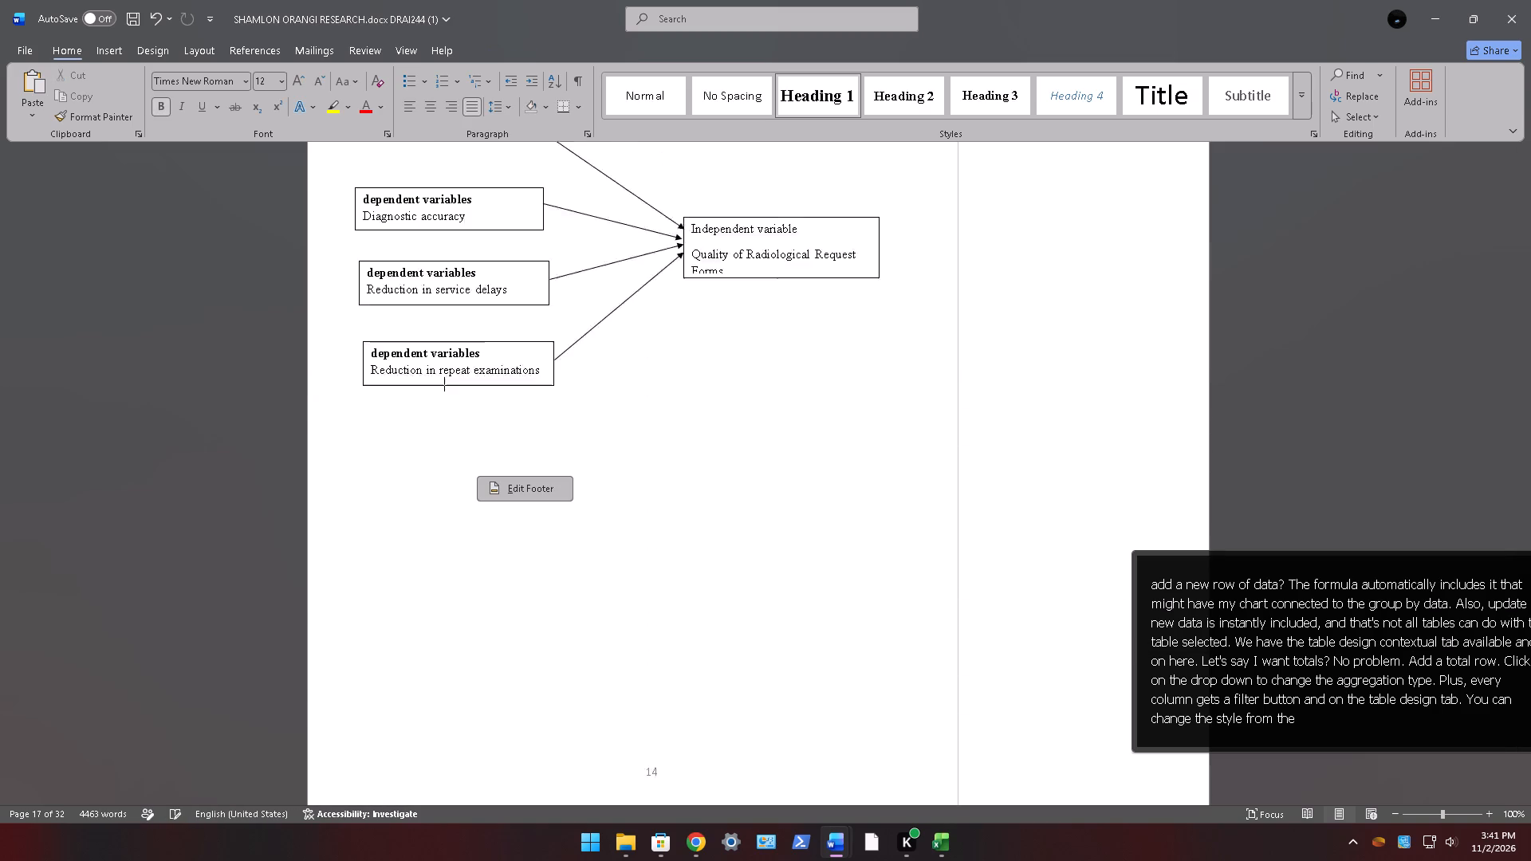
{"action": "scroll", "coordinate": [476, 476], "scroll_direction": "up", "scroll_amount": 5}
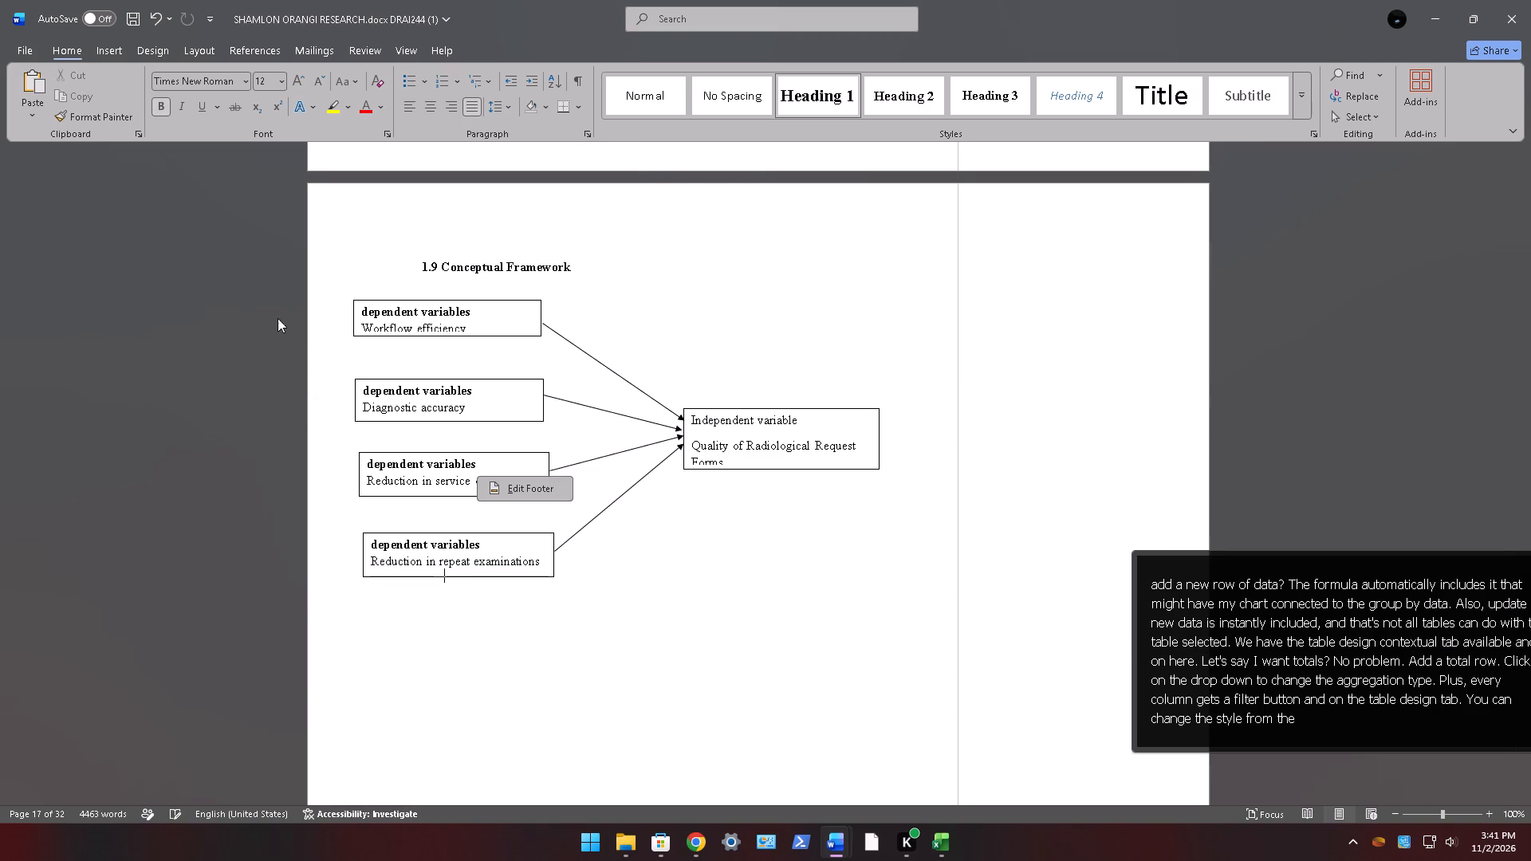
{"action": "left_click", "coordinate": [344, 317]}
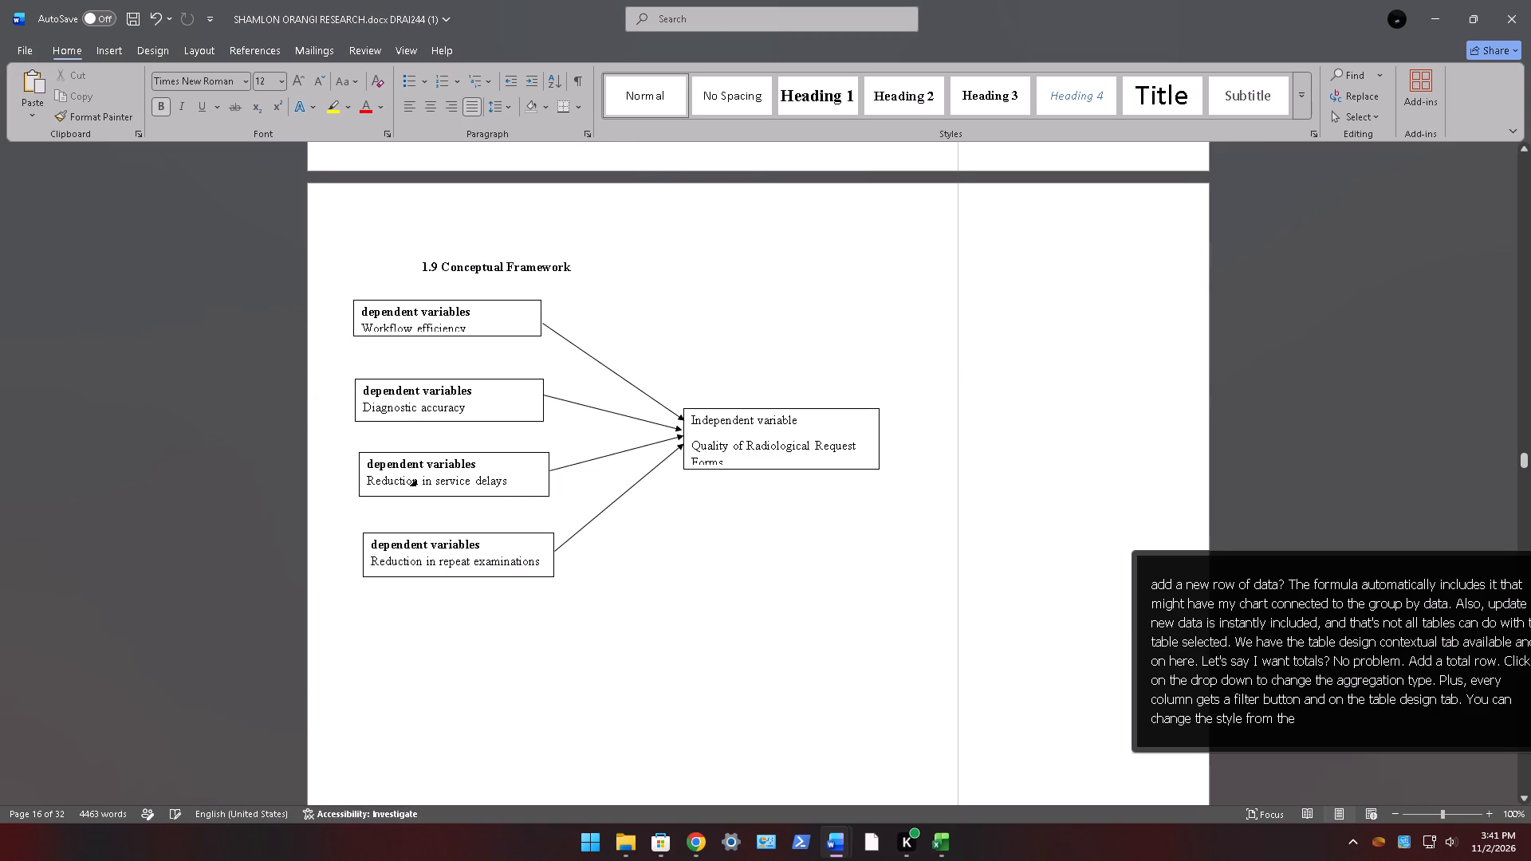
{"action": "scroll", "coordinate": [538, 478], "scroll_direction": "down", "scroll_amount": 7}
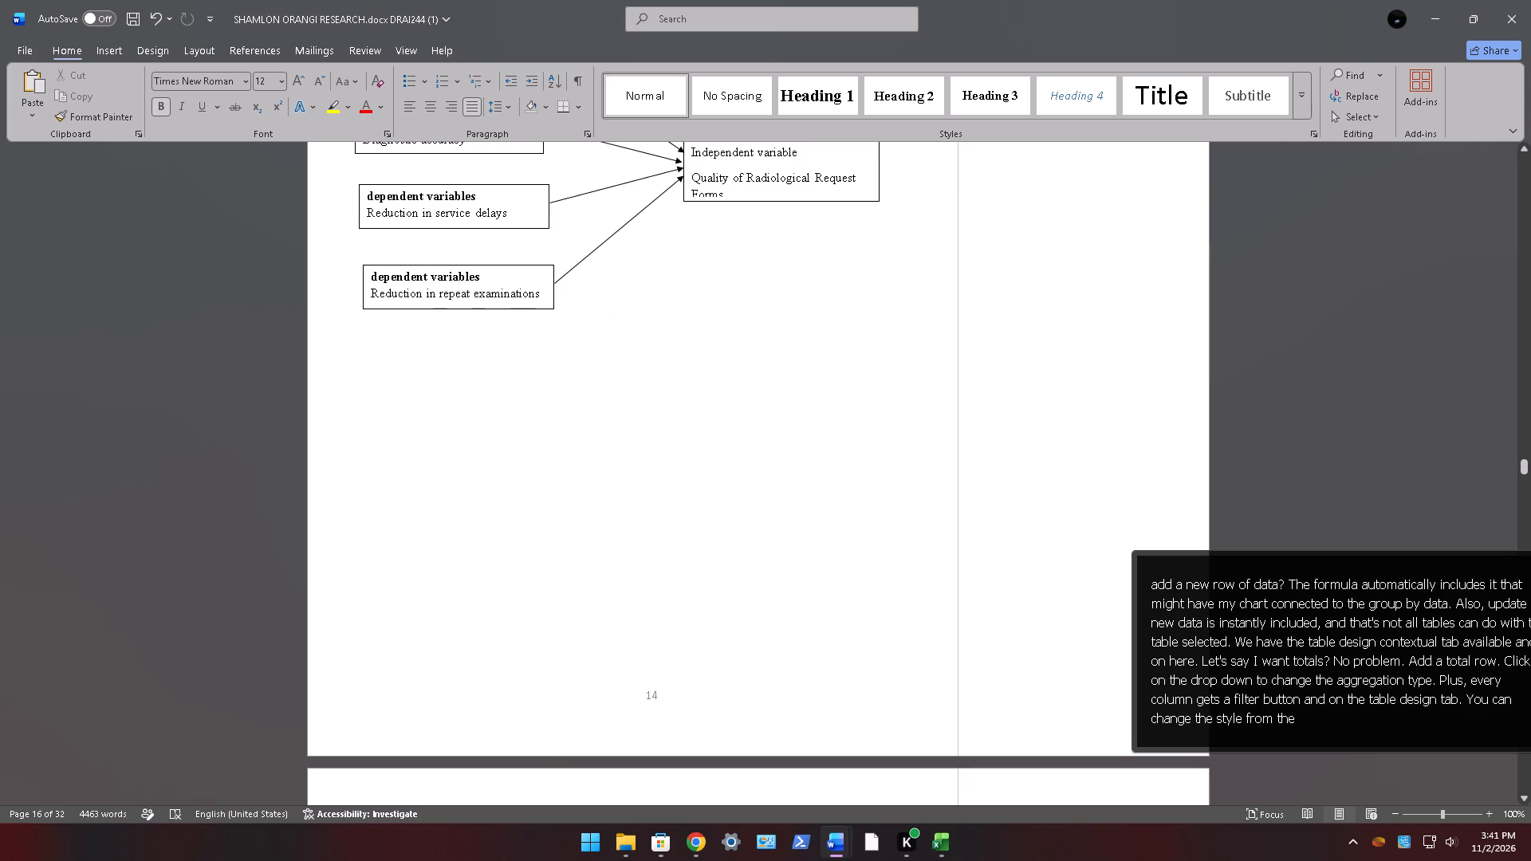
{"action": "scroll", "coordinate": [538, 478], "scroll_direction": "down", "scroll_amount": 9}
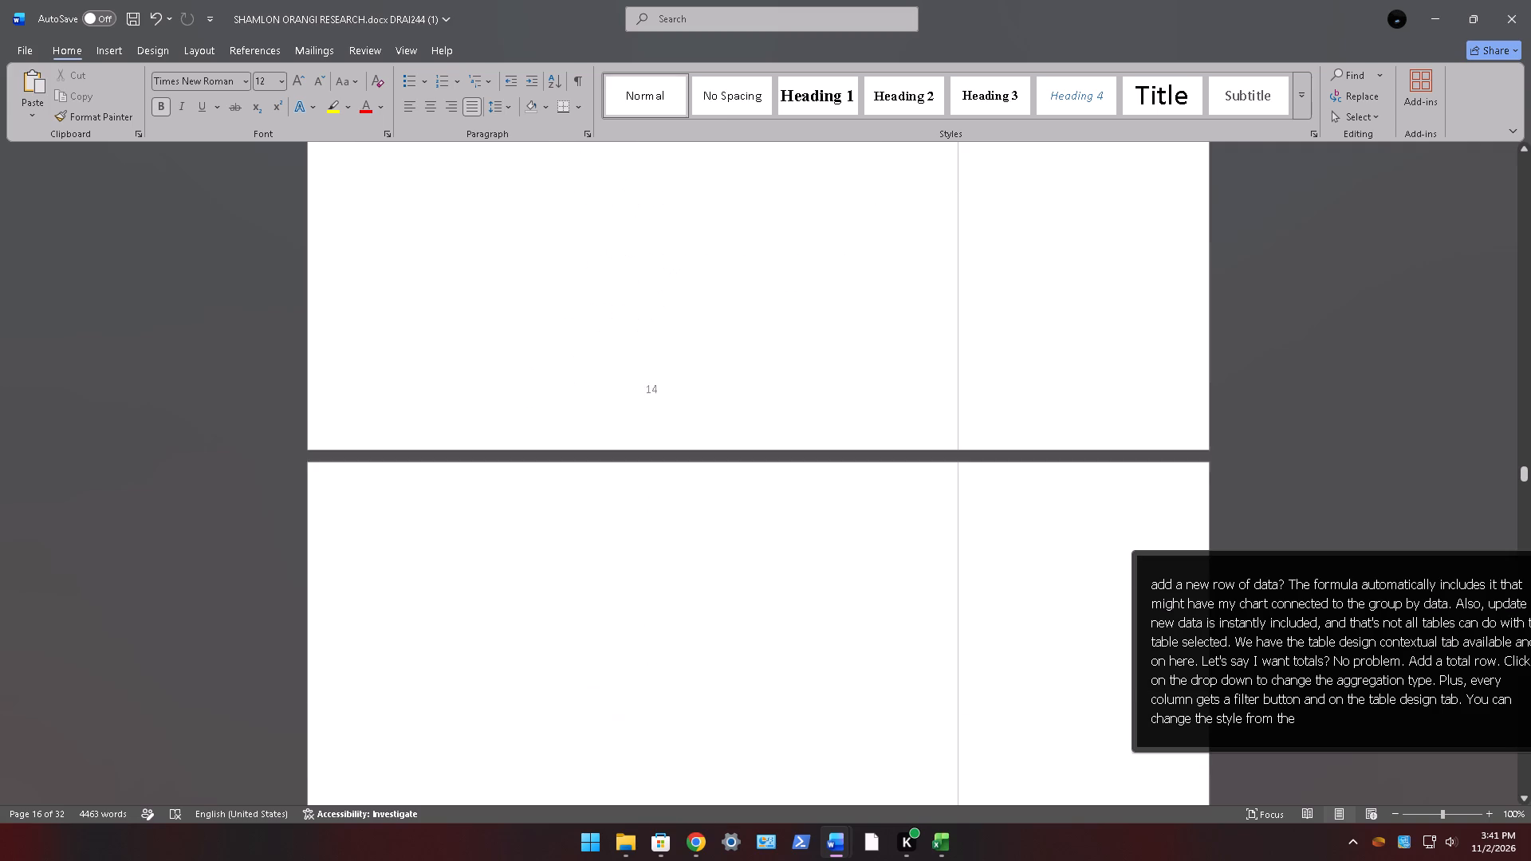
{"action": "scroll", "coordinate": [538, 478], "scroll_direction": "down", "scroll_amount": 14}
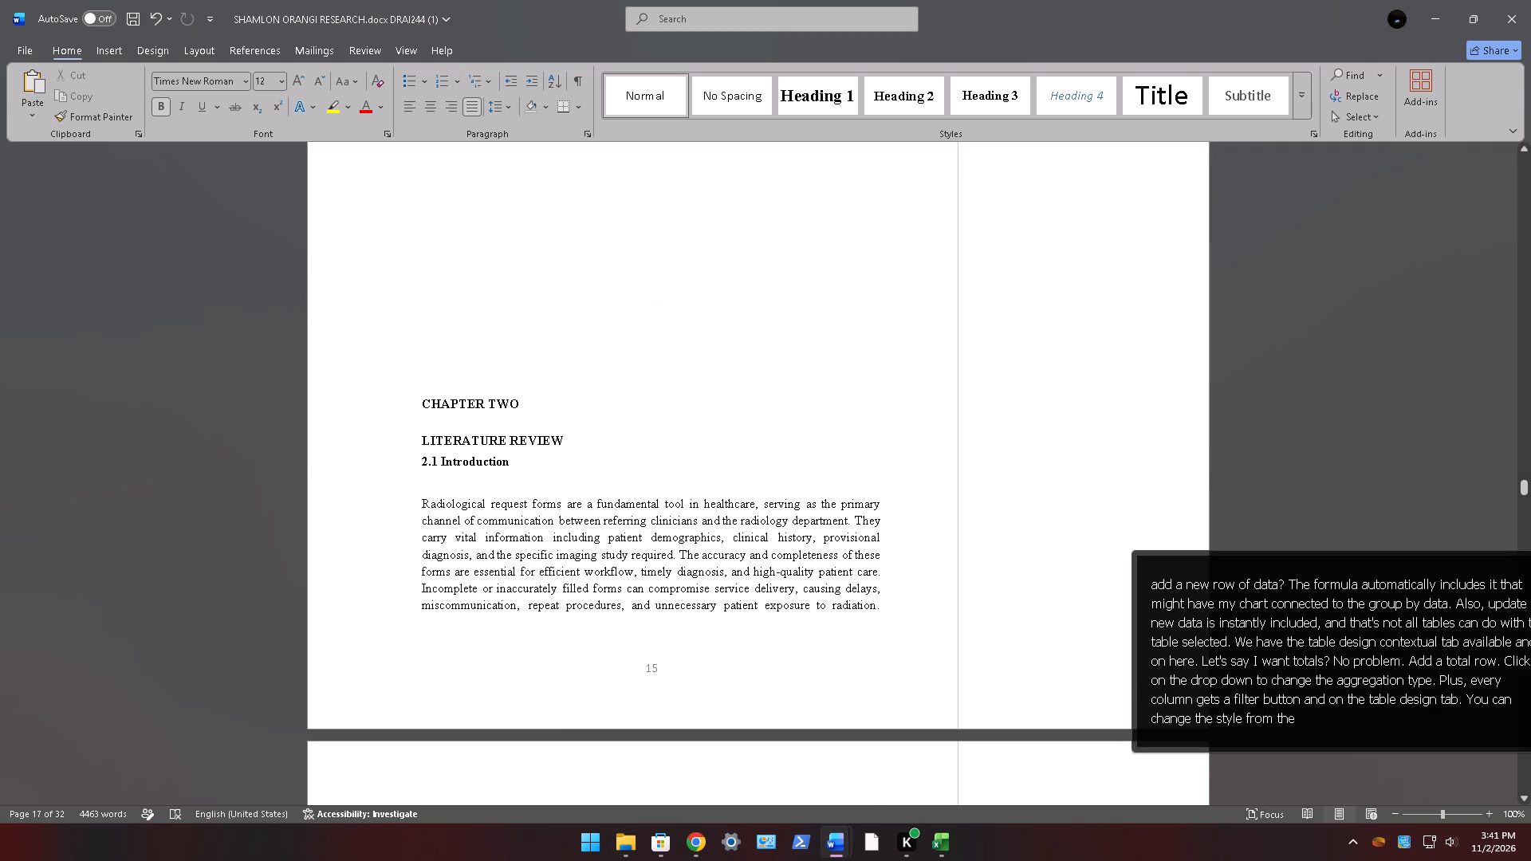
{"action": "scroll", "coordinate": [538, 478], "scroll_direction": "up", "scroll_amount": 12}
{"action": "scroll", "coordinate": [538, 478], "scroll_direction": "down", "scroll_amount": 9}
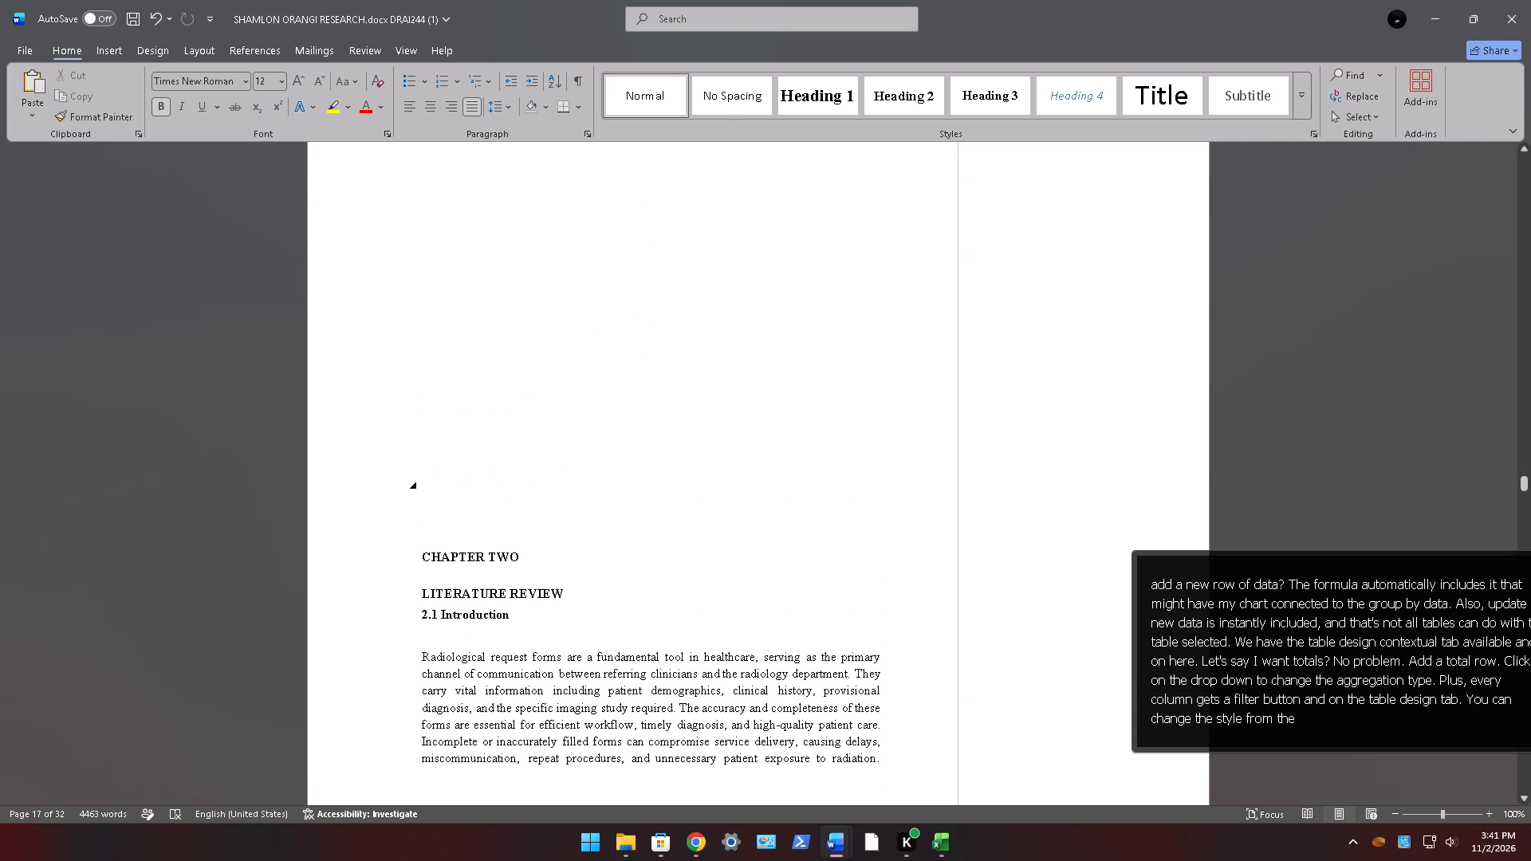
{"action": "left_click", "coordinate": [445, 482]}
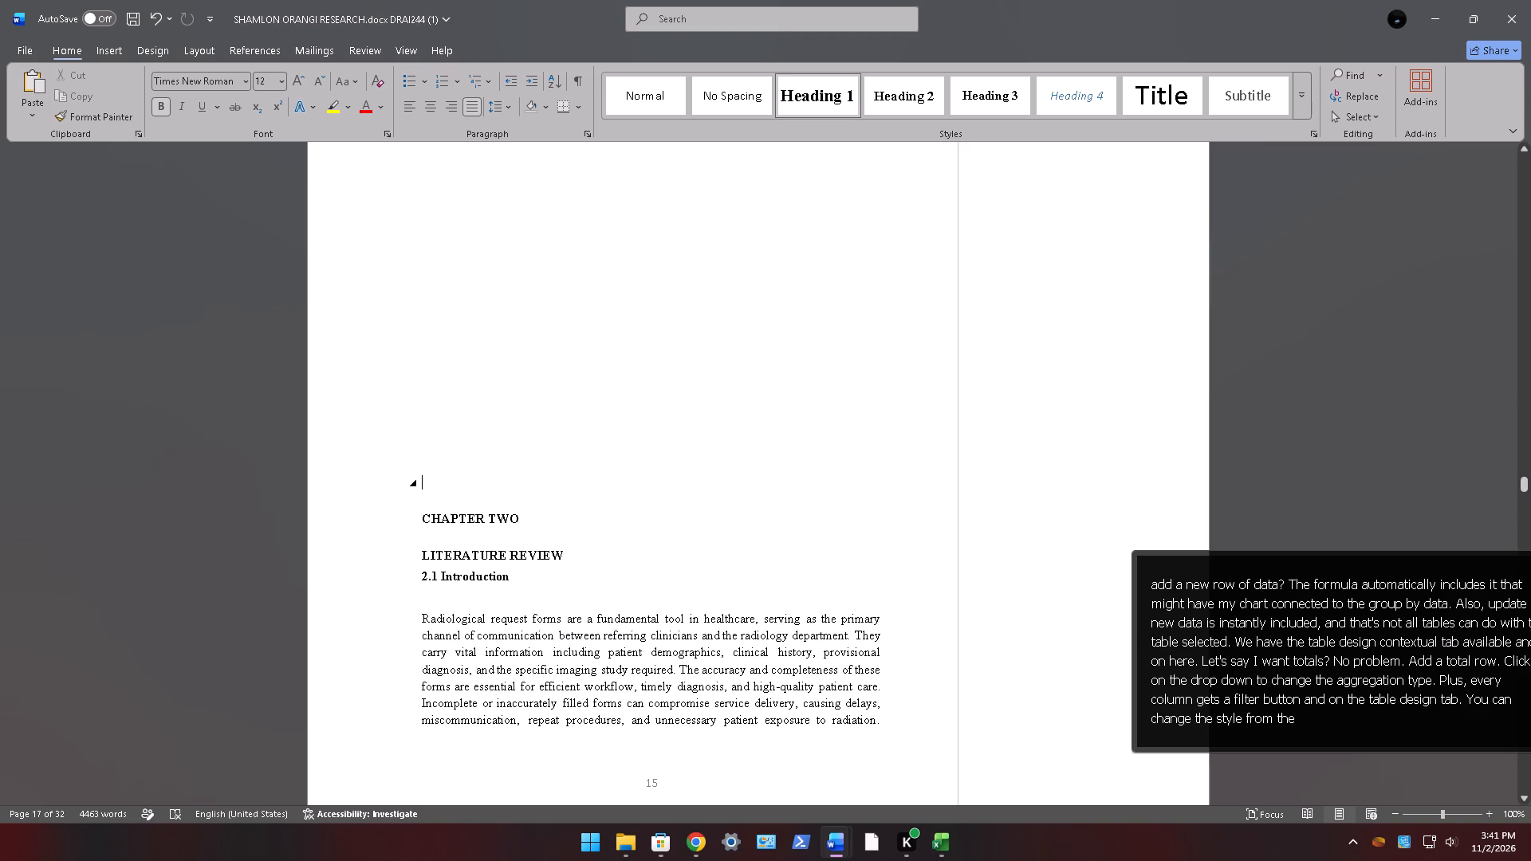
{"action": "key", "text": "BackSpace"}
{"action": "key", "text": "BackSpace"}
{"action": "key", "text": "BackSpace"}
{"action": "key", "text": "BackSpace"}
{"action": "key", "text": "BackSpace"}
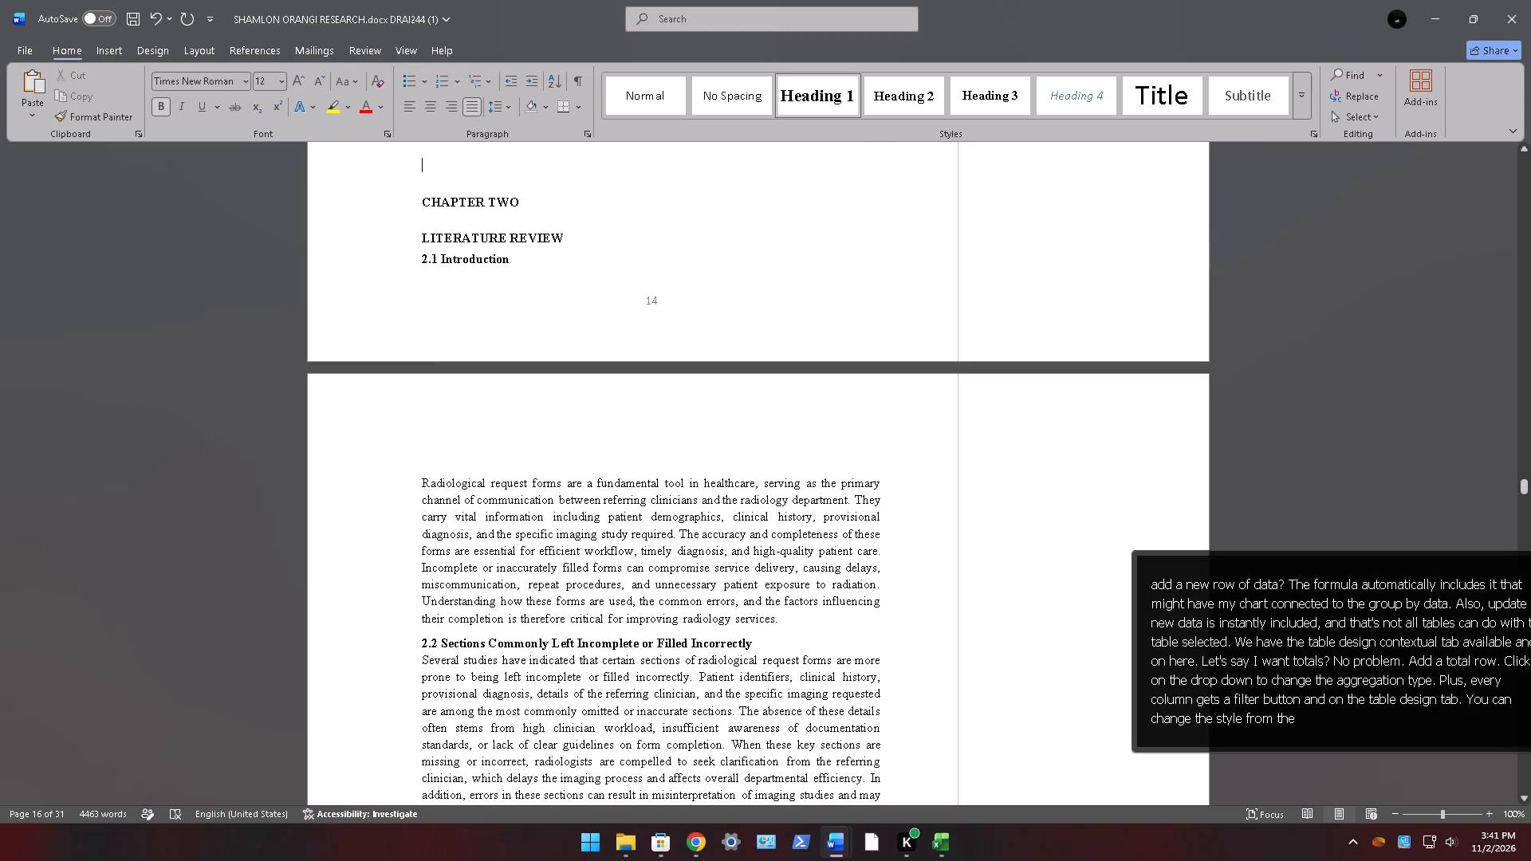
{"action": "key", "text": "Return"}
Examine the page flow from 1.8 Limitations of the Study through the 1.9 diagram to the start of CHAPTER TWO.
{"action": "scroll", "coordinate": [447, 484], "scroll_direction": "up", "scroll_amount": 2}
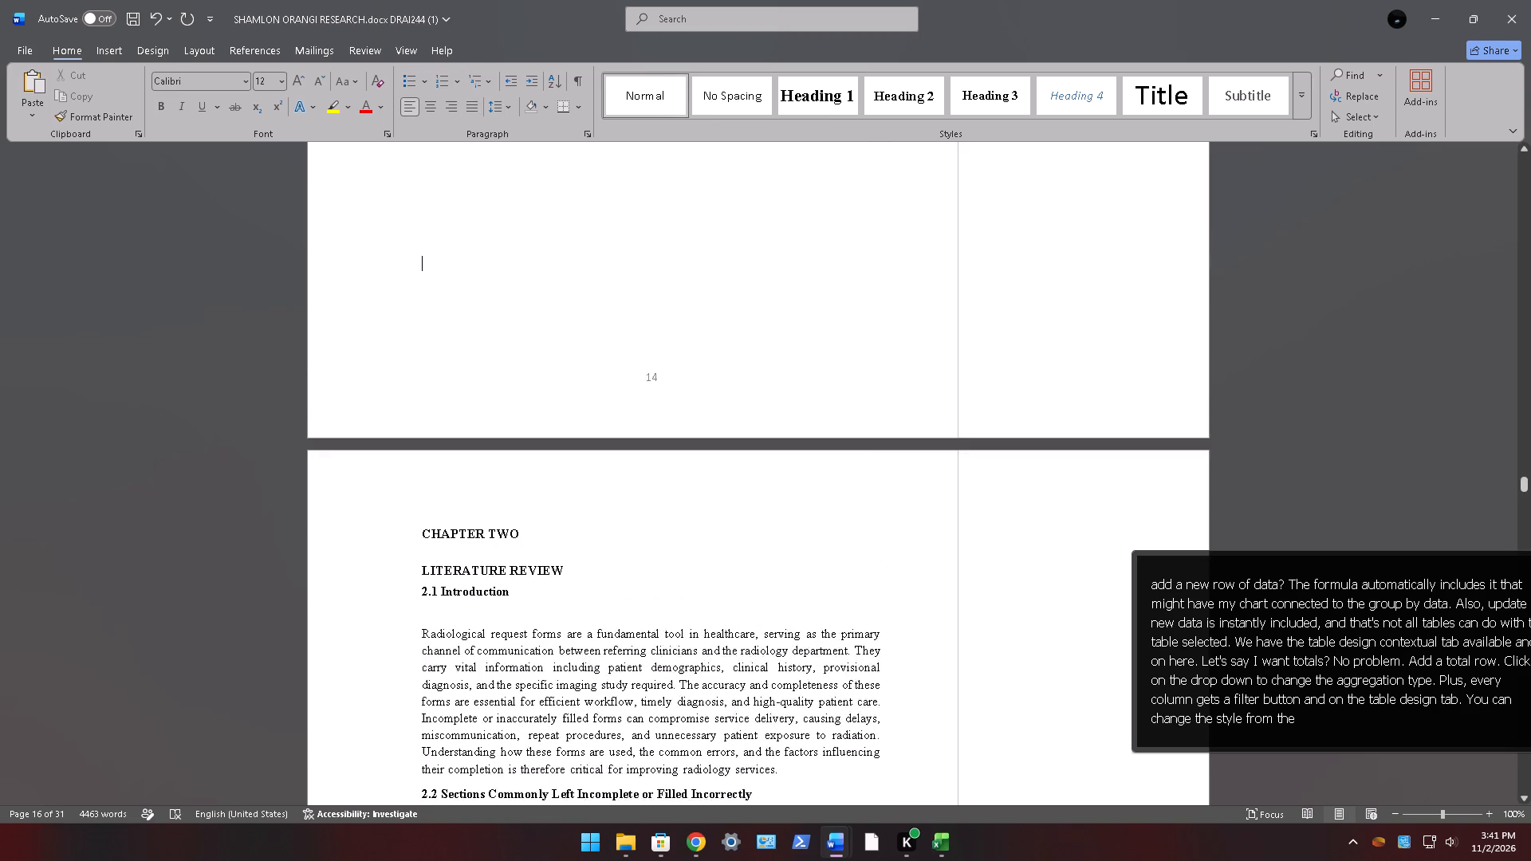
{"action": "scroll", "coordinate": [447, 484], "scroll_direction": "up", "scroll_amount": 15}
{"action": "scroll", "coordinate": [447, 484], "scroll_direction": "up", "scroll_amount": 11}
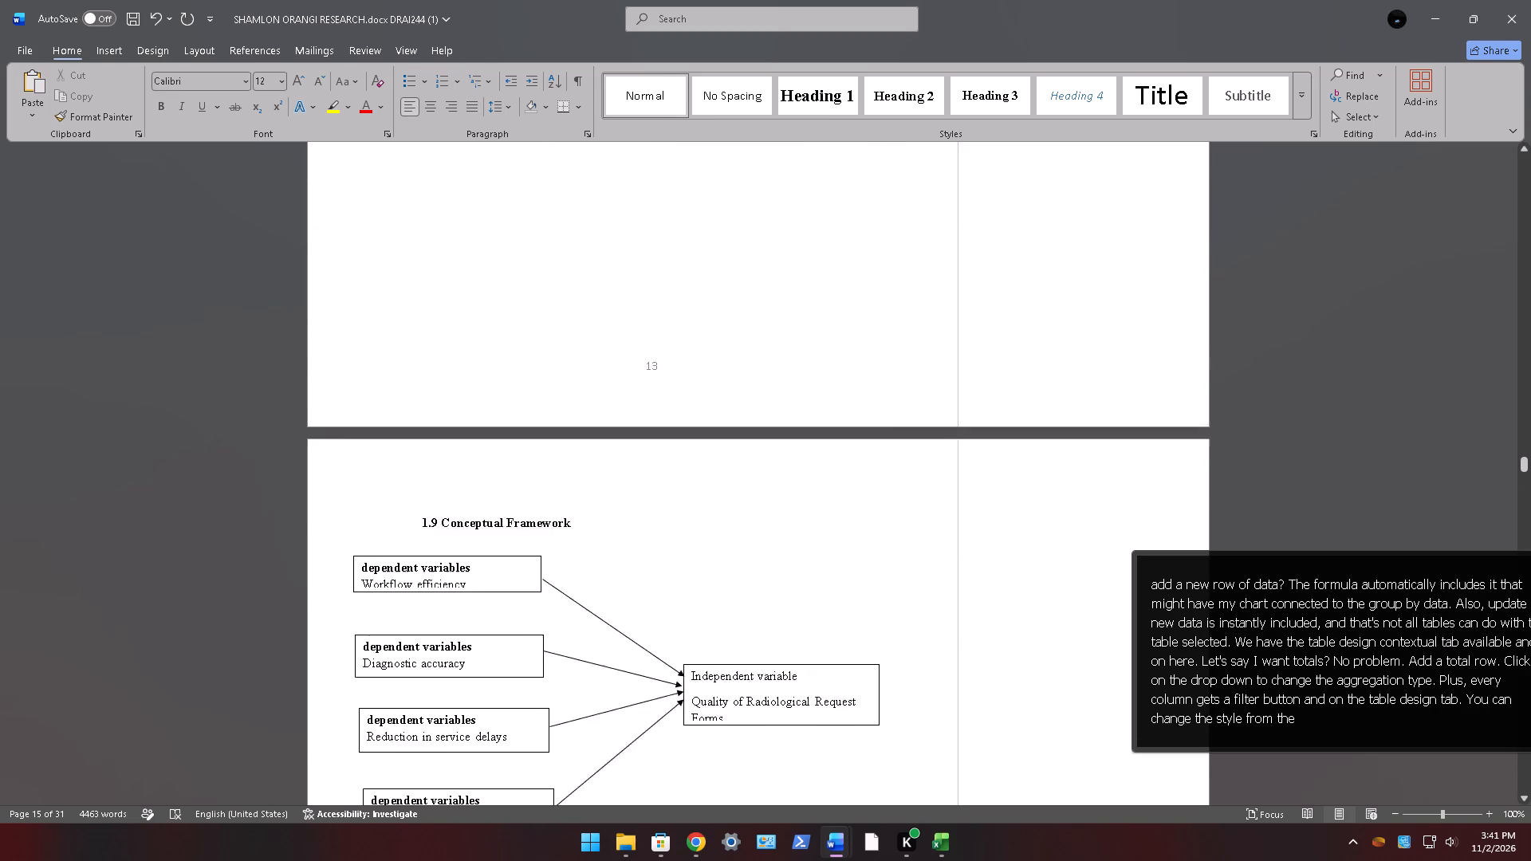
{"action": "scroll", "coordinate": [447, 484], "scroll_direction": "up", "scroll_amount": 19}
{"action": "scroll", "coordinate": [447, 484], "scroll_direction": "down", "scroll_amount": 10}
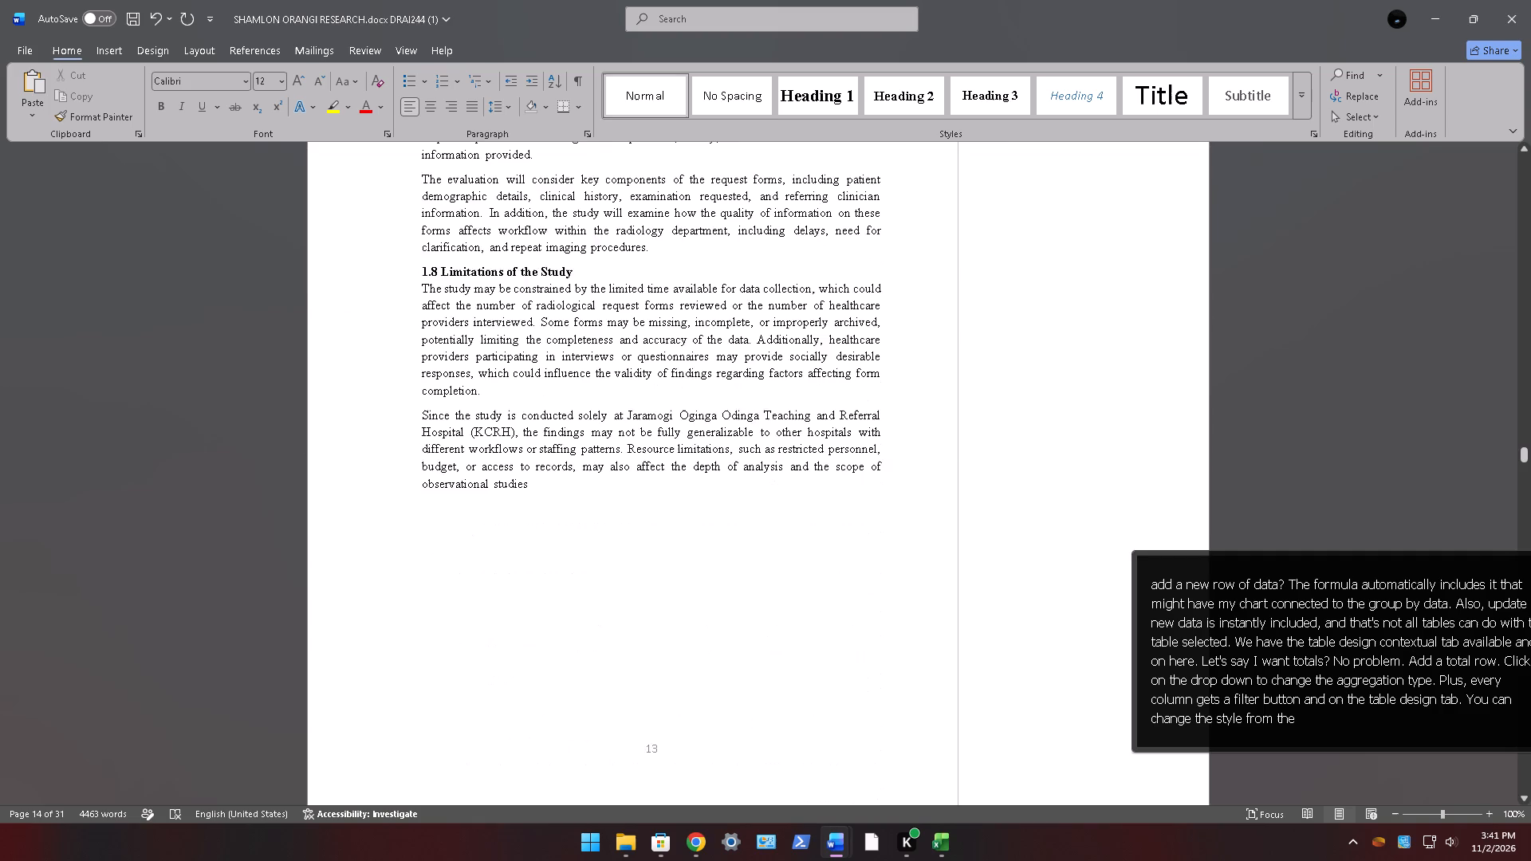
{"action": "scroll", "coordinate": [447, 484], "scroll_direction": "down", "scroll_amount": 20}
{"action": "scroll", "coordinate": [447, 484], "scroll_direction": "down", "scroll_amount": 20}
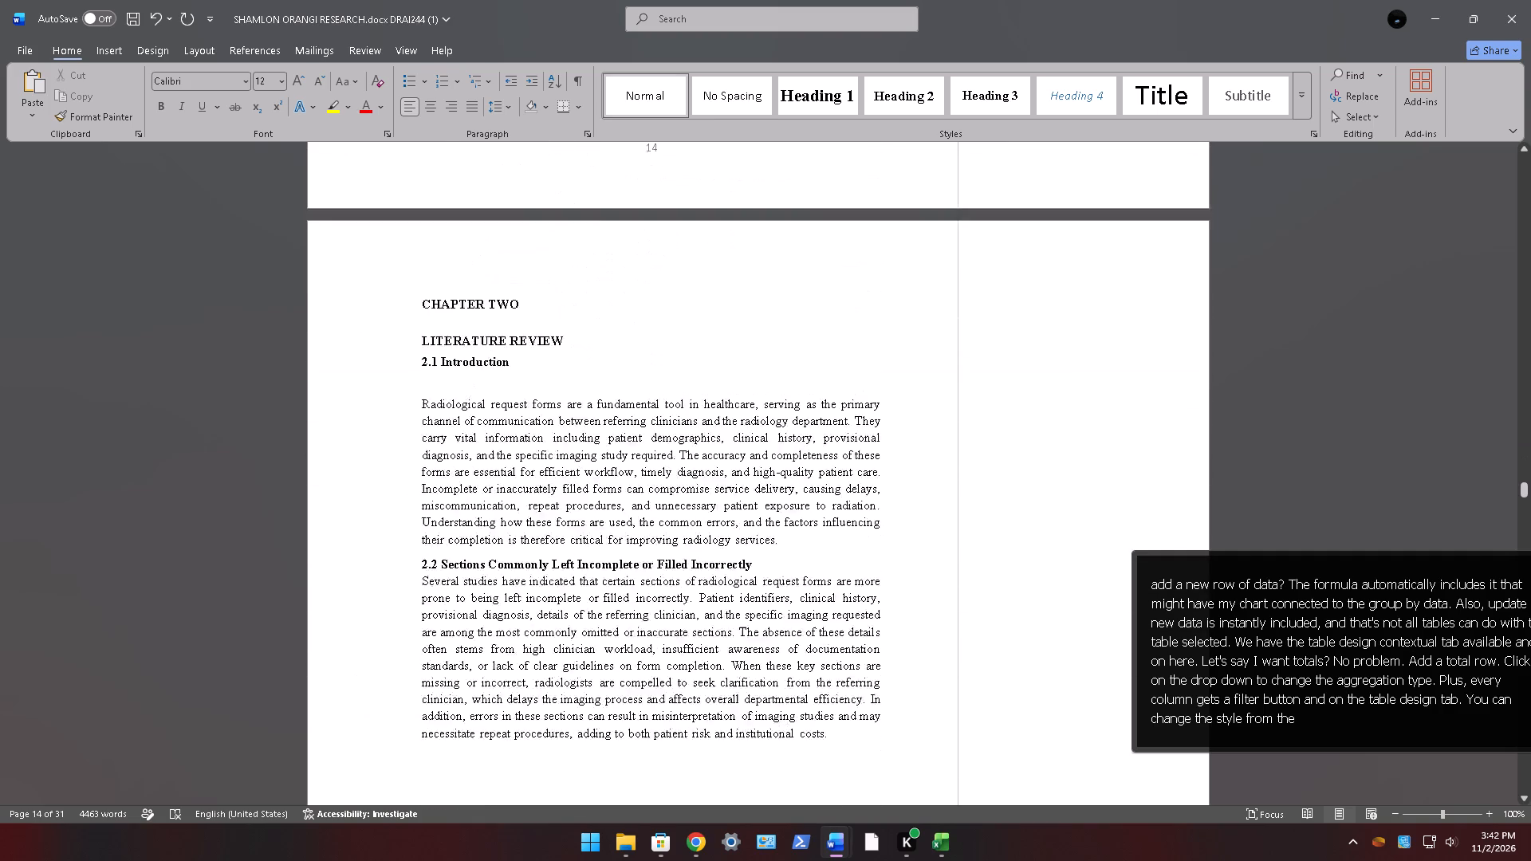
Examine the Chapter Two sections up to 2.5 Knowledge Gap, including the reviewer's margin comment and the red notes at the end.
{"action": "scroll", "coordinate": [447, 484], "scroll_direction": "down", "scroll_amount": 20}
{"action": "scroll", "coordinate": [447, 484], "scroll_direction": "down", "scroll_amount": 12}
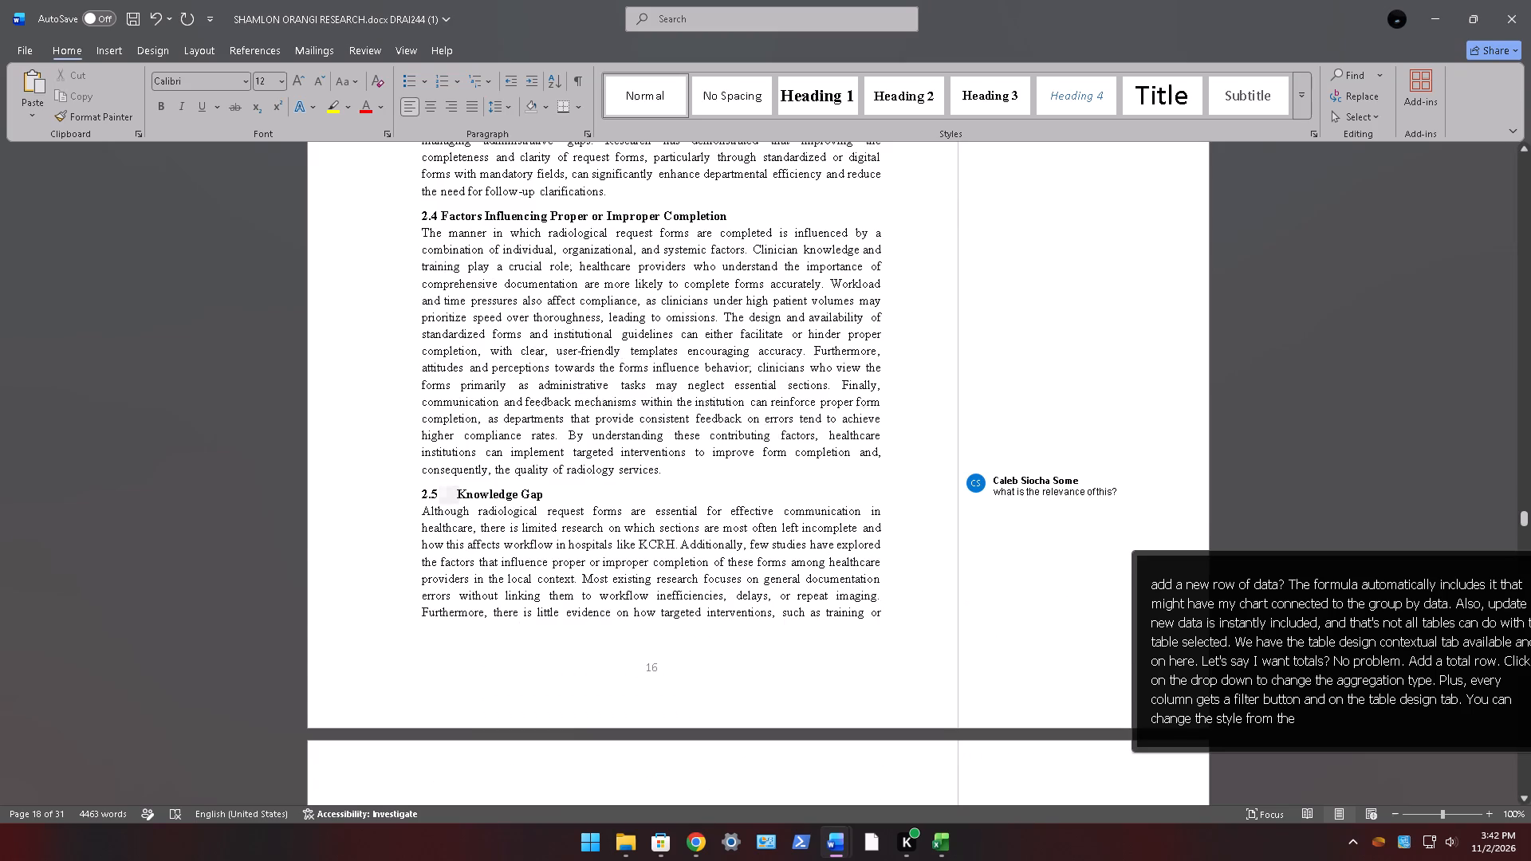
{"action": "scroll", "coordinate": [591, 501], "scroll_direction": "down", "scroll_amount": 7}
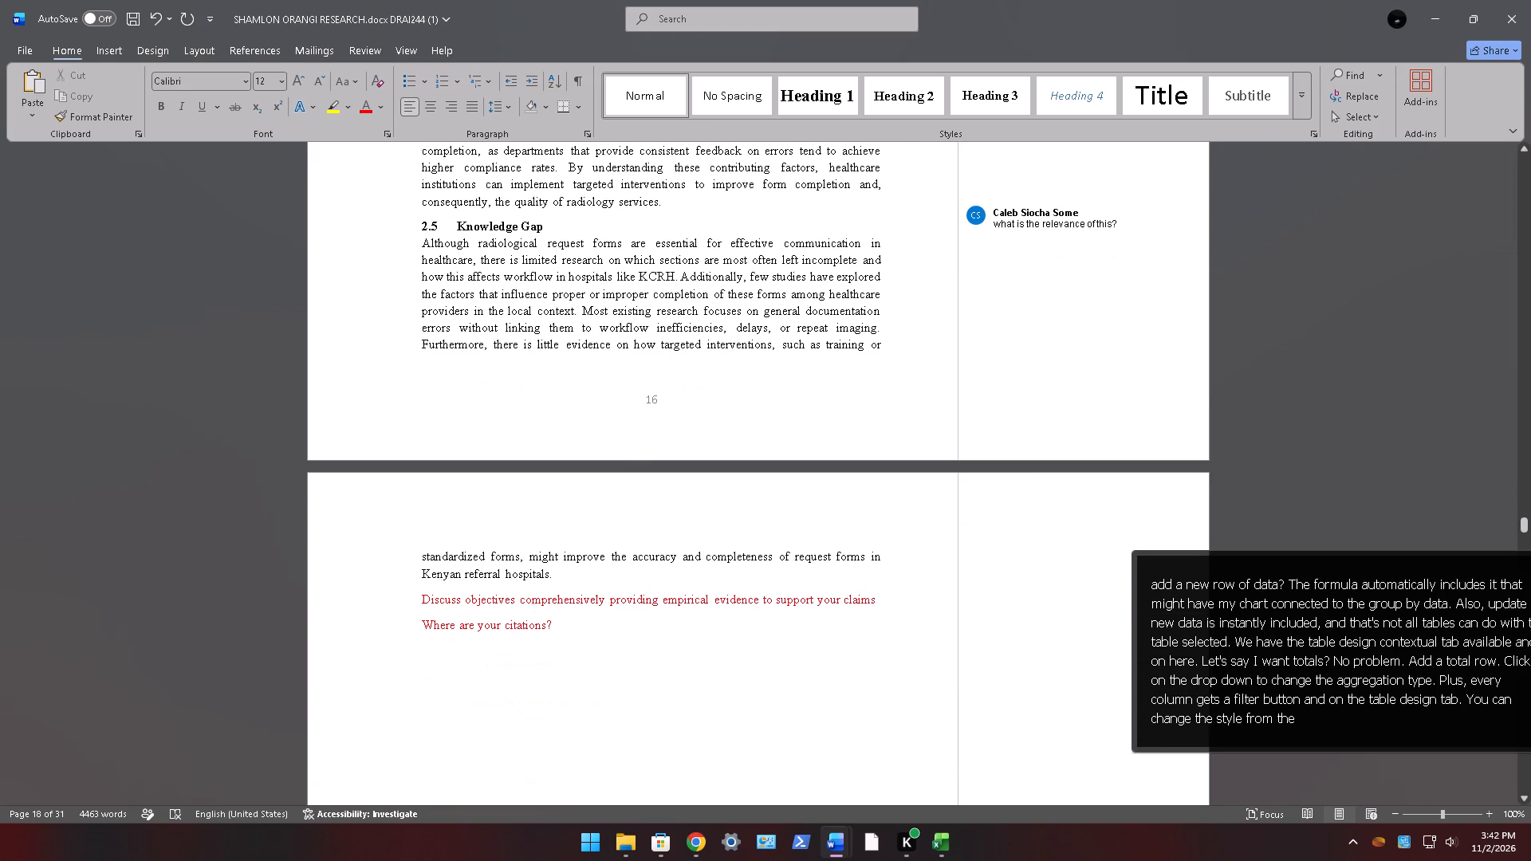
{"action": "scroll", "coordinate": [596, 494], "scroll_direction": "down", "scroll_amount": 6}
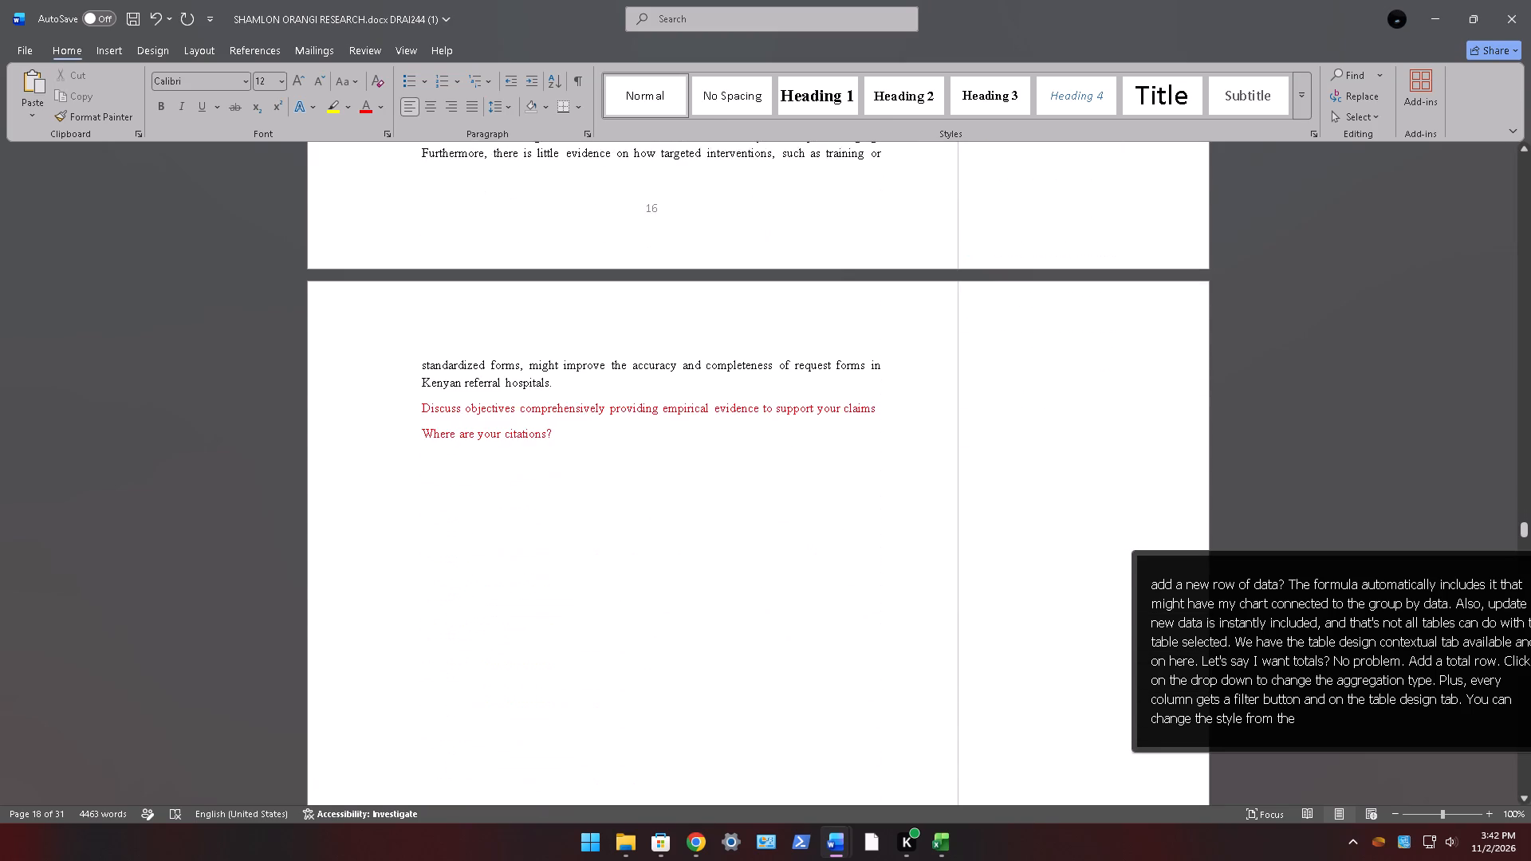
{"action": "scroll", "coordinate": [596, 494], "scroll_direction": "down", "scroll_amount": 8}
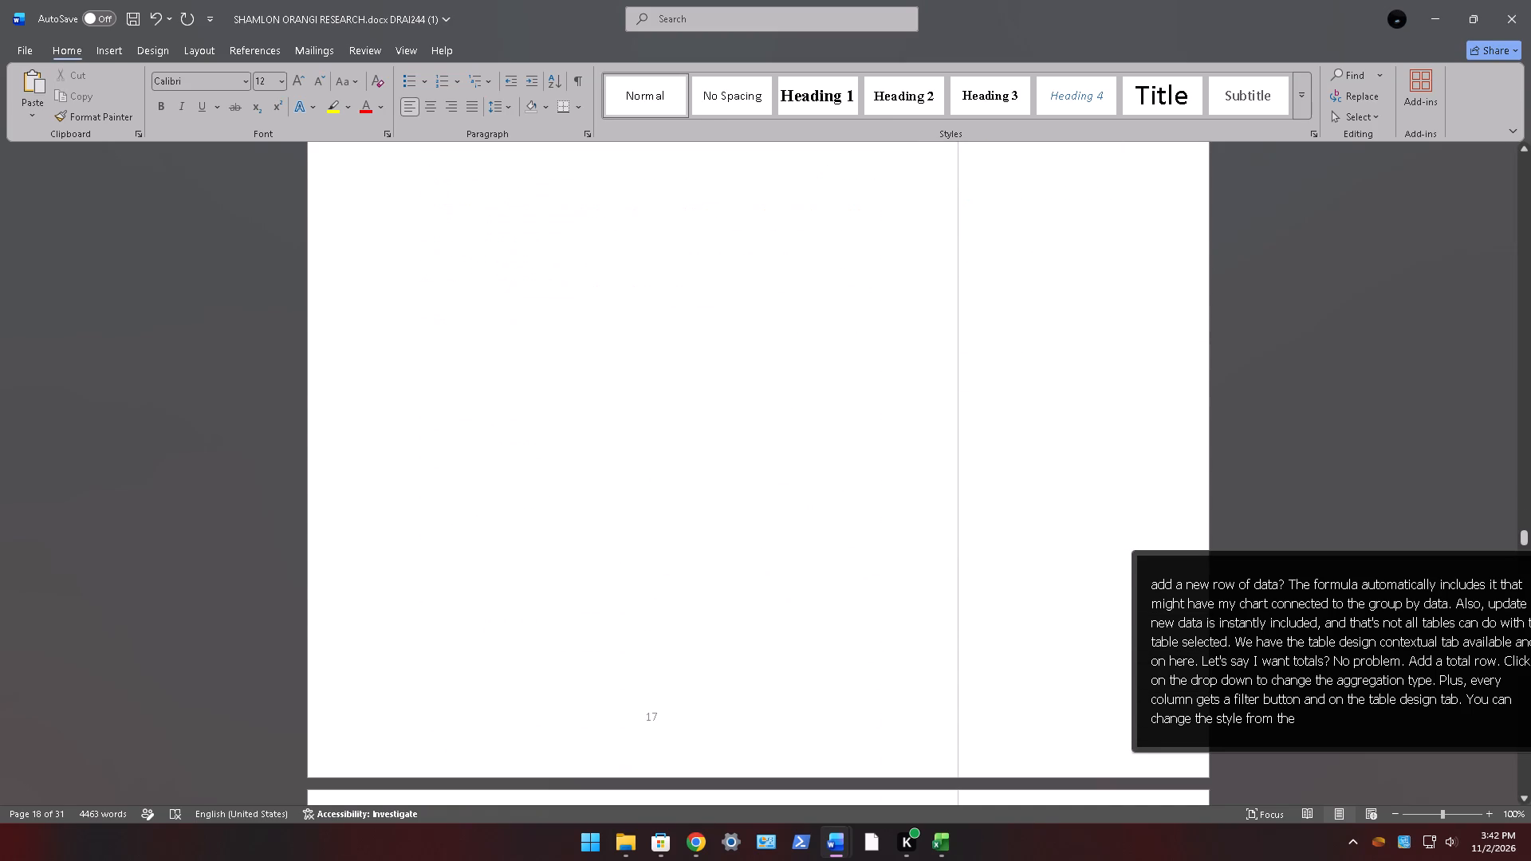
{"action": "scroll", "coordinate": [596, 494], "scroll_direction": "down", "scroll_amount": 8}
{"action": "scroll", "coordinate": [596, 494], "scroll_direction": "up", "scroll_amount": 15}
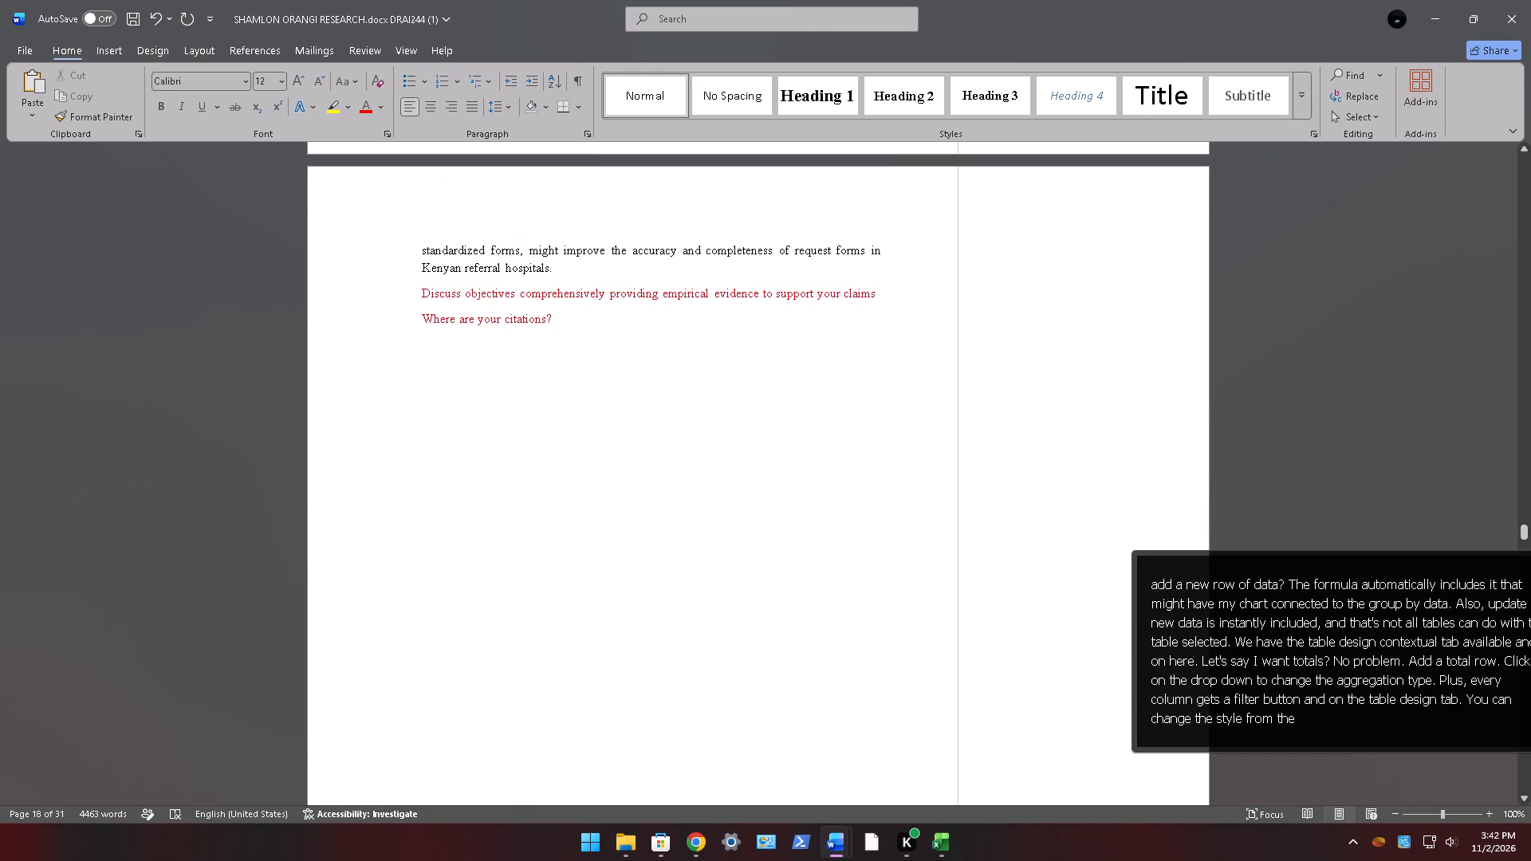
{"action": "scroll", "coordinate": [596, 494], "scroll_direction": "up", "scroll_amount": 3}
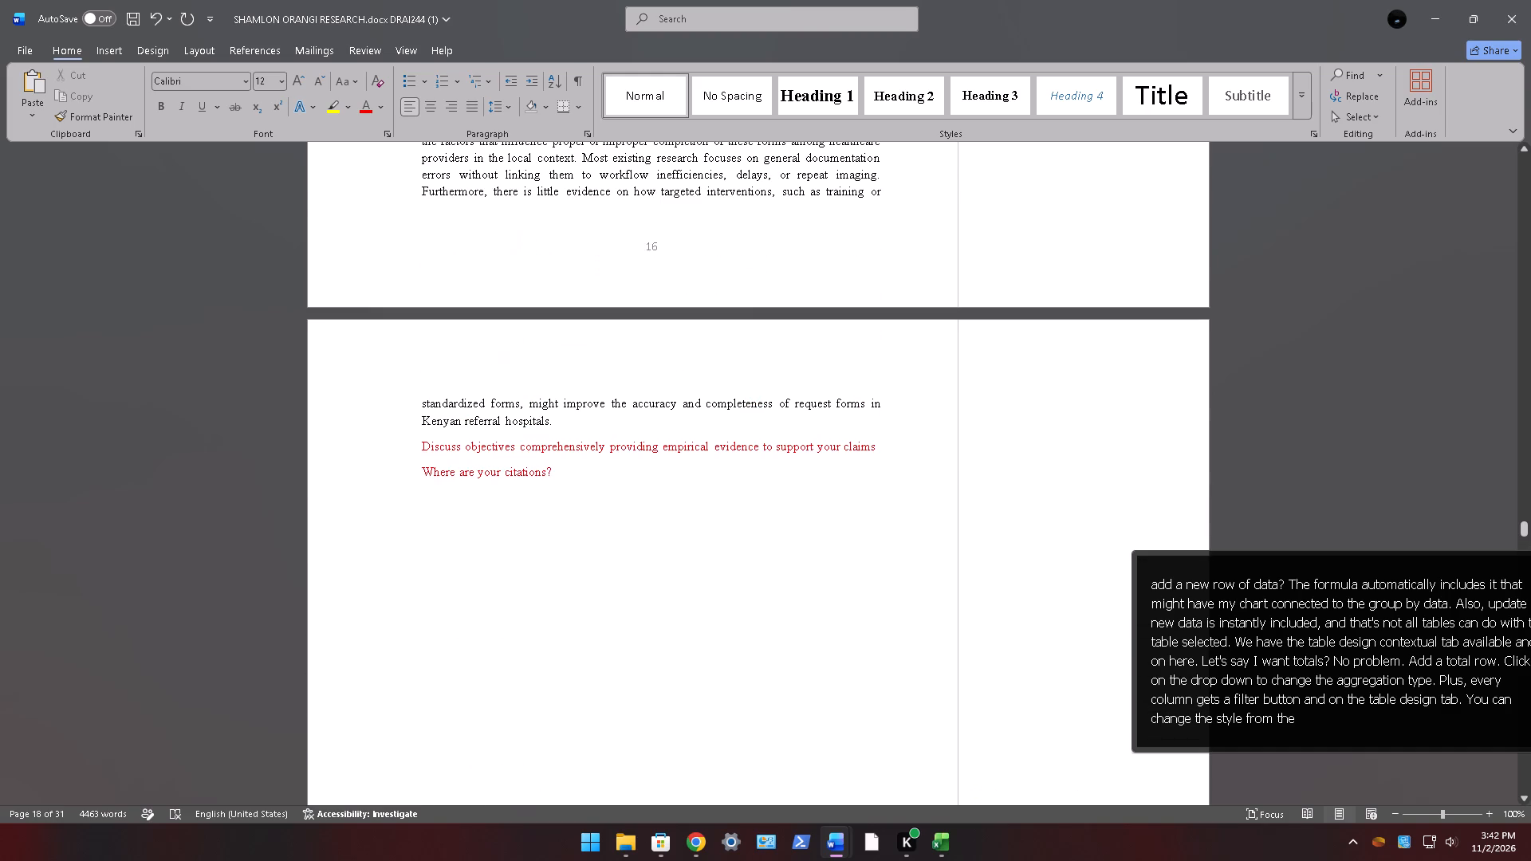
{"action": "scroll", "coordinate": [596, 494], "scroll_direction": "up", "scroll_amount": 1}
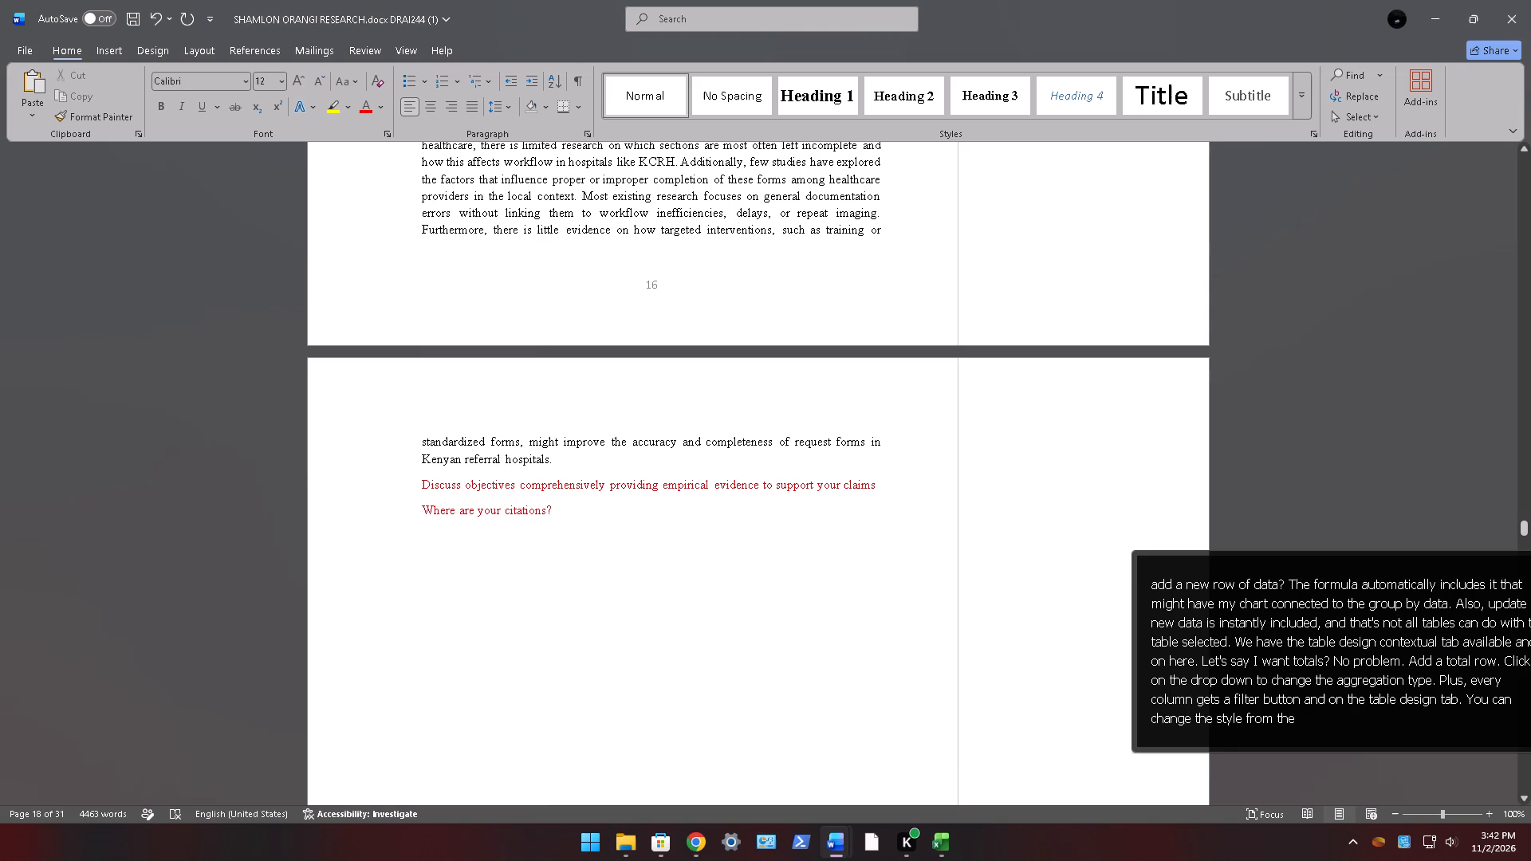
{"action": "scroll", "coordinate": [596, 494], "scroll_direction": "up", "scroll_amount": 4}
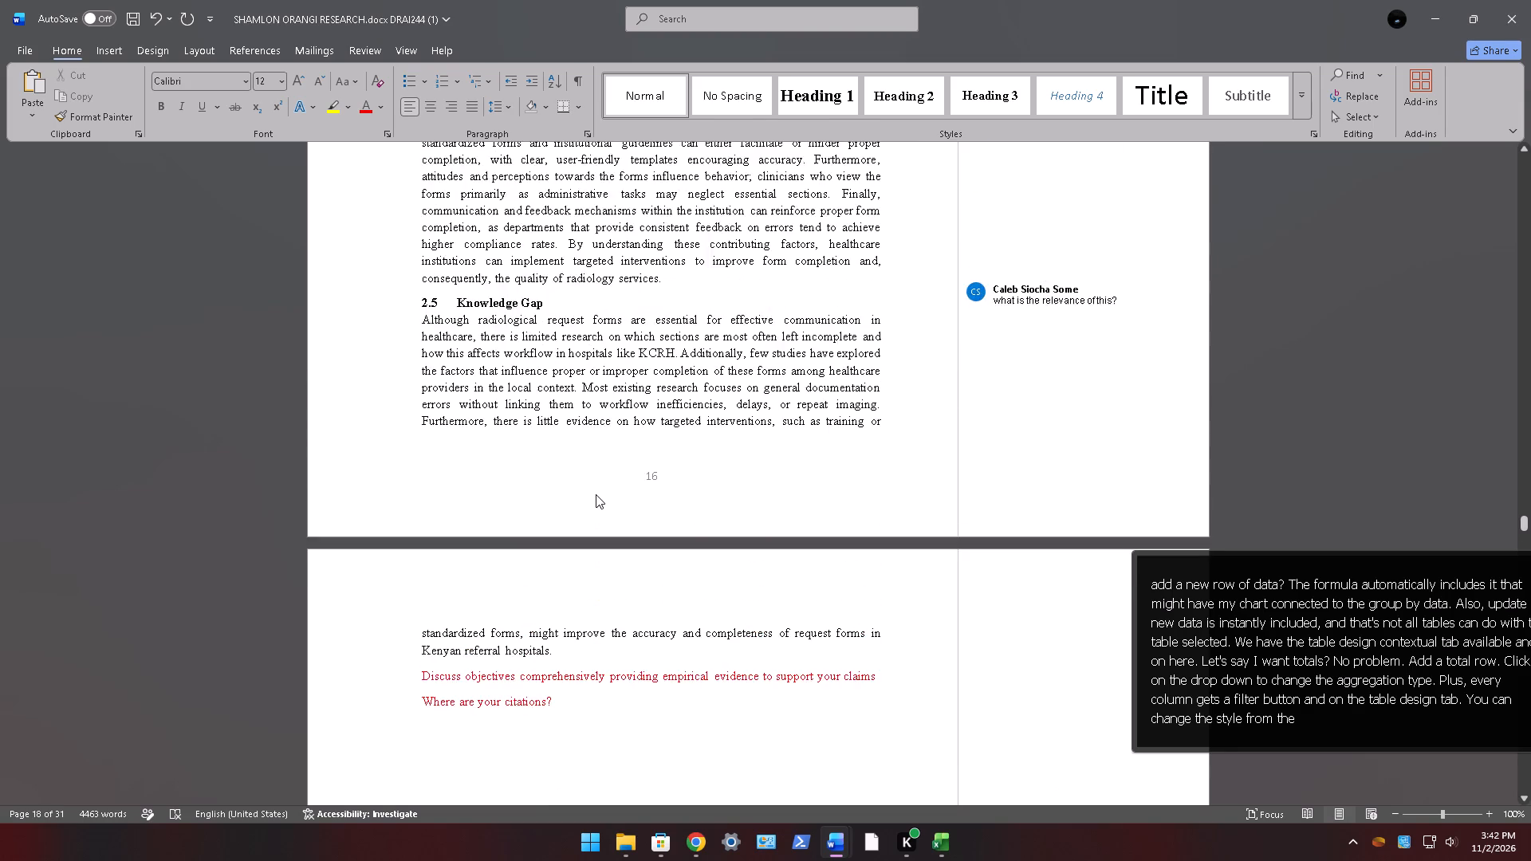
{"action": "scroll", "coordinate": [596, 494], "scroll_direction": "up", "scroll_amount": 2}
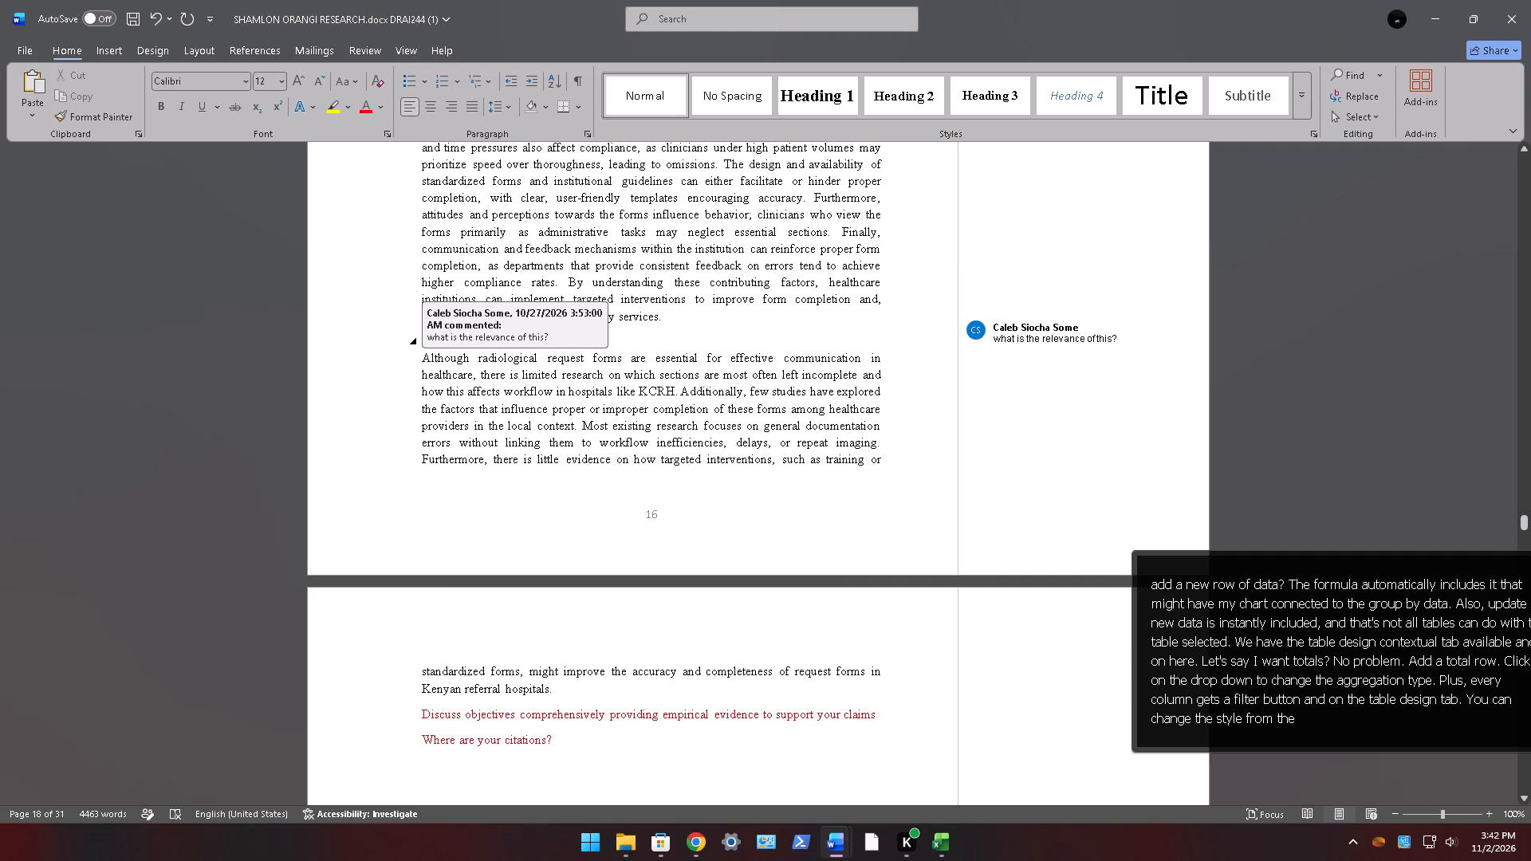
Examine the Chapter Three sections from 3.2 Study setting to 3.14 Ethical Considerations, including the reviewer's margin comments and red closing notes.
{"action": "scroll", "coordinate": [733, 727], "scroll_direction": "down", "scroll_amount": 16}
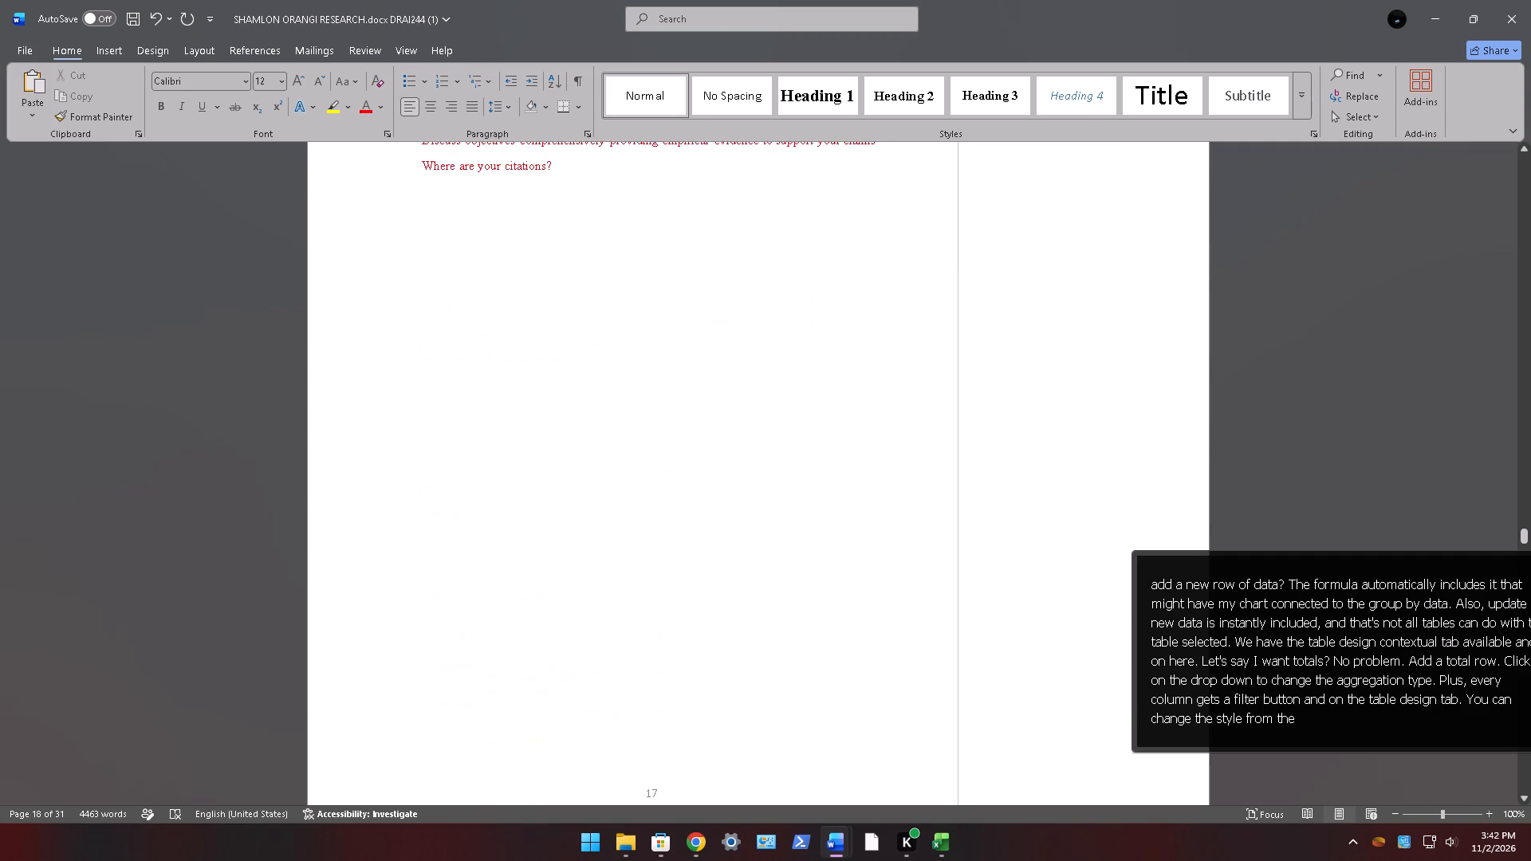
{"action": "scroll", "coordinate": [737, 739], "scroll_direction": "down", "scroll_amount": 20}
{"action": "scroll", "coordinate": [737, 739], "scroll_direction": "down", "scroll_amount": 2}
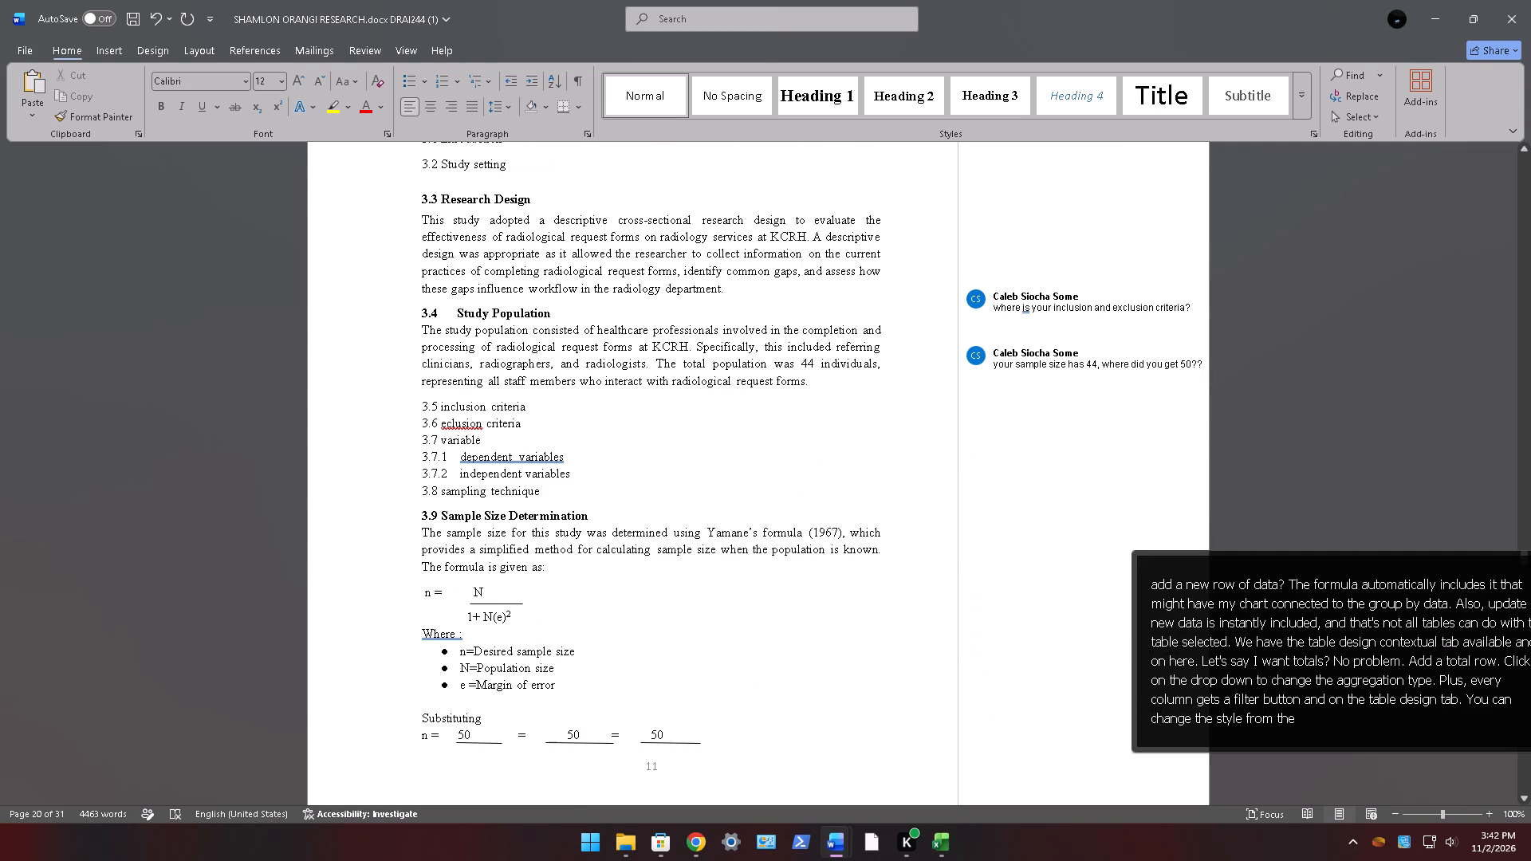
{"action": "scroll", "coordinate": [739, 716], "scroll_direction": "down", "scroll_amount": 3}
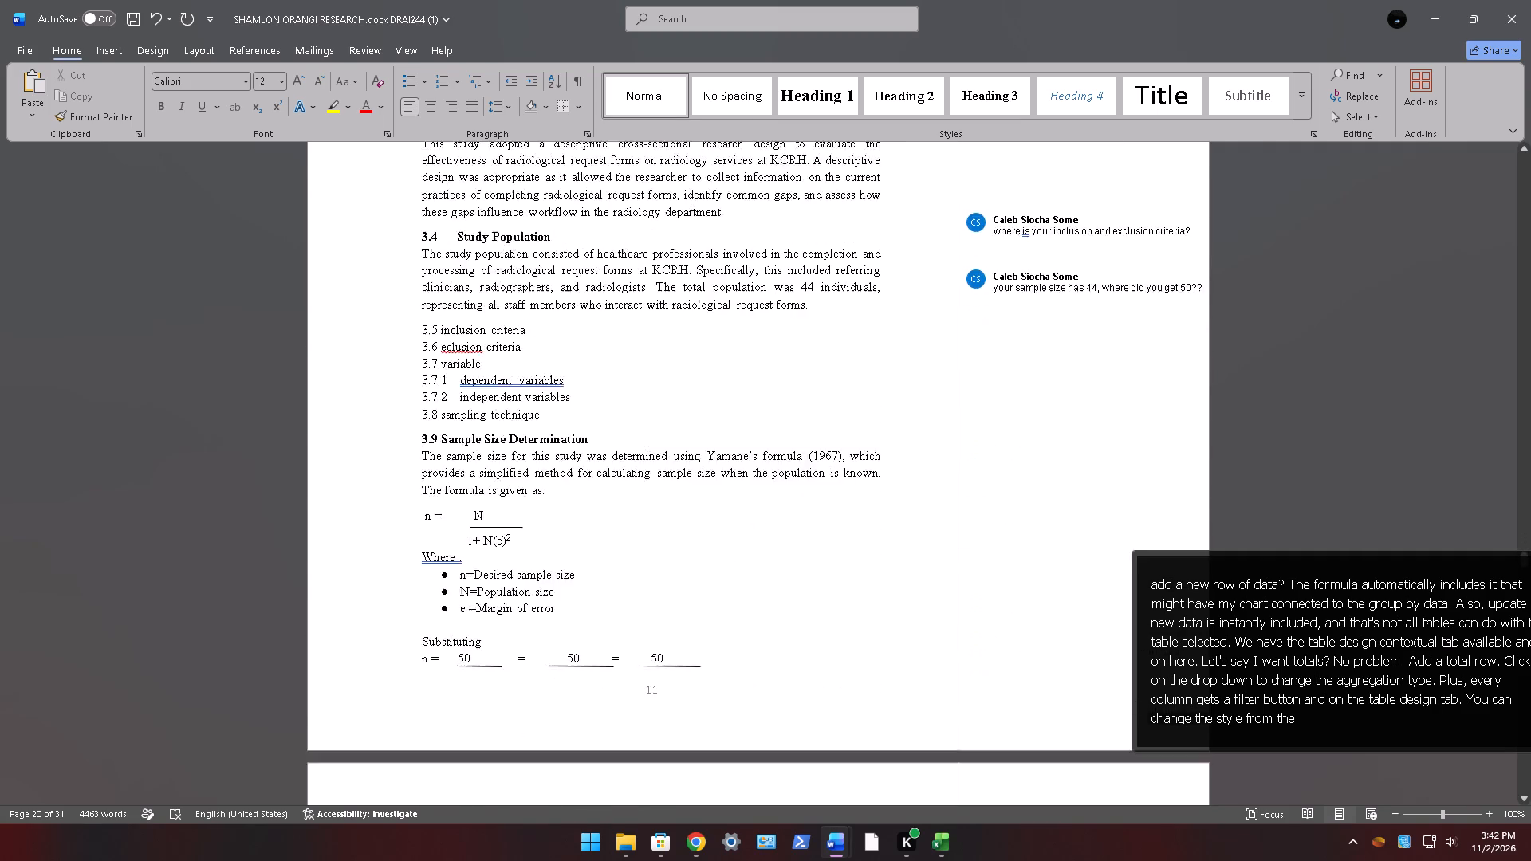
{"action": "scroll", "coordinate": [739, 716], "scroll_direction": "down", "scroll_amount": 20}
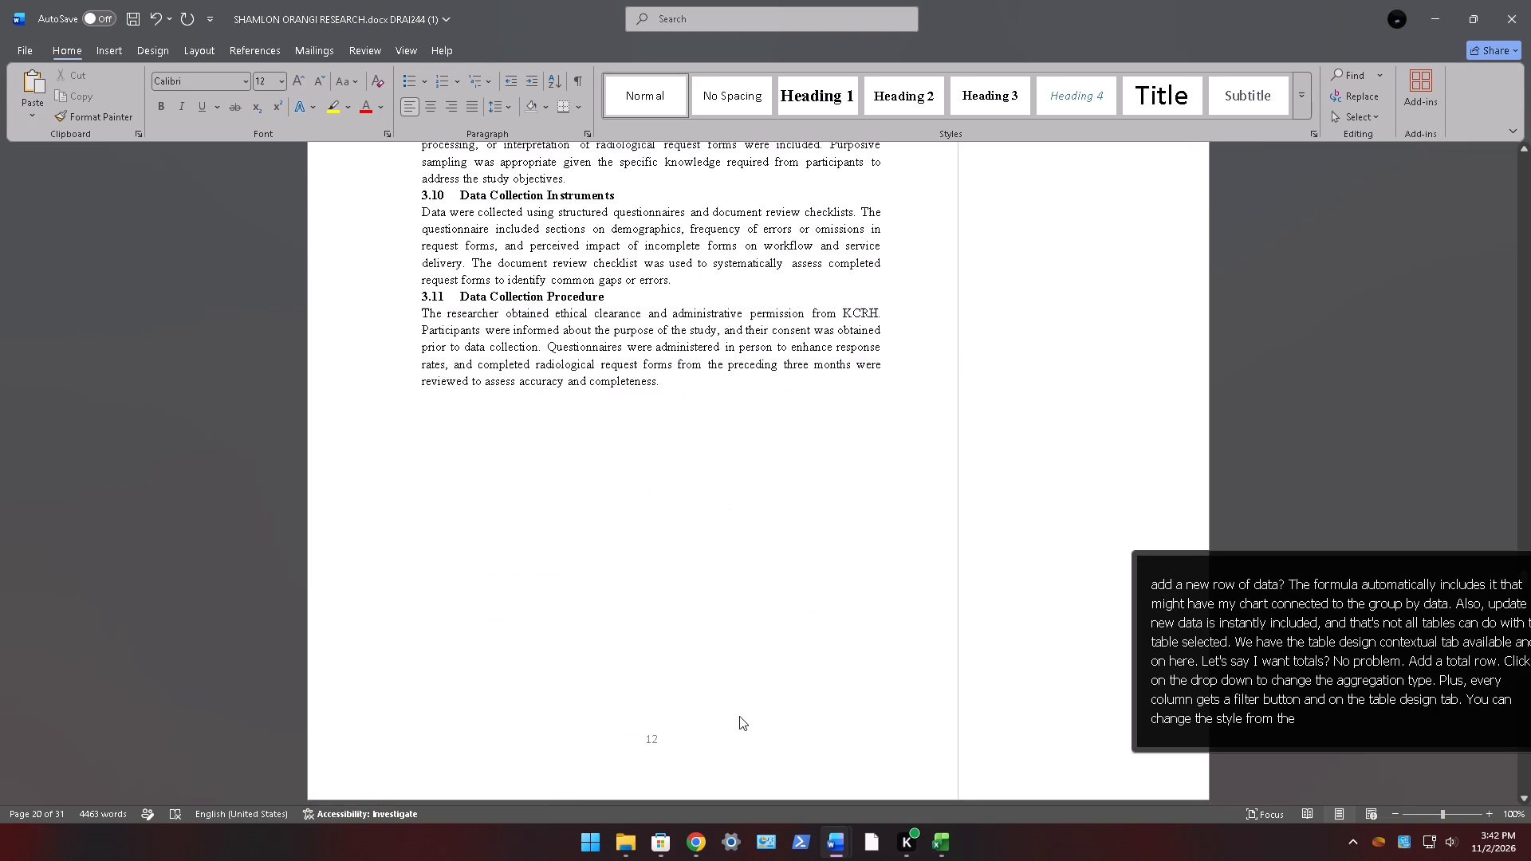
{"action": "scroll", "coordinate": [739, 716], "scroll_direction": "down", "scroll_amount": 13}
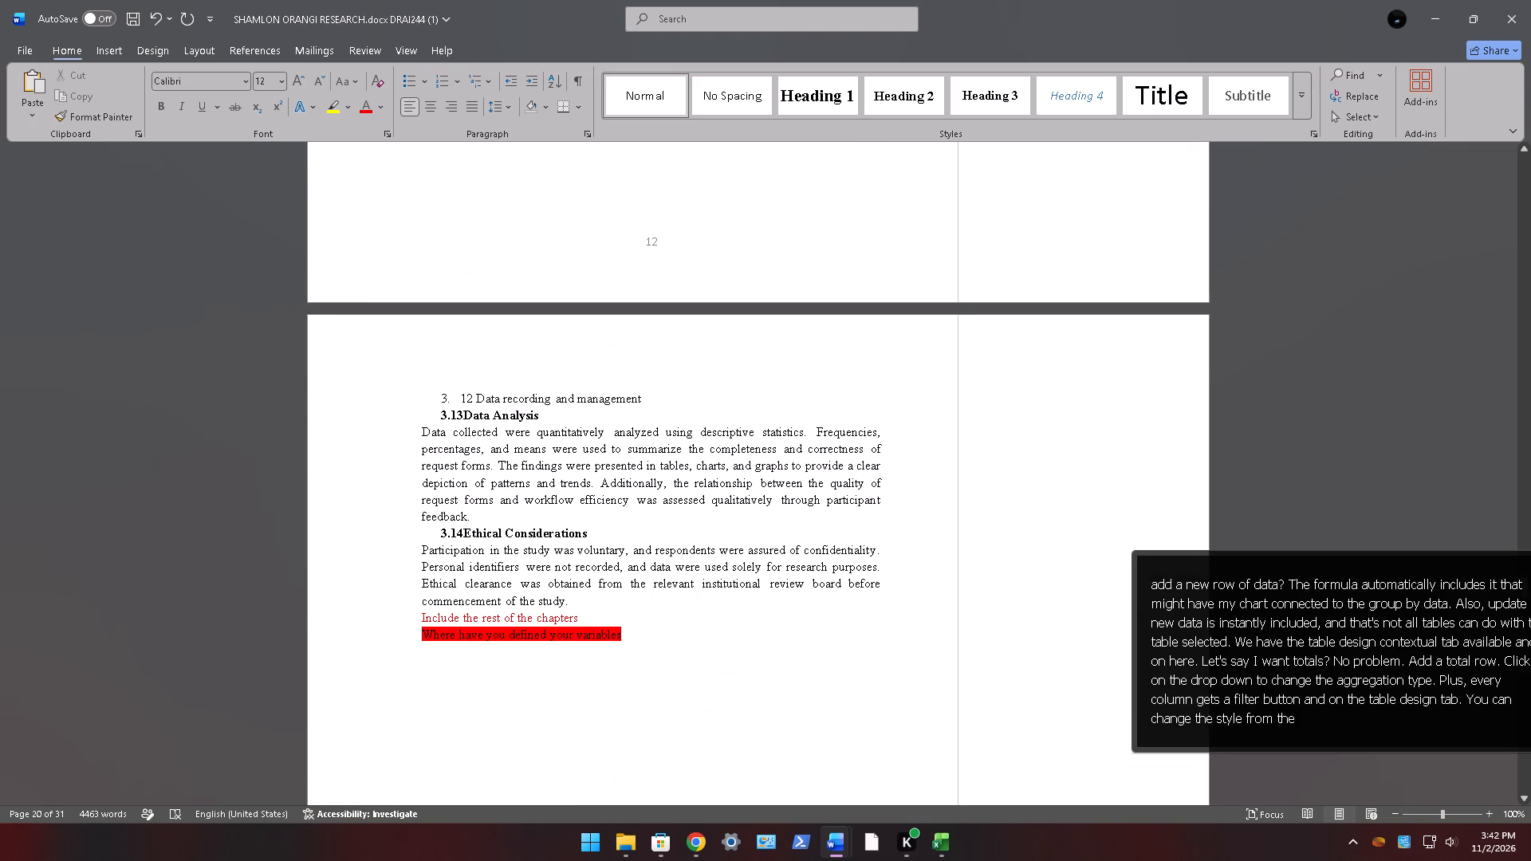
{"action": "scroll", "coordinate": [739, 716], "scroll_direction": "down", "scroll_amount": 12}
Examine the REFERENCES list, including the reviewer's margin comment on its heading and the red notes after the last entry.
{"action": "scroll", "coordinate": [739, 716], "scroll_direction": "down", "scroll_amount": 10}
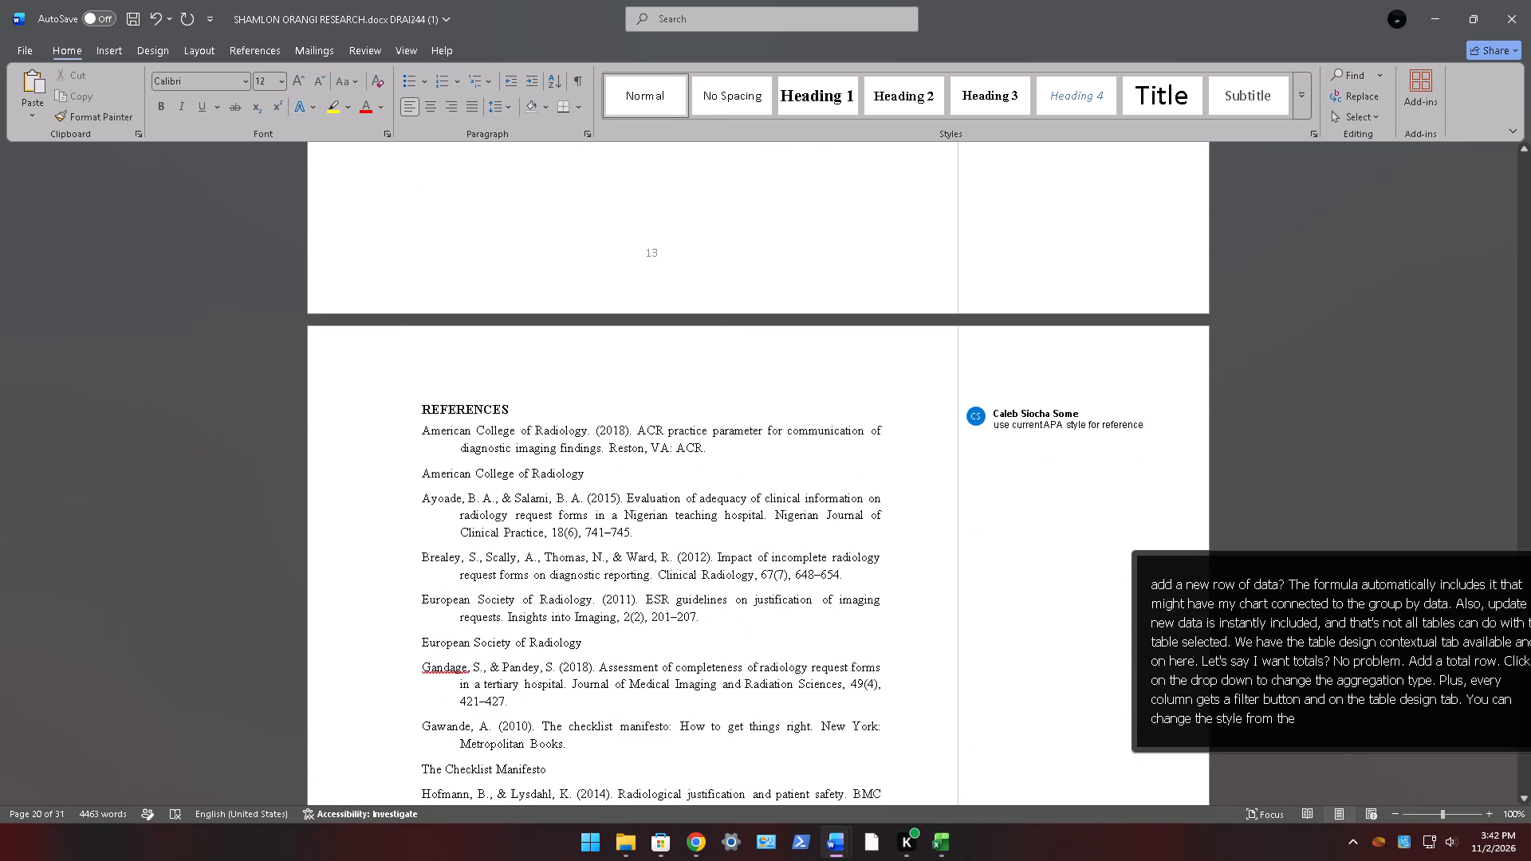
{"action": "scroll", "coordinate": [739, 716], "scroll_direction": "down", "scroll_amount": 20}
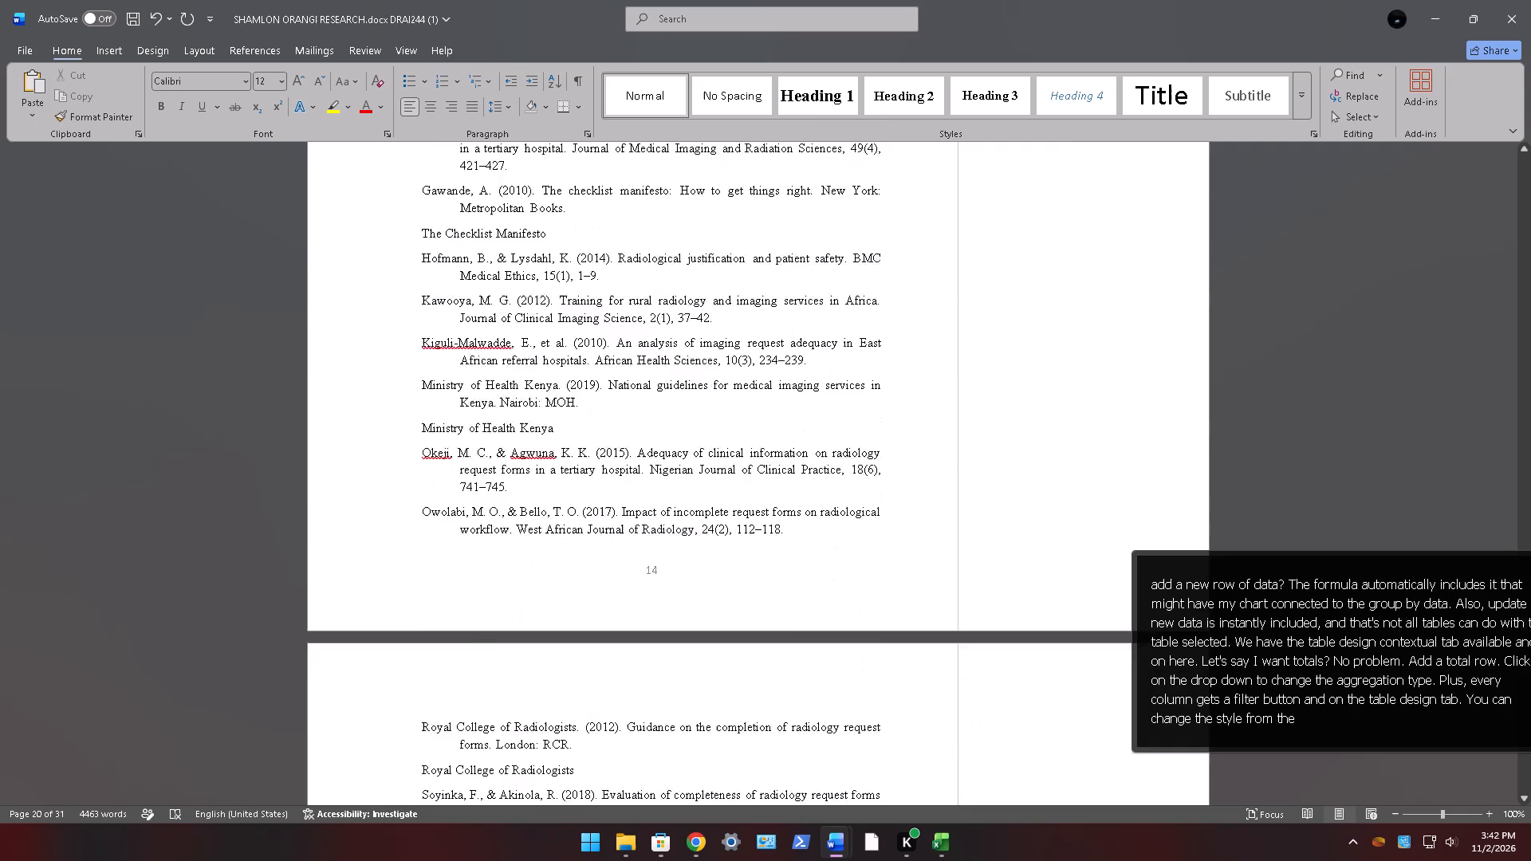
{"action": "scroll", "coordinate": [739, 716], "scroll_direction": "down", "scroll_amount": 20}
{"action": "scroll", "coordinate": [739, 716], "scroll_direction": "down", "scroll_amount": 8}
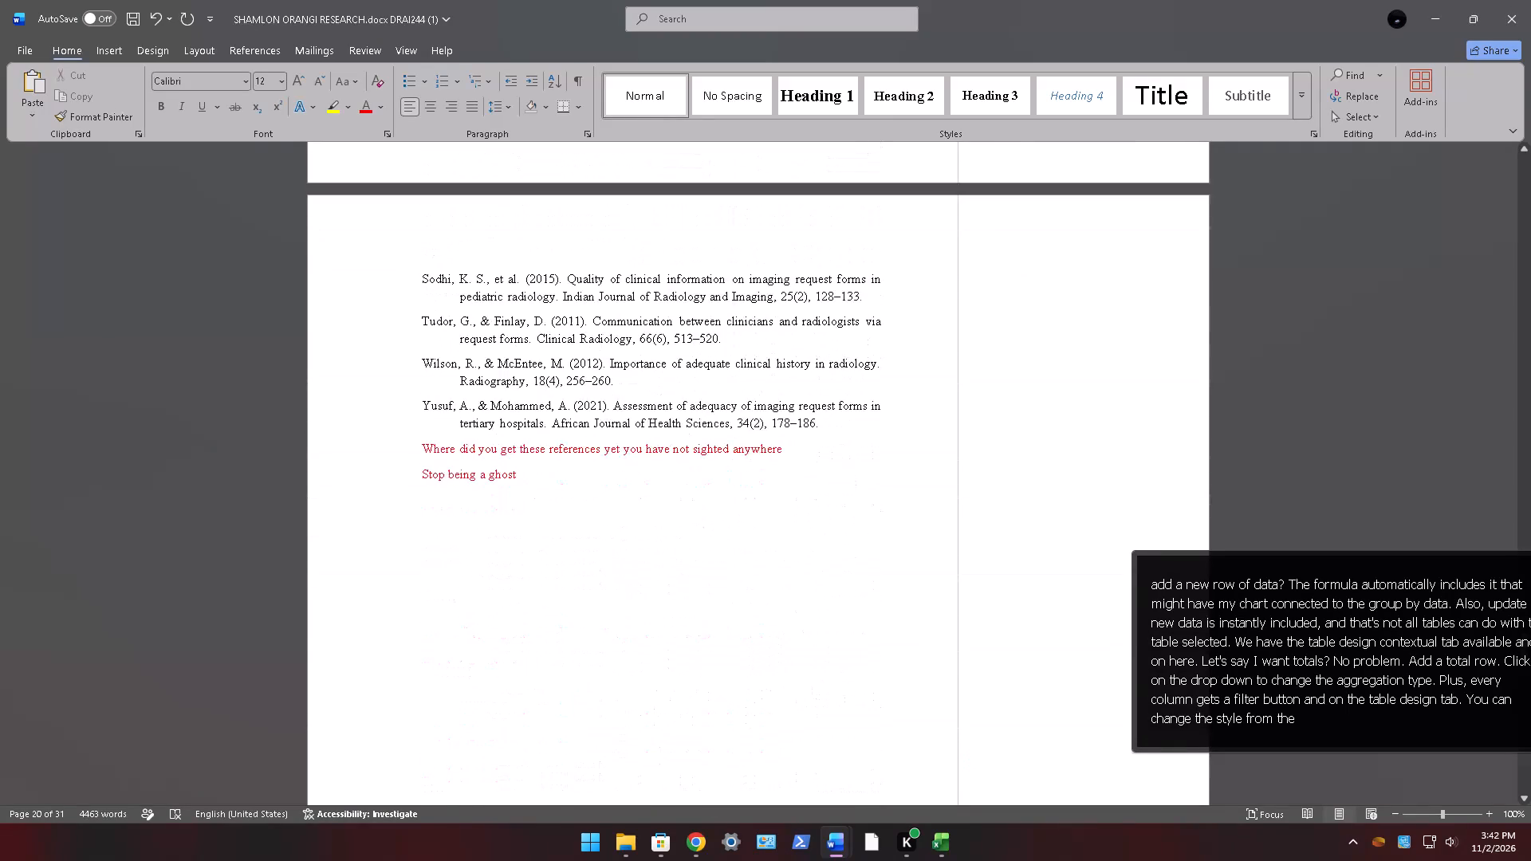
{"action": "scroll", "coordinate": [752, 674], "scroll_direction": "down", "scroll_amount": 6}
Examine the APPENDICES from the Informed Consent Form through both questionnaires to the Research budget table in Appendix III.
{"action": "scroll", "coordinate": [760, 679], "scroll_direction": "down", "scroll_amount": 2}
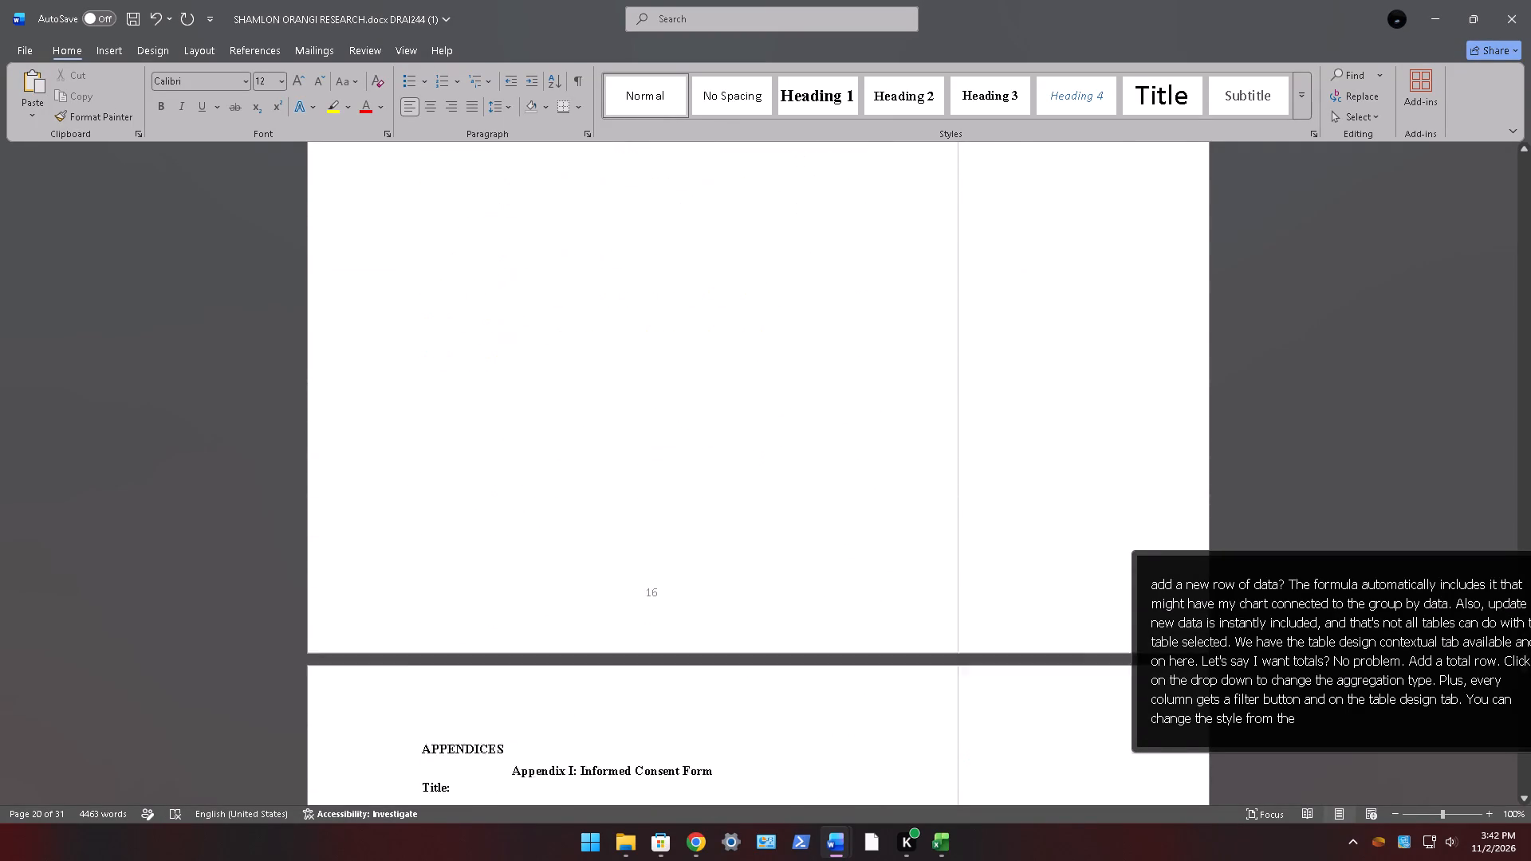
{"action": "scroll", "coordinate": [760, 679], "scroll_direction": "down", "scroll_amount": 10}
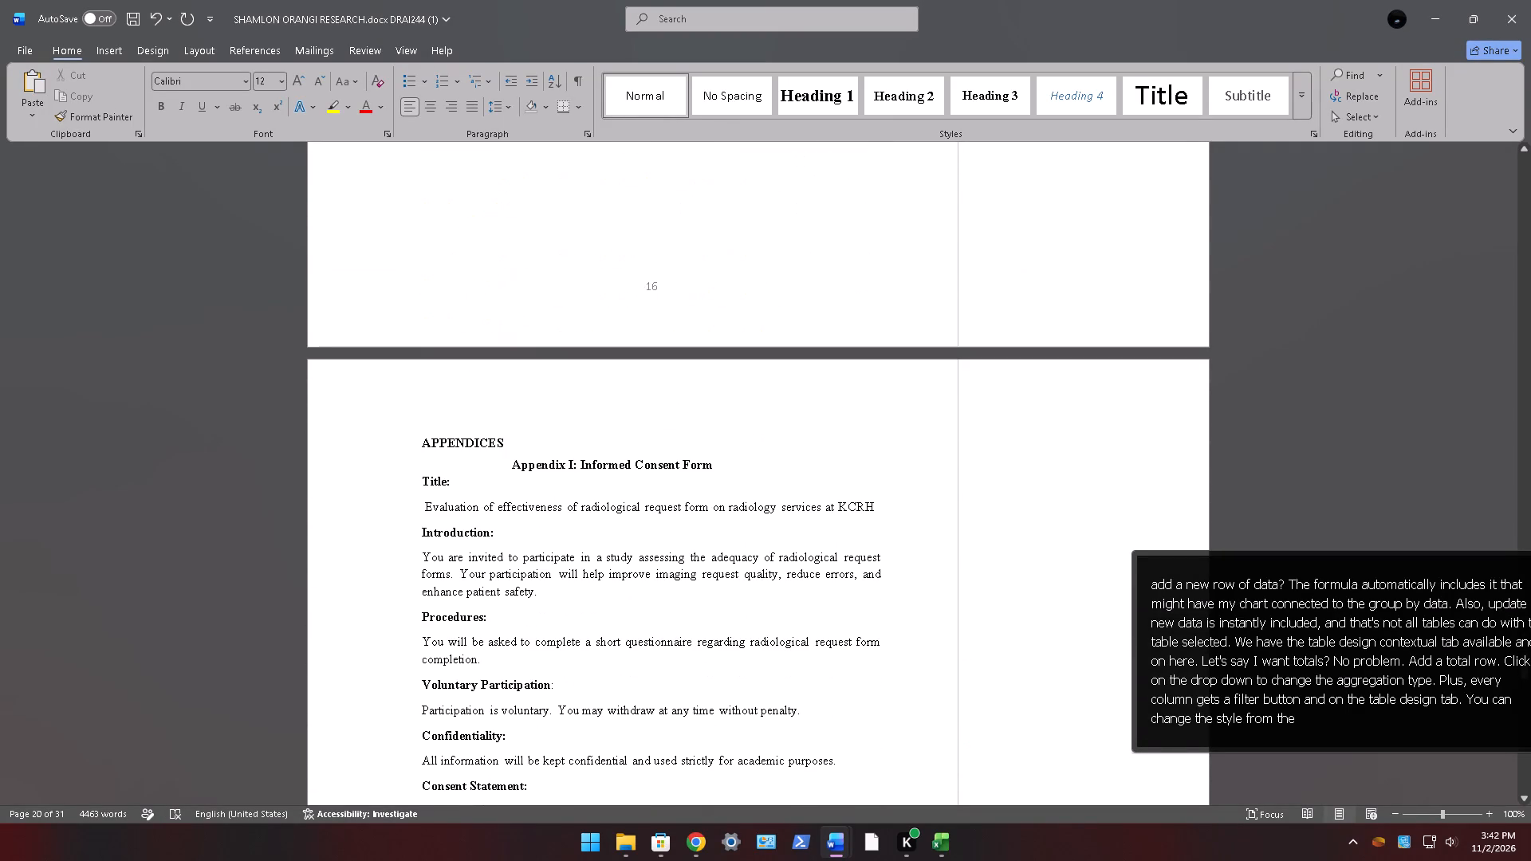
{"action": "scroll", "coordinate": [760, 679], "scroll_direction": "down", "scroll_amount": 15}
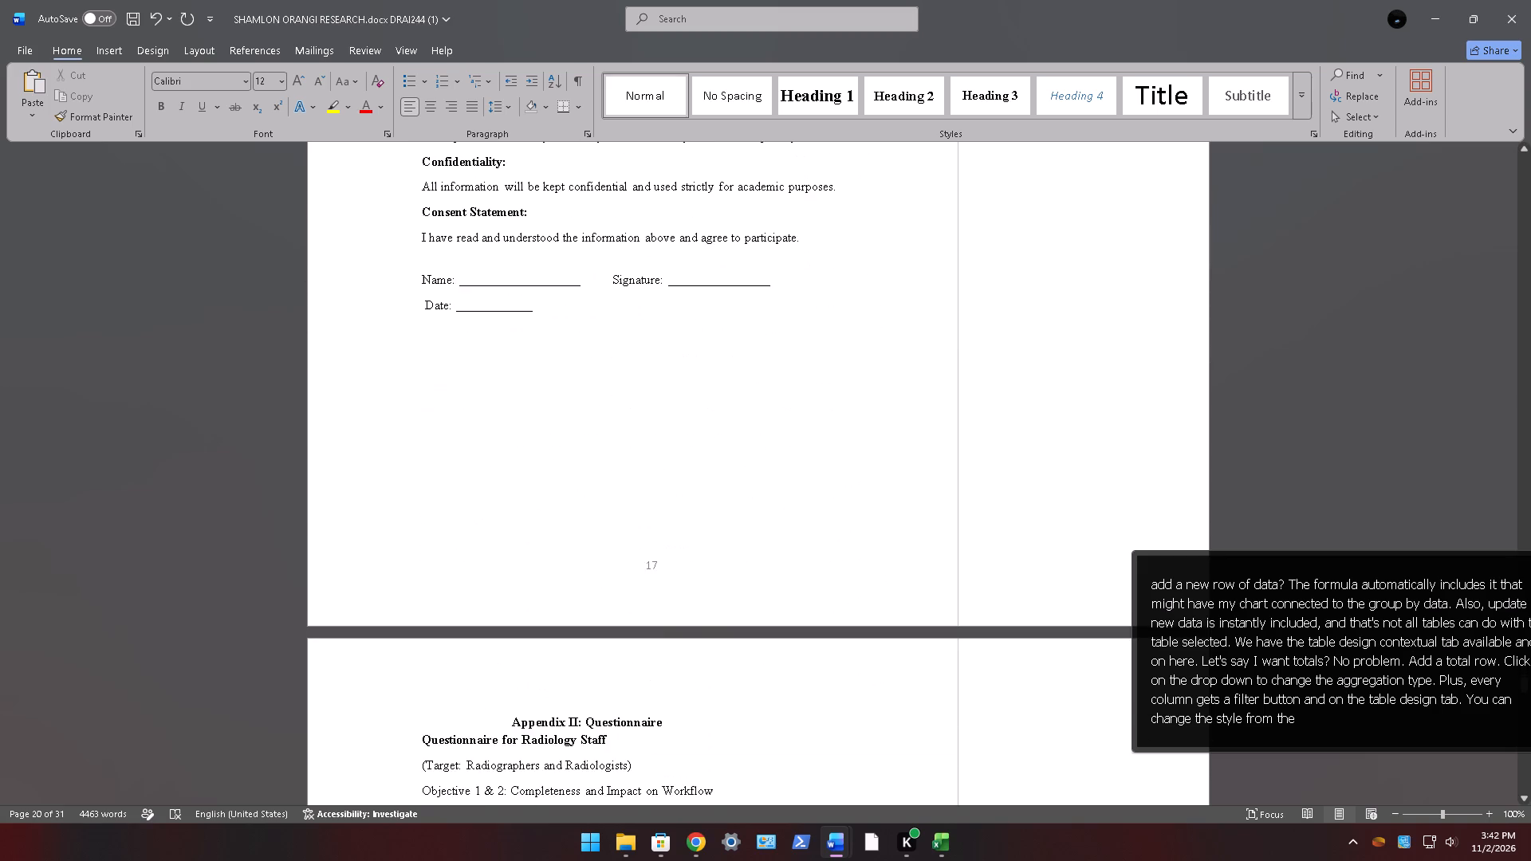
{"action": "scroll", "coordinate": [760, 679], "scroll_direction": "down", "scroll_amount": 10}
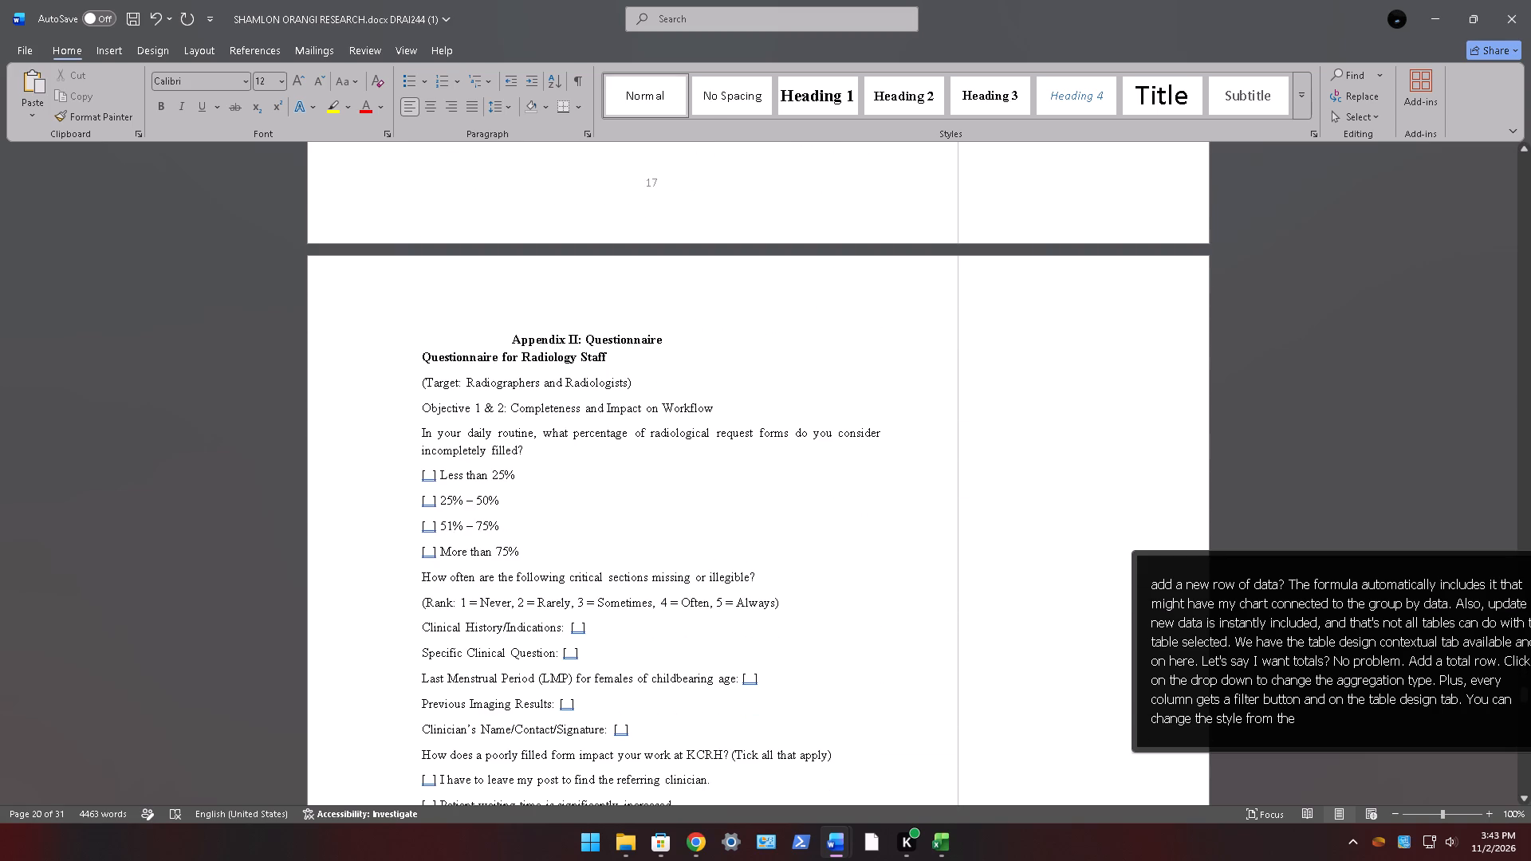
{"action": "scroll", "coordinate": [760, 679], "scroll_direction": "down", "scroll_amount": 17}
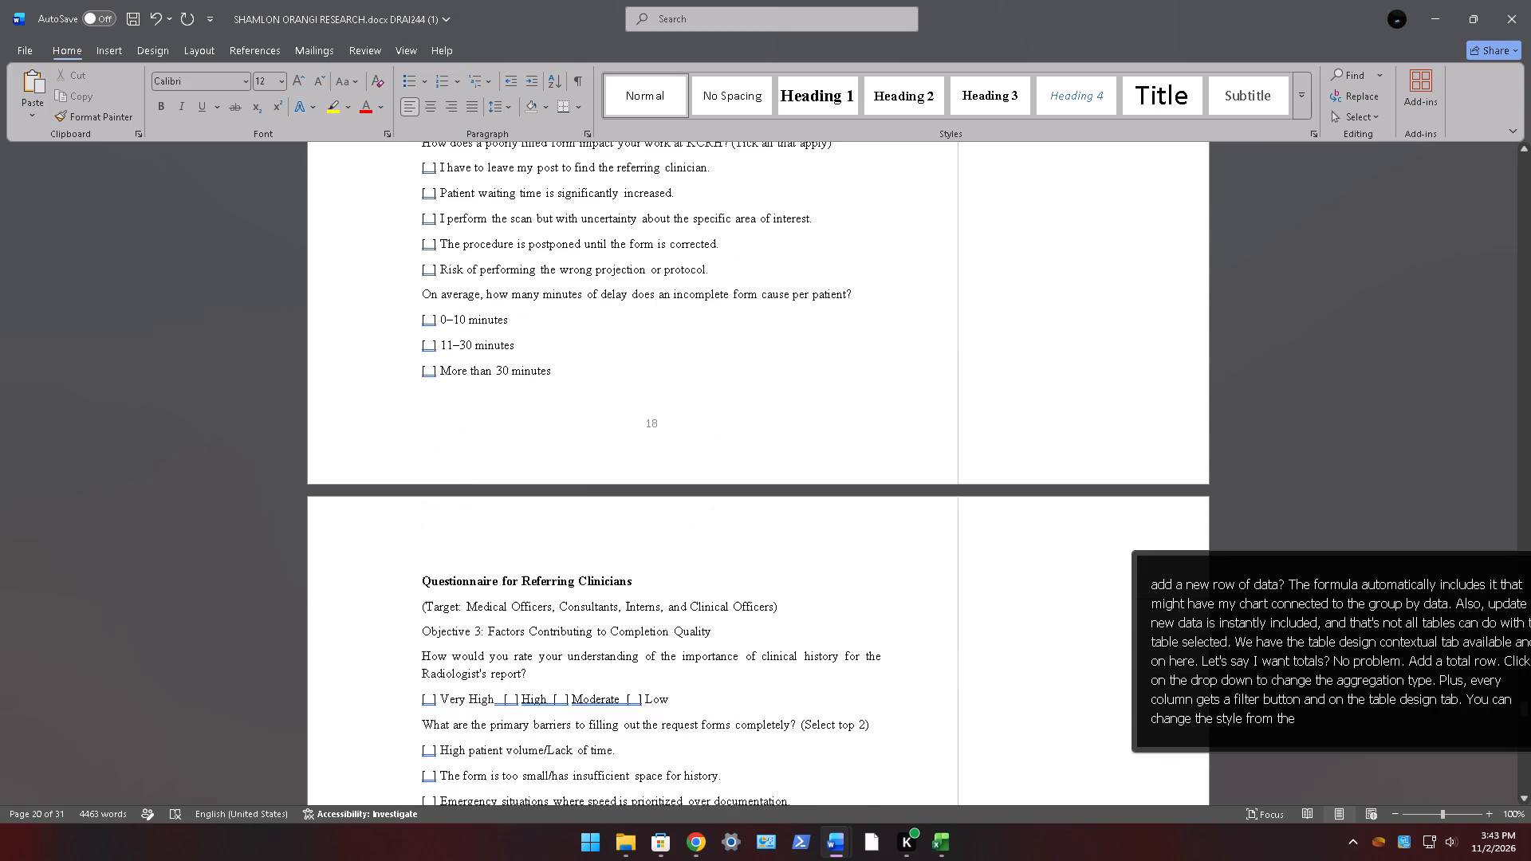
{"action": "scroll", "coordinate": [760, 679], "scroll_direction": "down", "scroll_amount": 4}
{"action": "scroll", "coordinate": [760, 679], "scroll_direction": "down", "scroll_amount": 20}
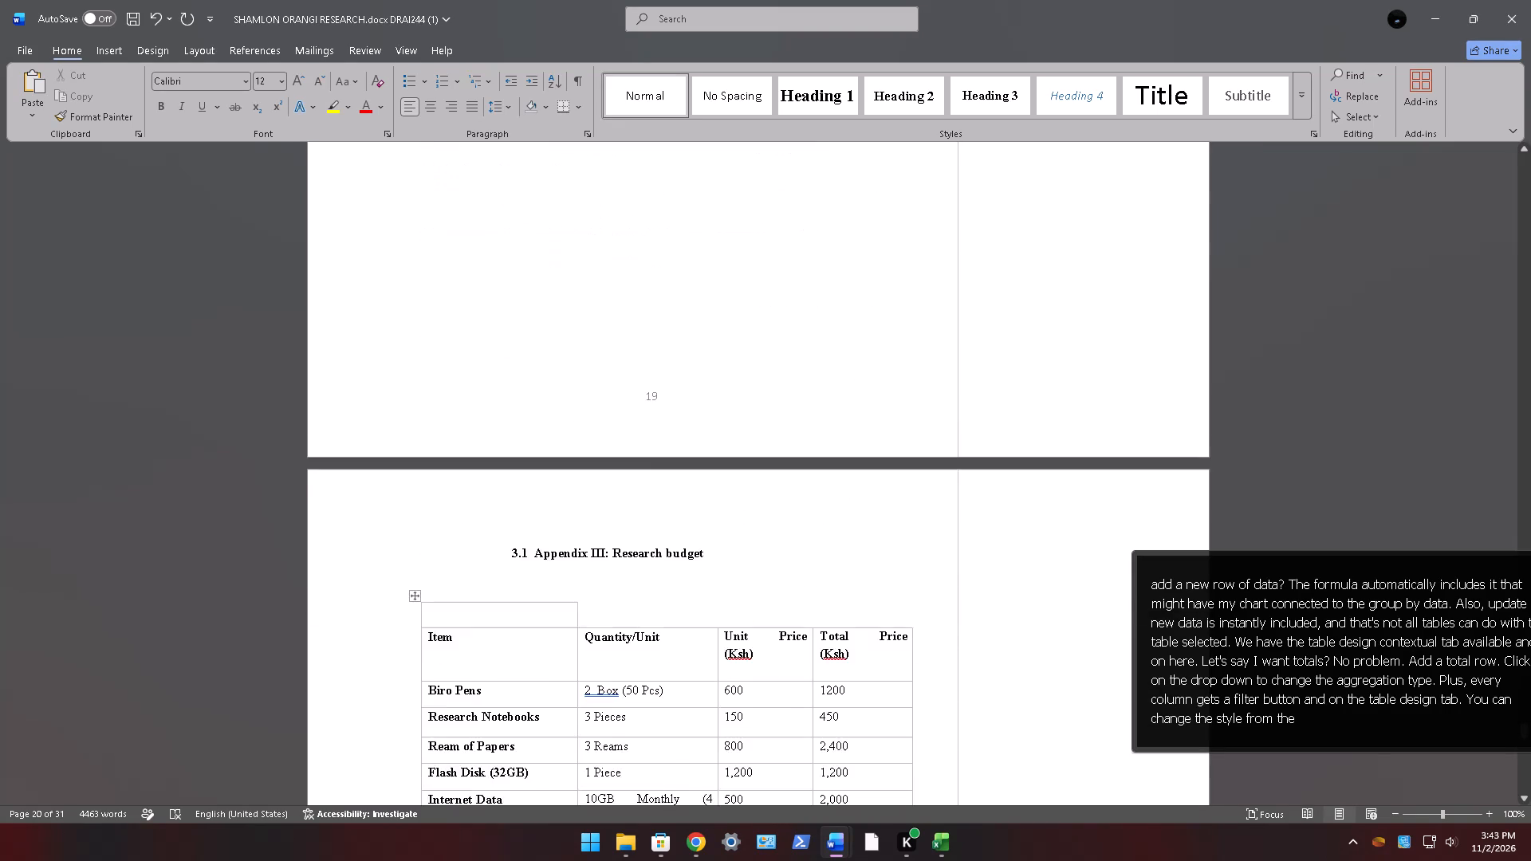
{"action": "scroll", "coordinate": [760, 679], "scroll_direction": "down", "scroll_amount": 6}
Review the appendices again in reverse, from the research budget back to the red reviewer notes ending the references.
{"action": "scroll", "coordinate": [760, 679], "scroll_direction": "up", "scroll_amount": 18}
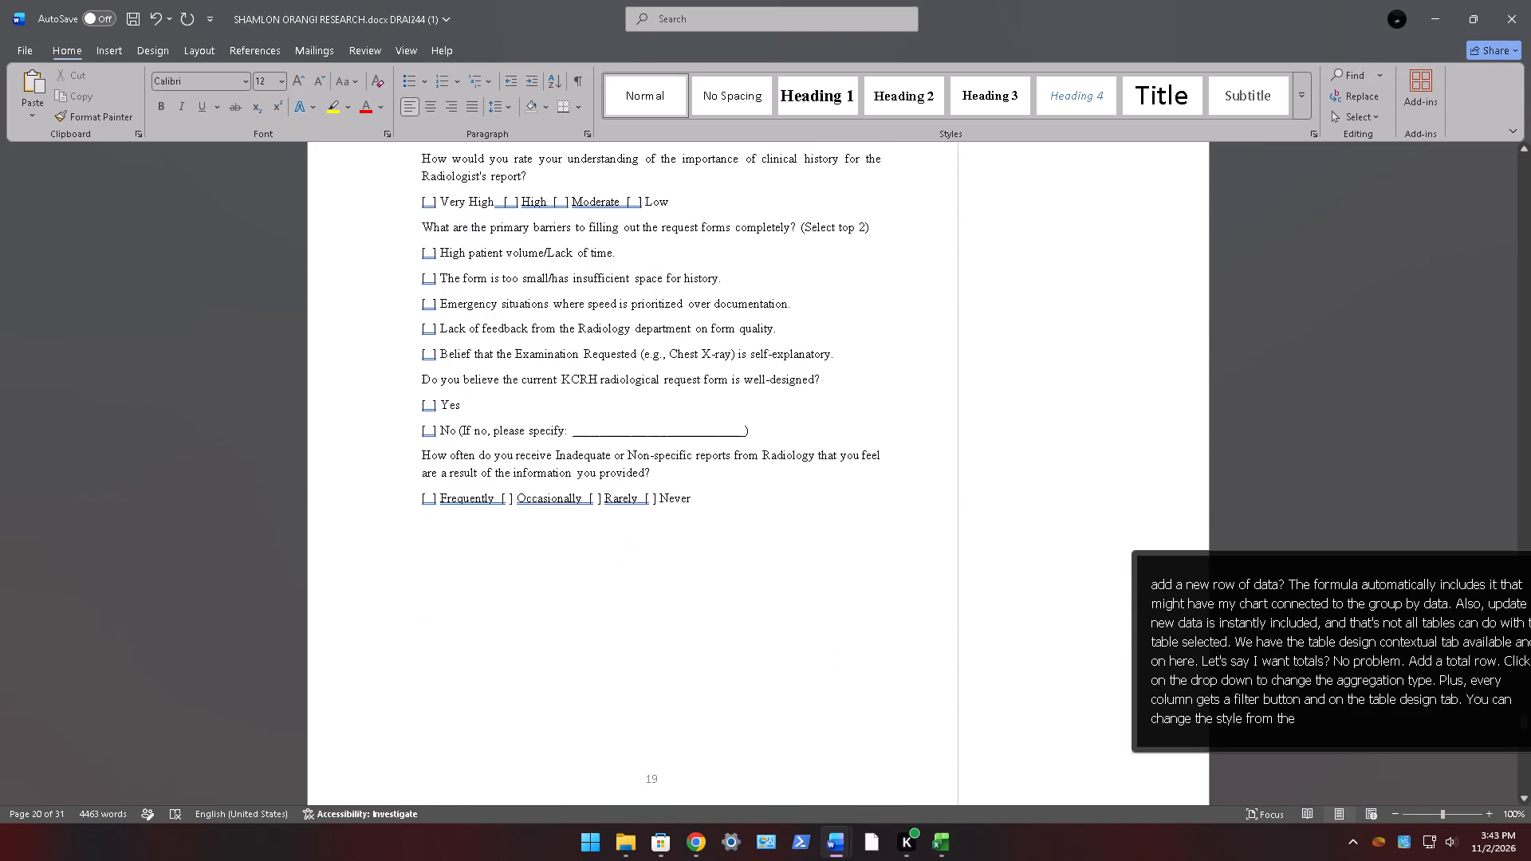
{"action": "scroll", "coordinate": [760, 679], "scroll_direction": "up", "scroll_amount": 4}
{"action": "scroll", "coordinate": [759, 680], "scroll_direction": "up", "scroll_amount": 17}
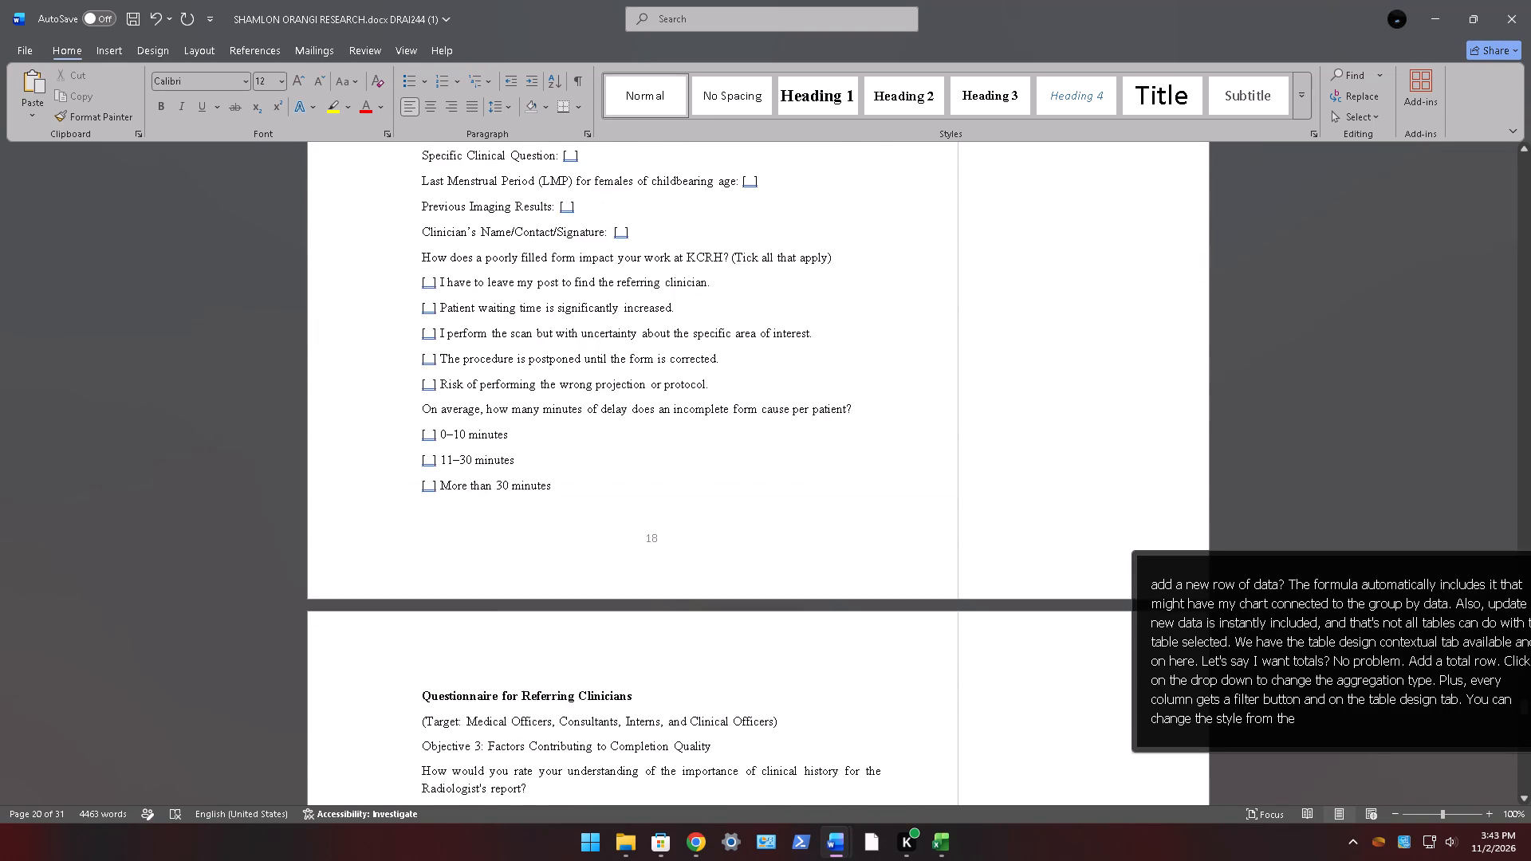
{"action": "scroll", "coordinate": [759, 680], "scroll_direction": "up", "scroll_amount": 20}
{"action": "scroll", "coordinate": [759, 680], "scroll_direction": "up", "scroll_amount": 5}
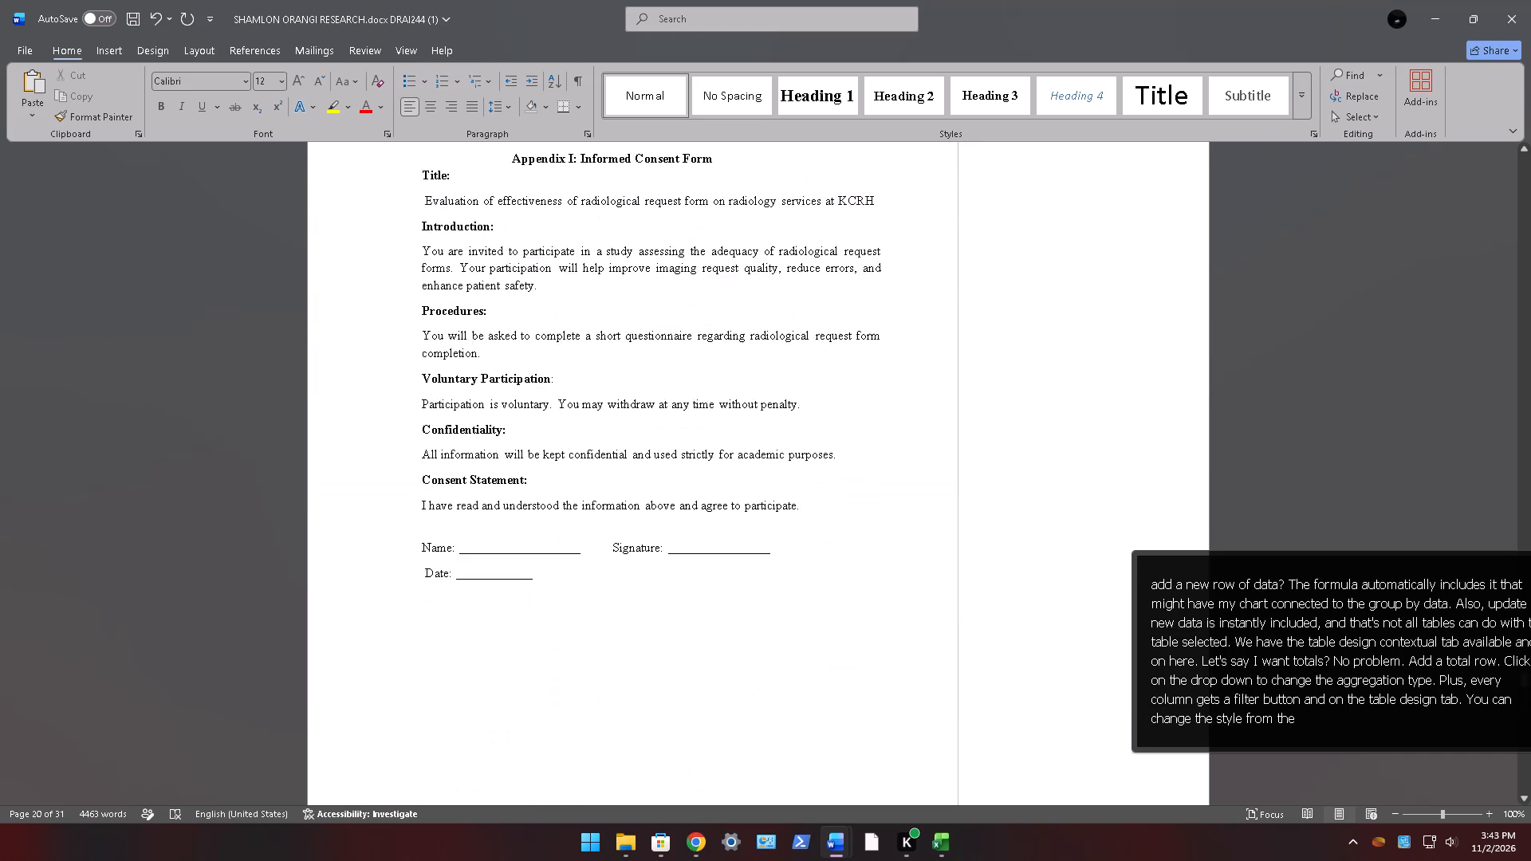
{"action": "scroll", "coordinate": [759, 680], "scroll_direction": "up", "scroll_amount": 7}
{"action": "scroll", "coordinate": [759, 680], "scroll_direction": "up", "scroll_amount": 17}
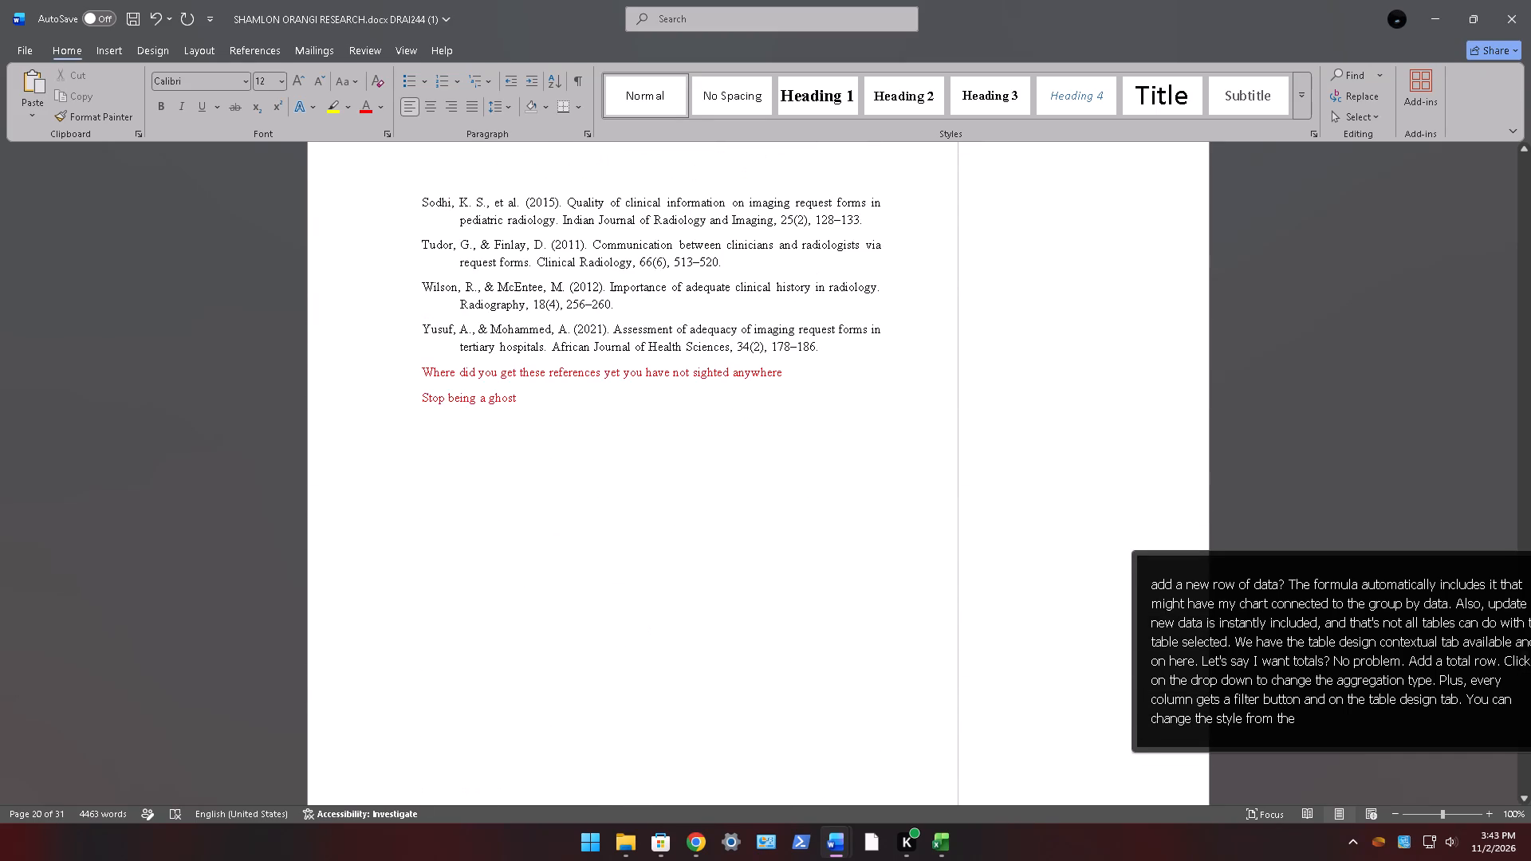
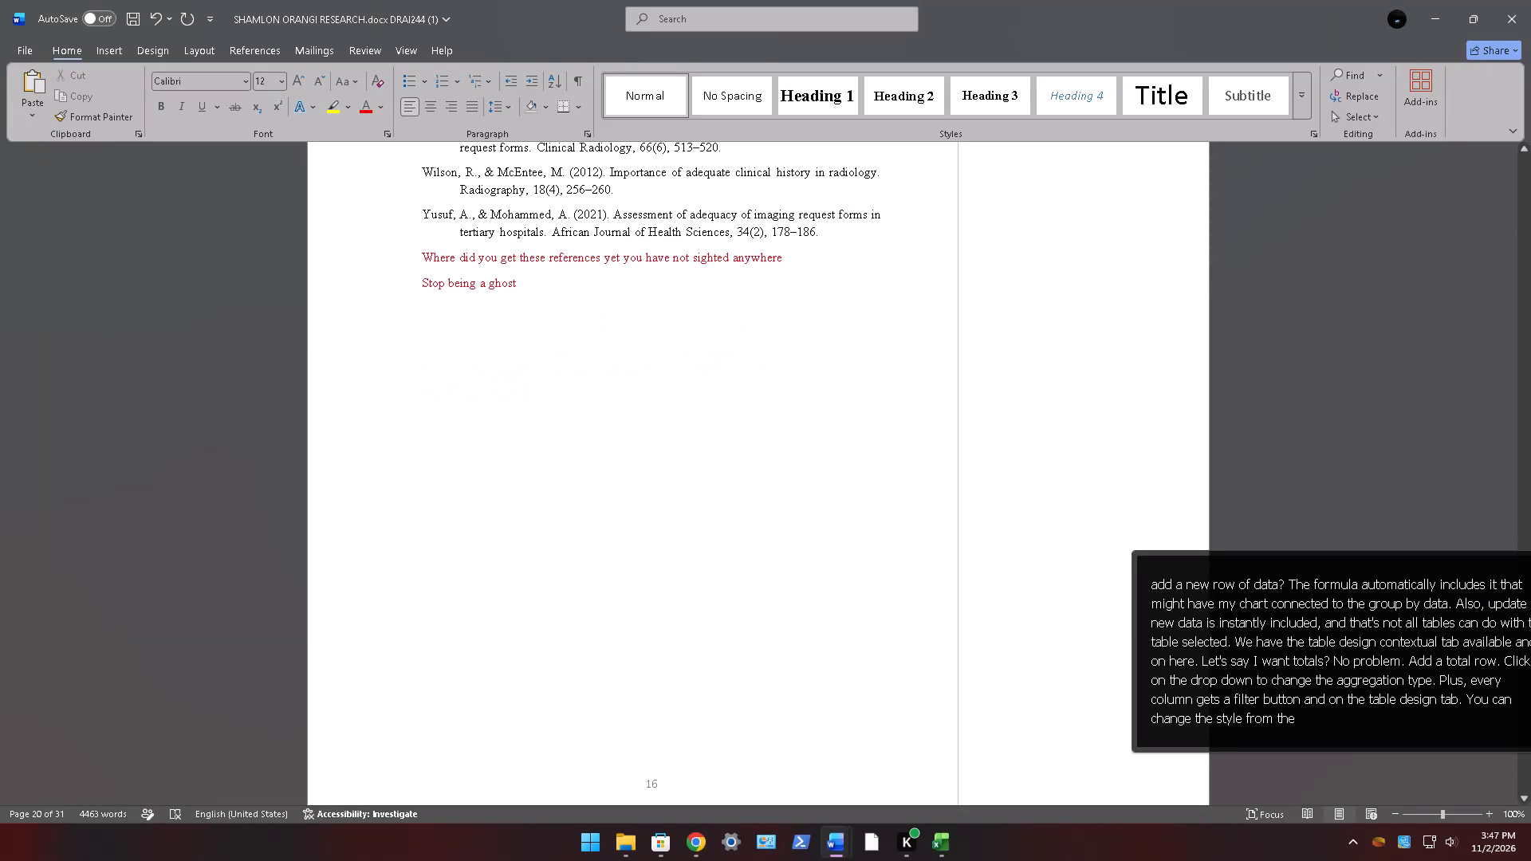
Re-examine the pages from the red notes ending the references through the Appendix I Informed Consent Form.
{"action": "scroll", "coordinate": [734, 662], "scroll_direction": "down", "scroll_amount": 6}
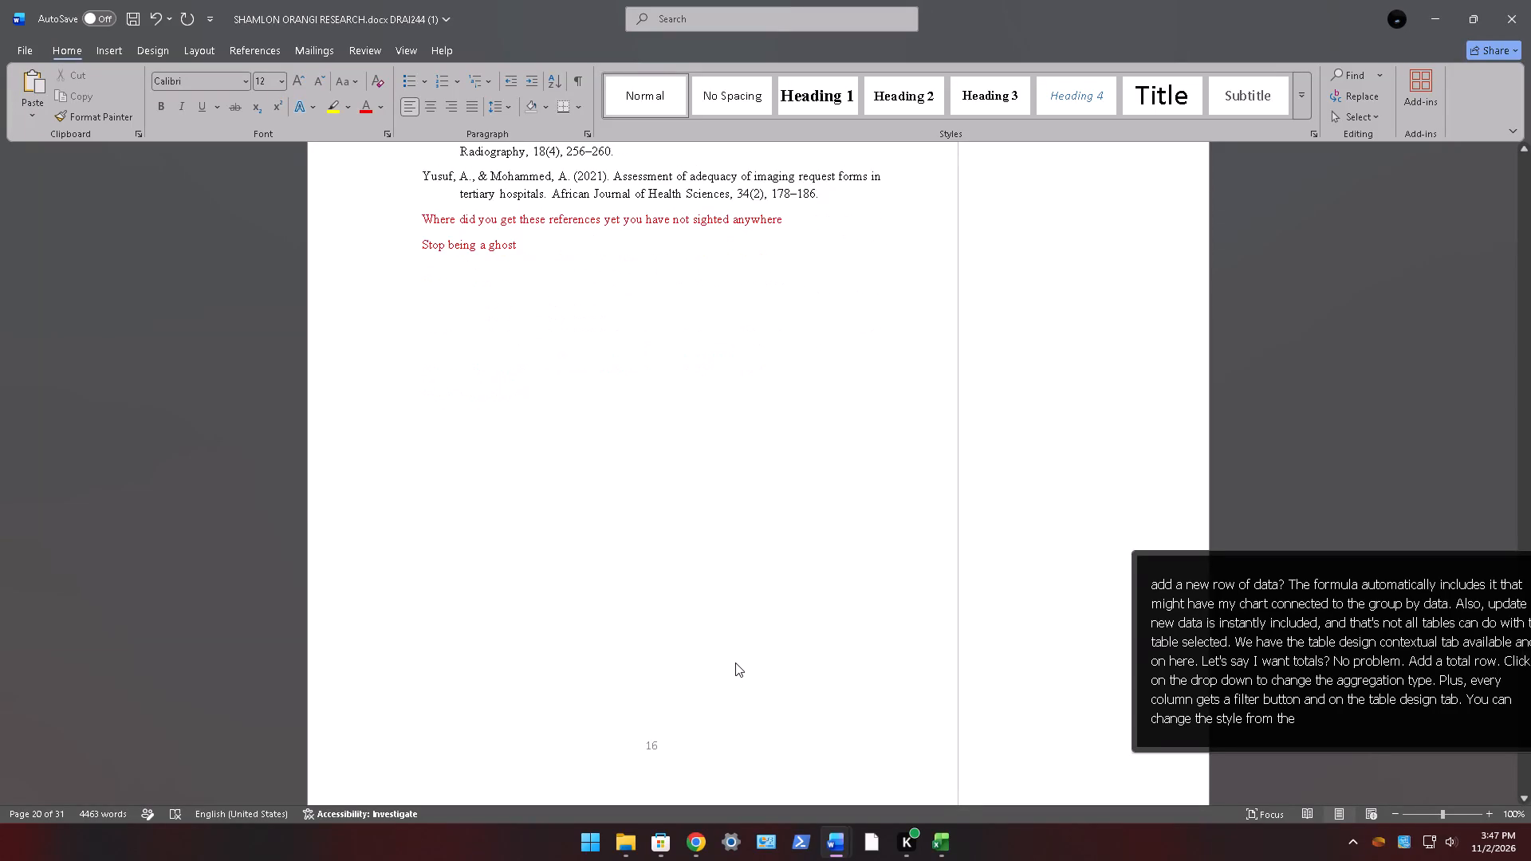
{"action": "scroll", "coordinate": [735, 662], "scroll_direction": "down", "scroll_amount": 17}
{"action": "scroll", "coordinate": [735, 663], "scroll_direction": "up", "scroll_amount": 3}
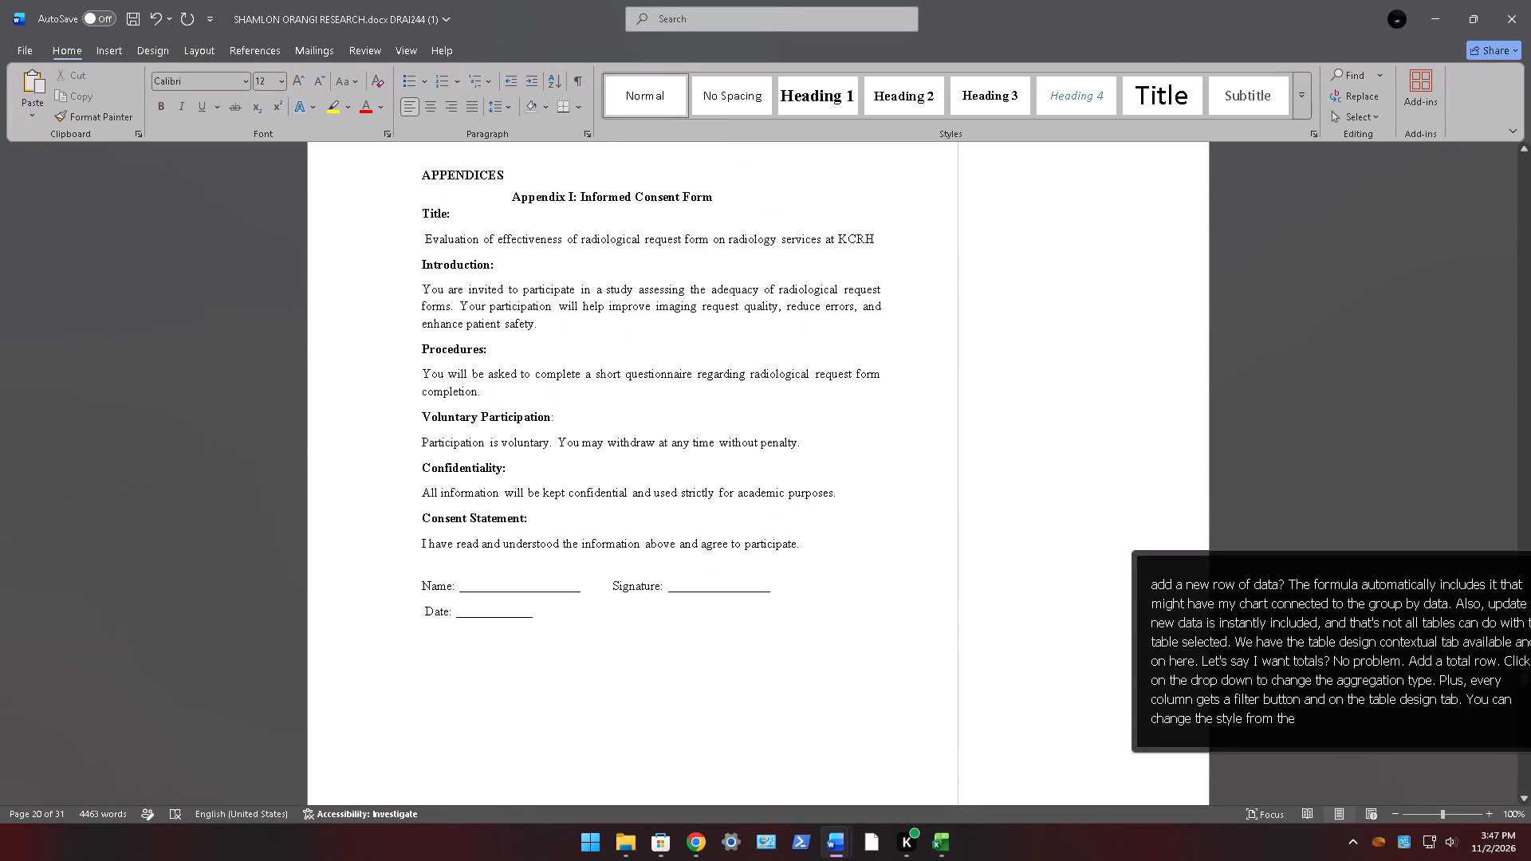
{"action": "scroll", "coordinate": [735, 664], "scroll_direction": "down", "scroll_amount": 5}
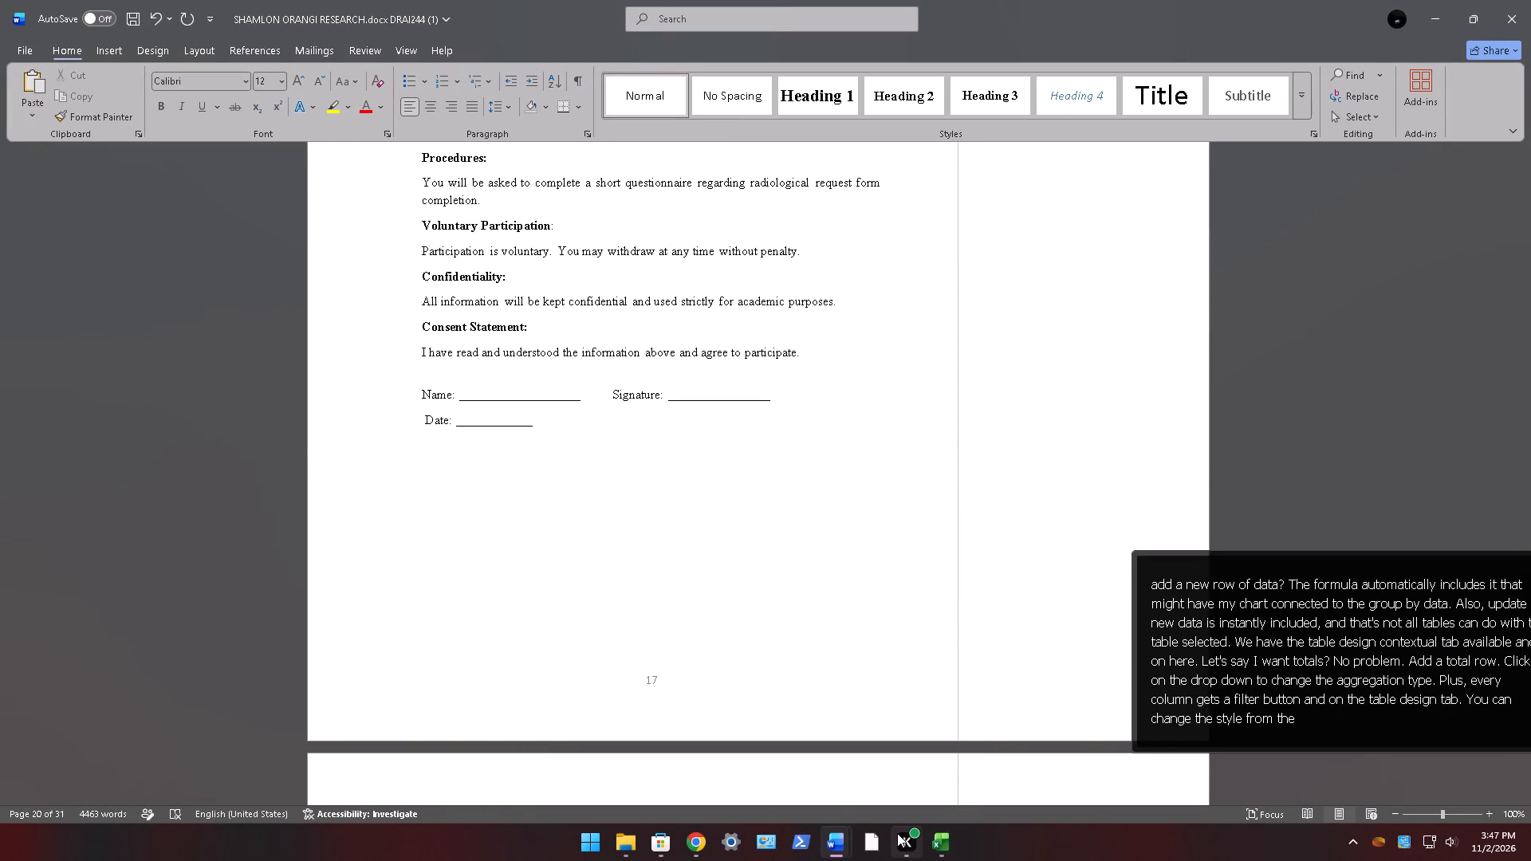